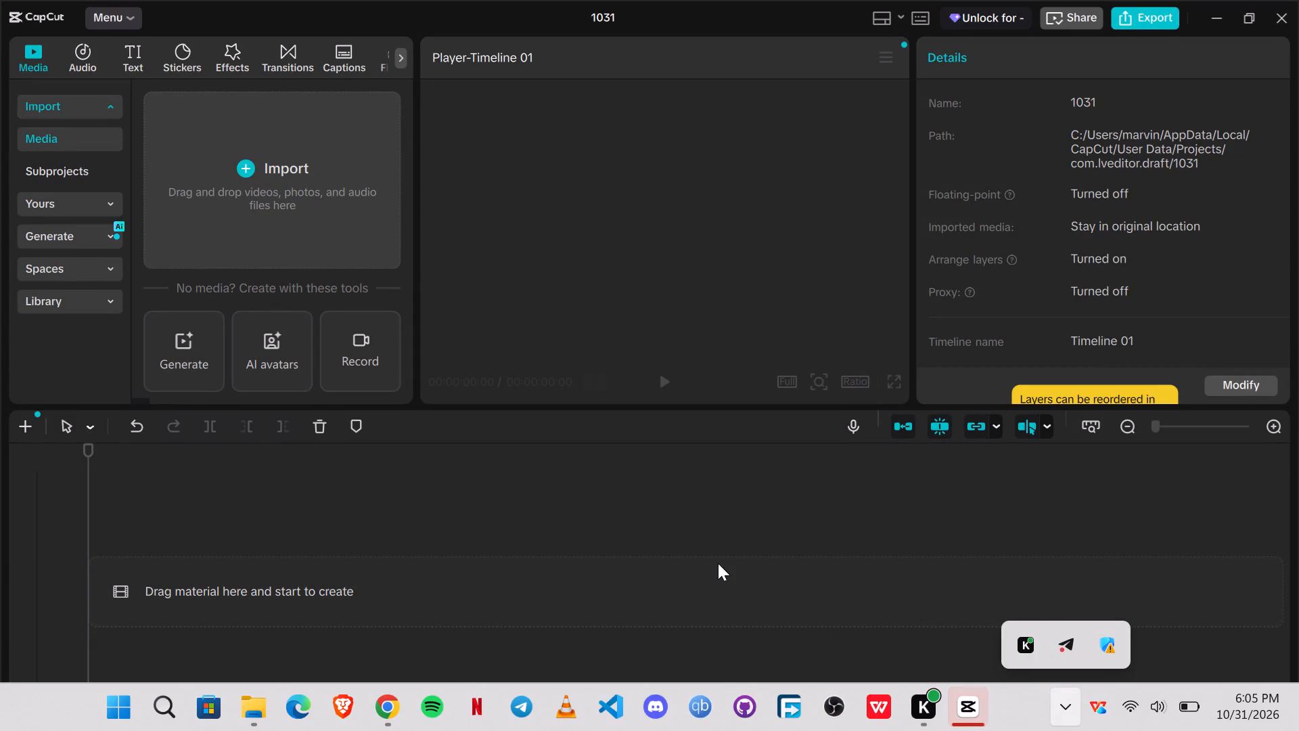
Import the Kilimani Airbnb video from the device's Downloads folder into the project media.
click(285, 205)
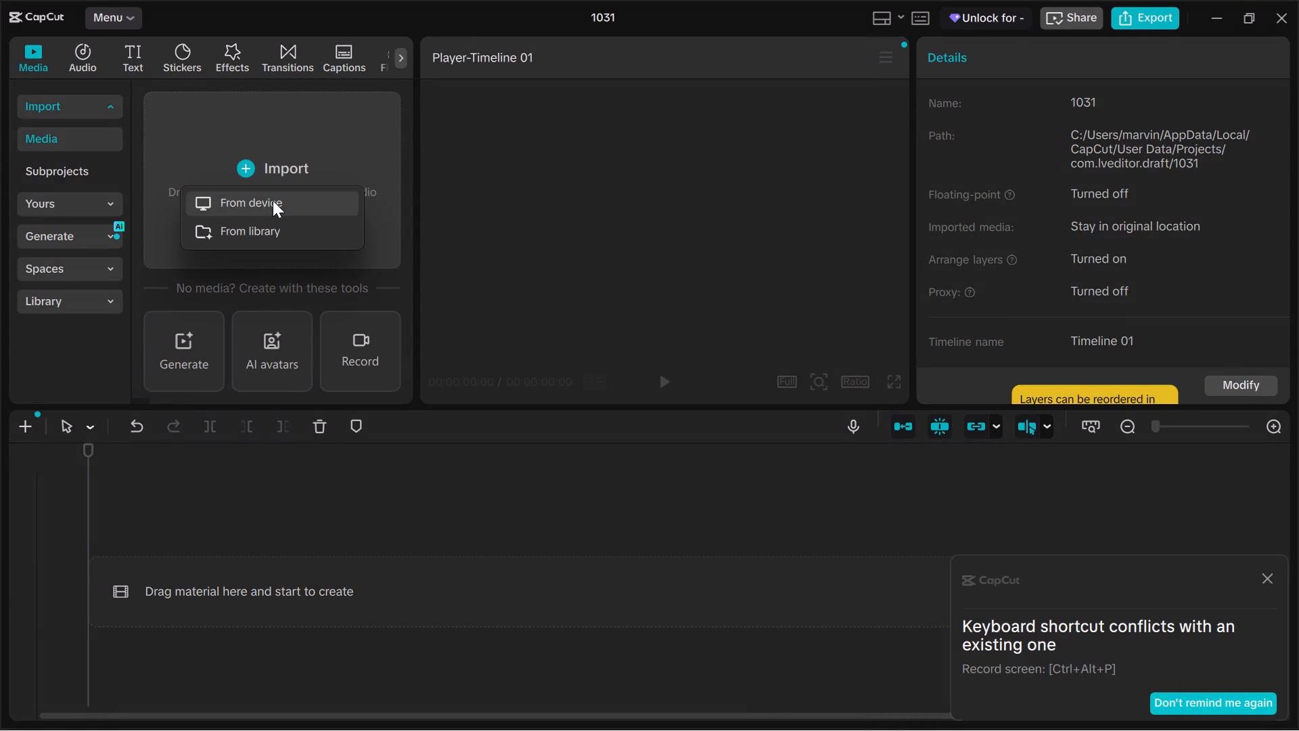
click(273, 200)
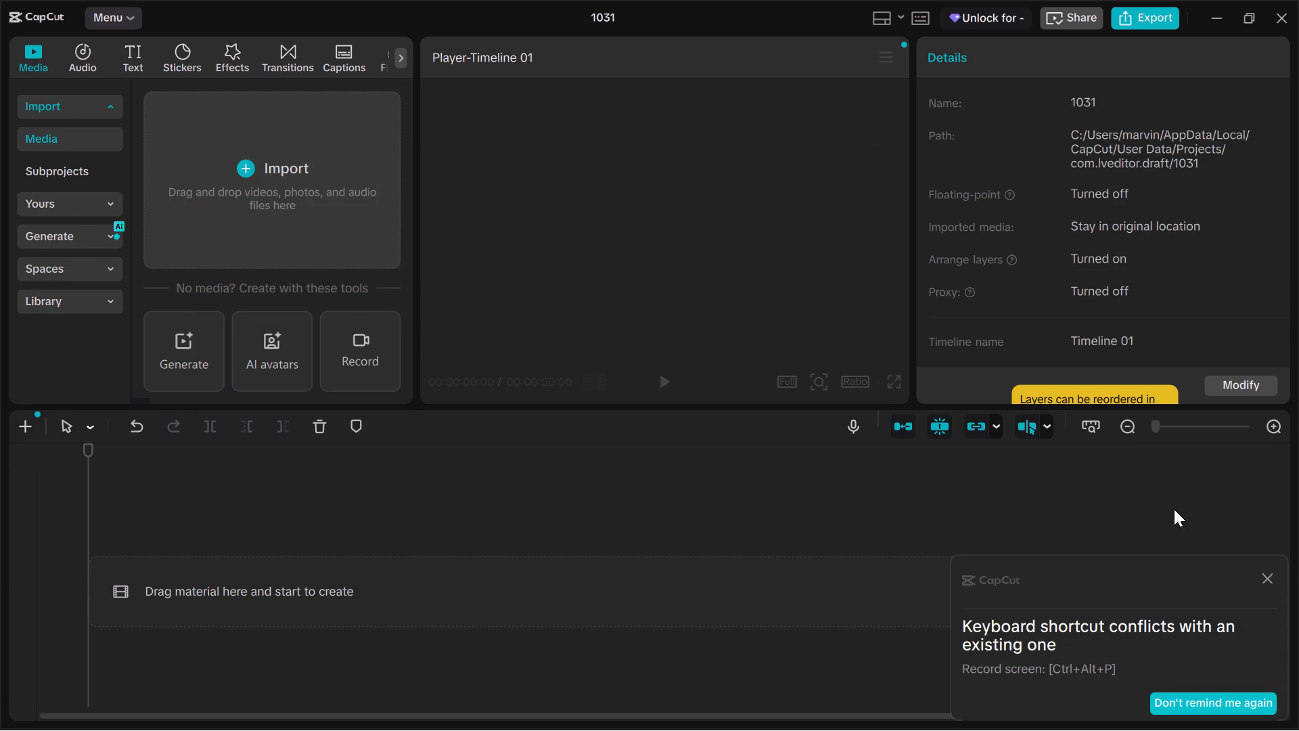
click(1267, 579)
click(1261, 582)
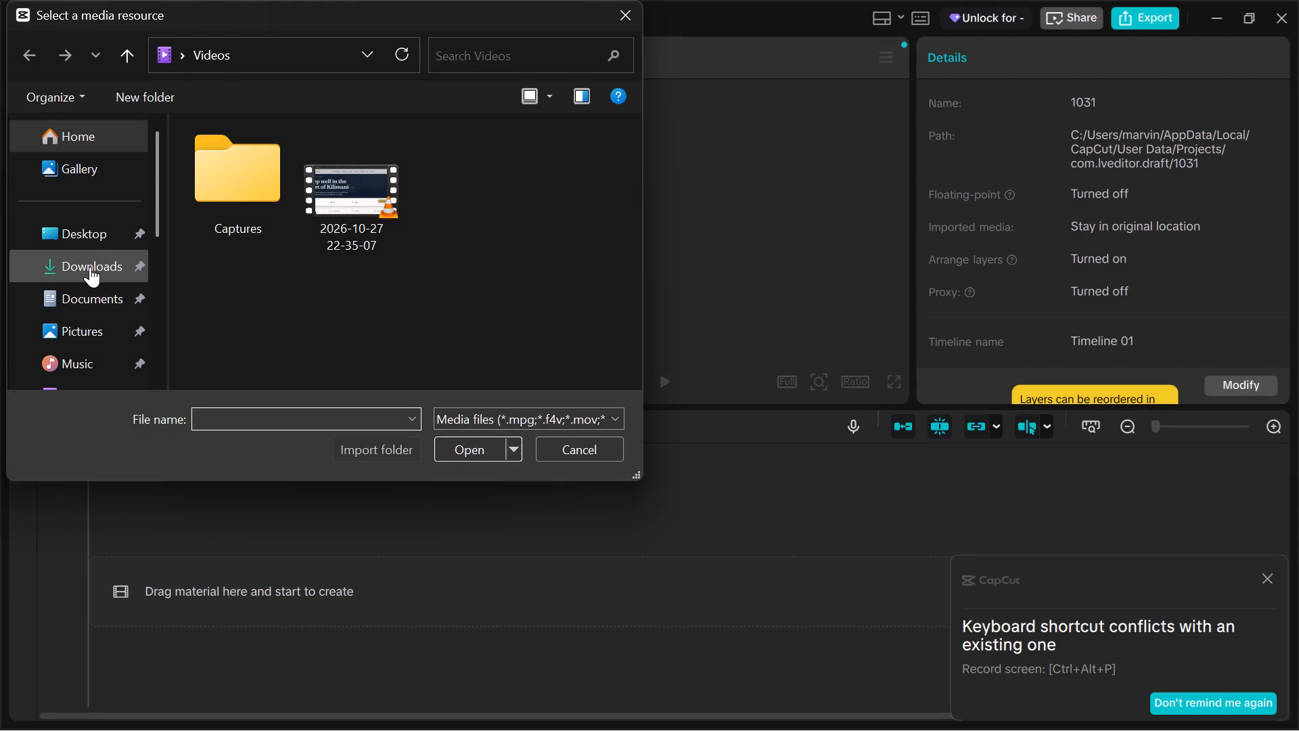
double_click(90, 265)
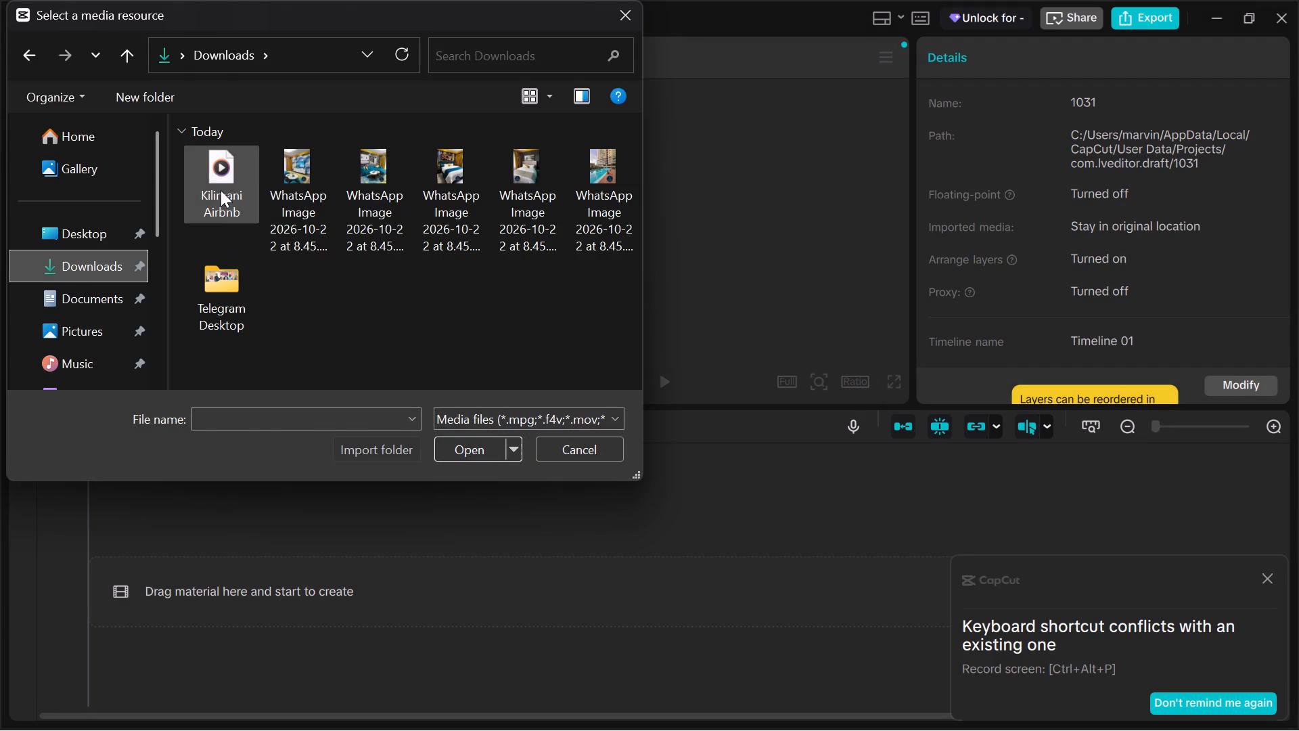
double_click(221, 190)
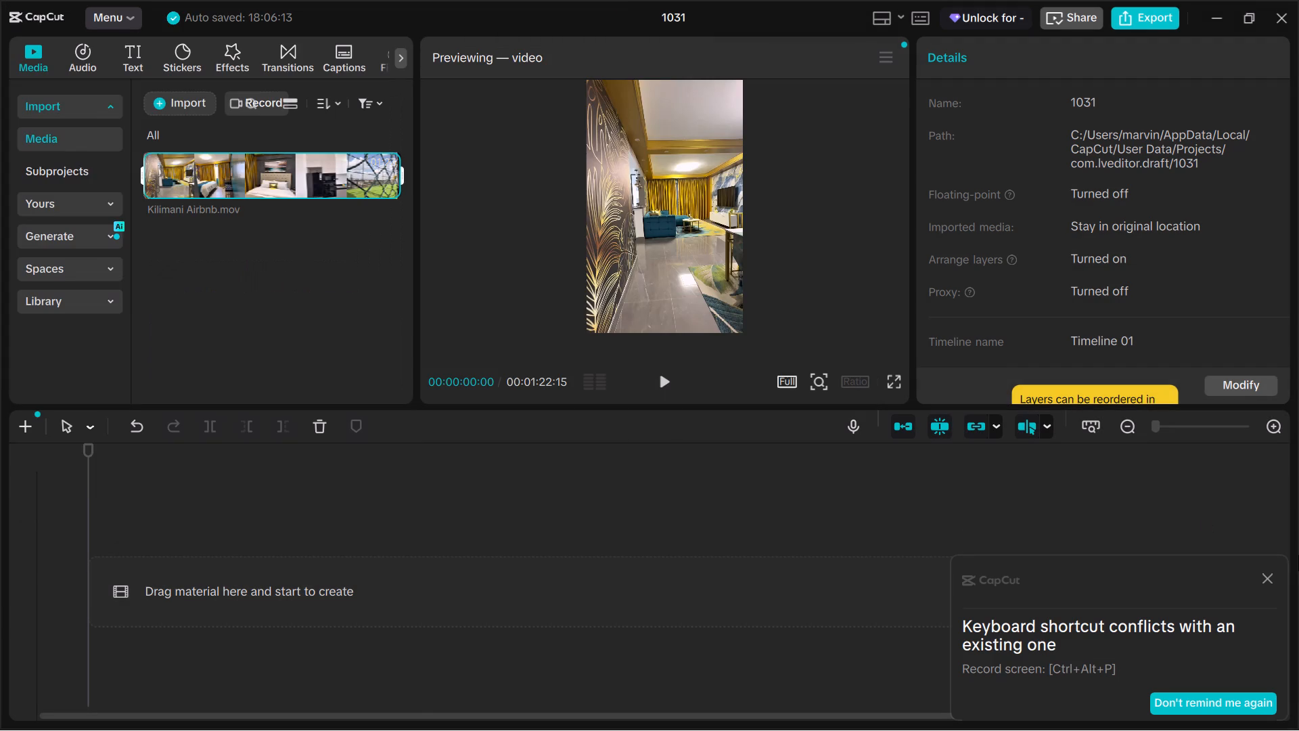
Dismiss the keyboard shortcut conflict notice and place Kilimani Airbnb.mov at the start of the timeline.
click(1267, 567)
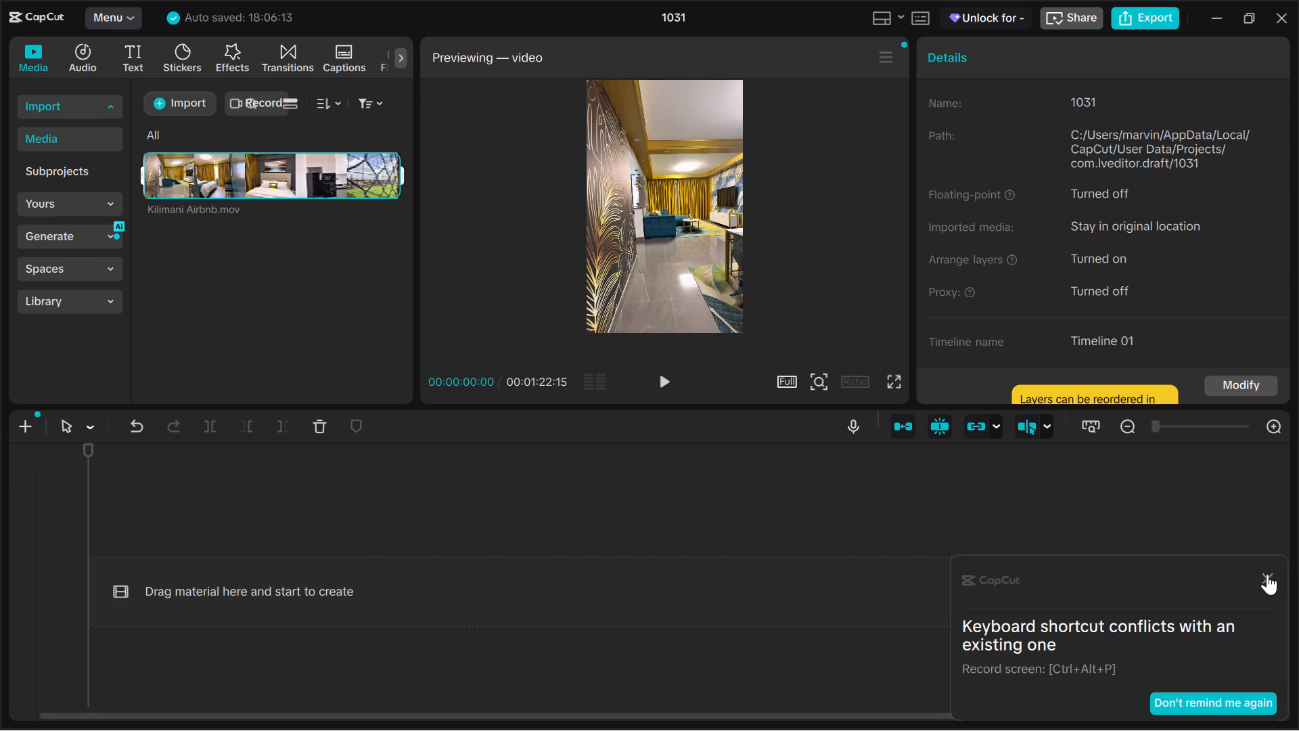
click(1267, 579)
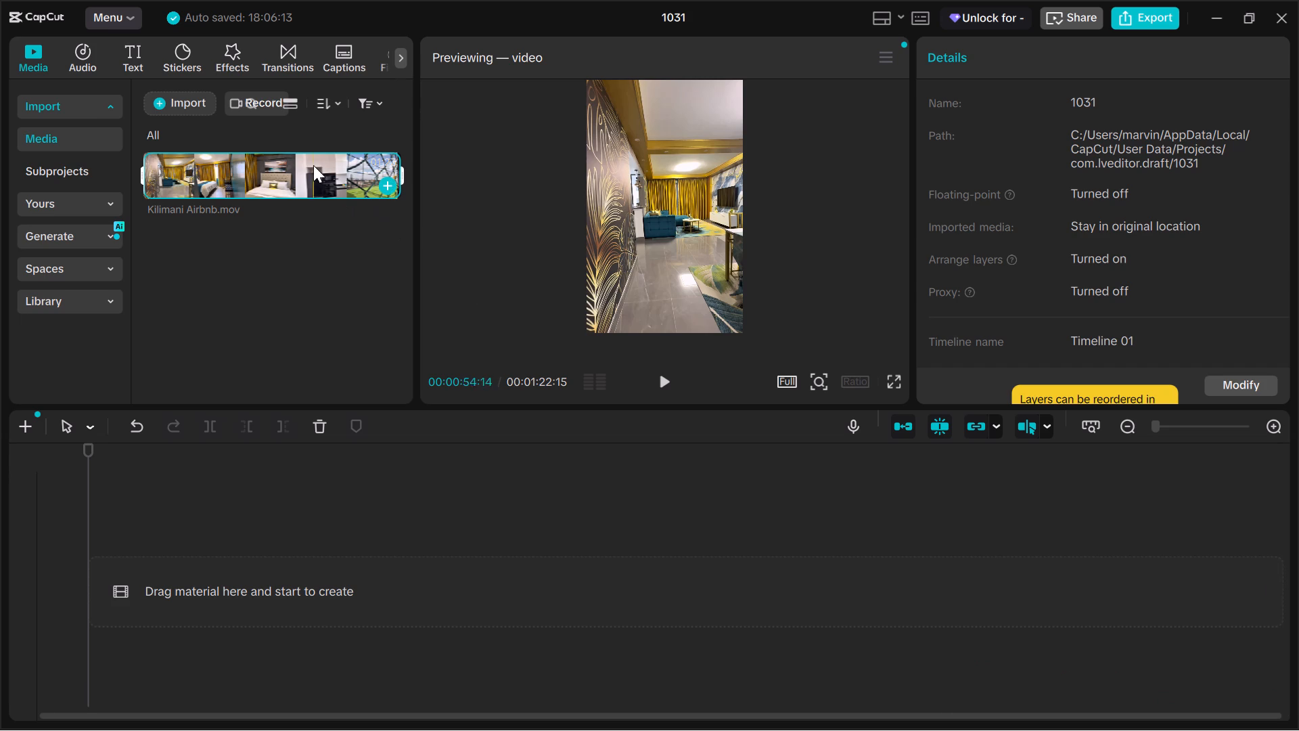
drag(313, 165, 284, 567)
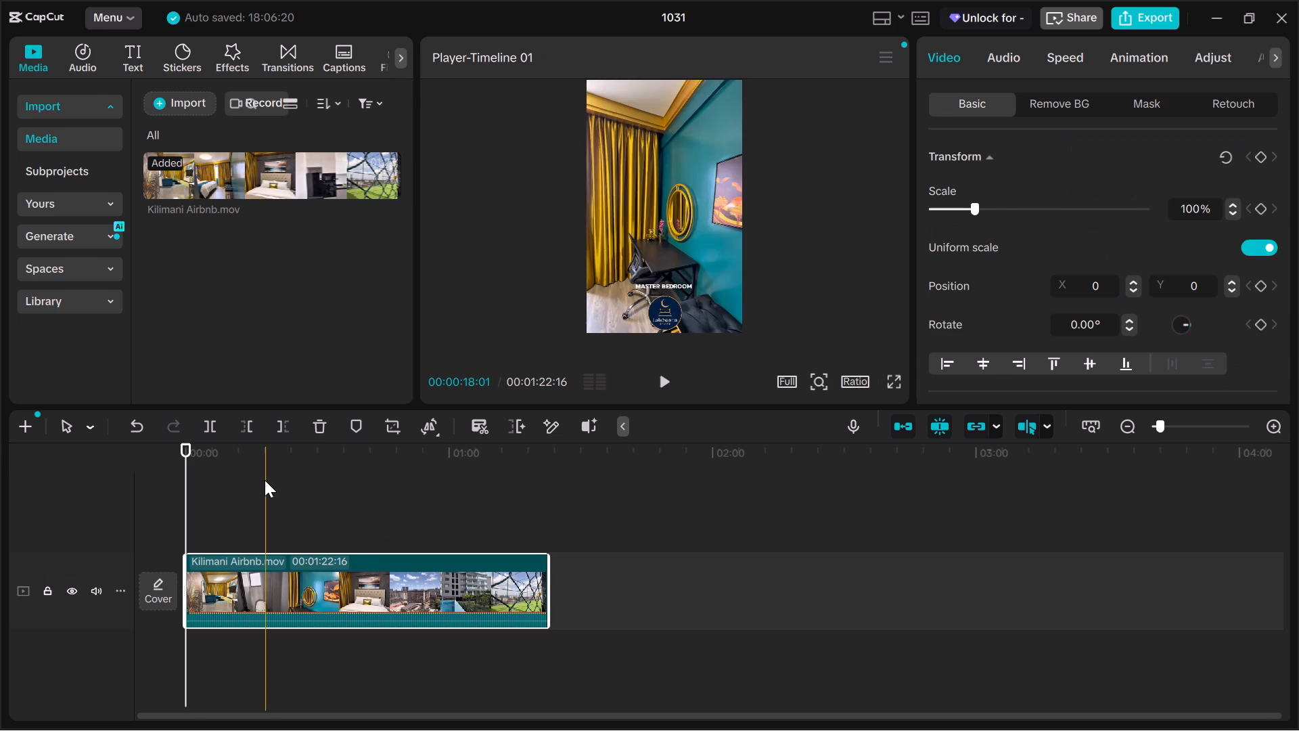
Preview the master bedroom footage from about 18 seconds into the clip.
key(space)
key(space)
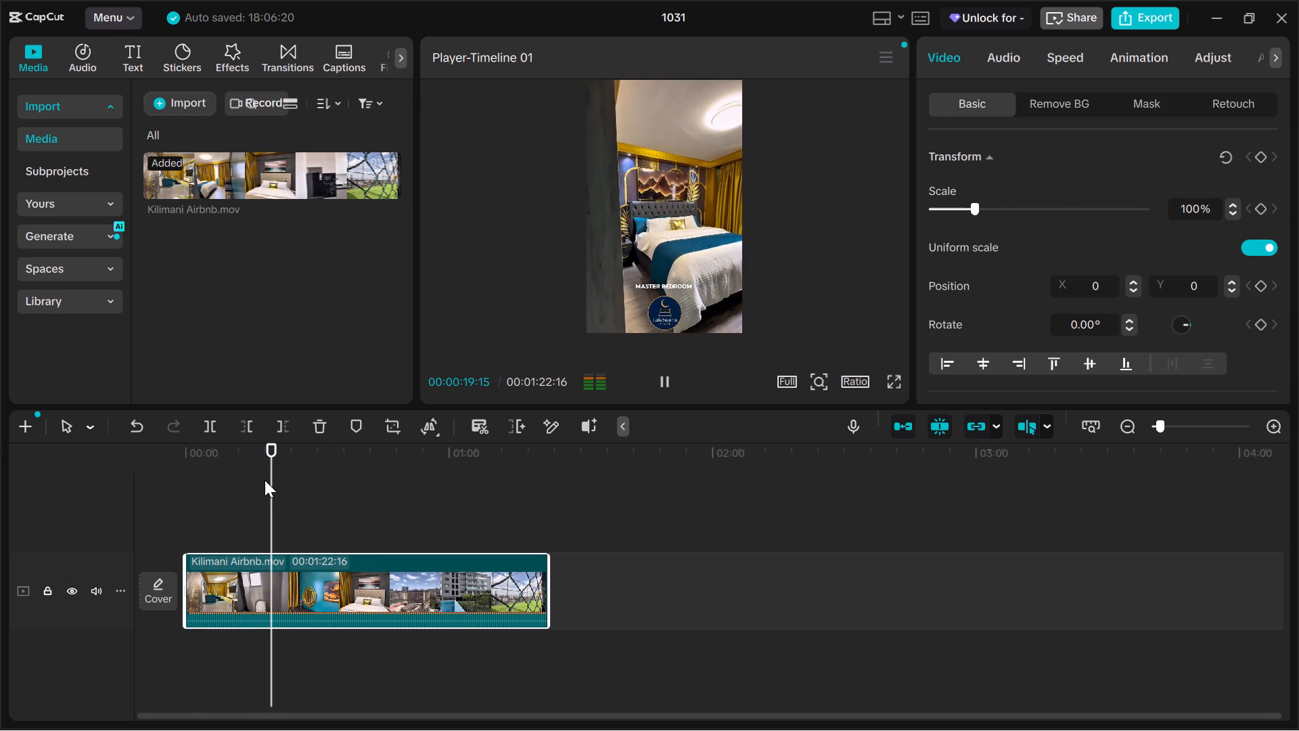
key(space)
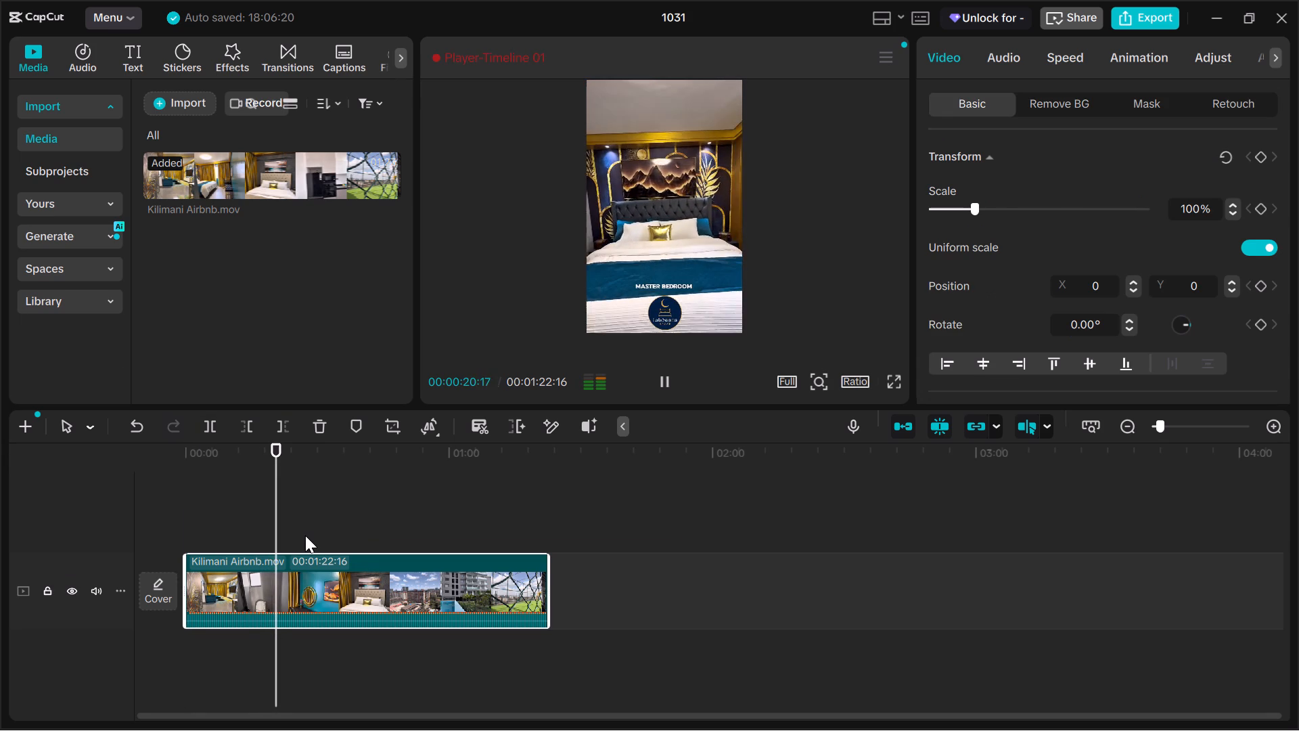
key(space)
Play the clip in short stretches from its beginning to find where the opening living and dining area scene ends.
ctrl+scroll(309, 539, up, 2)
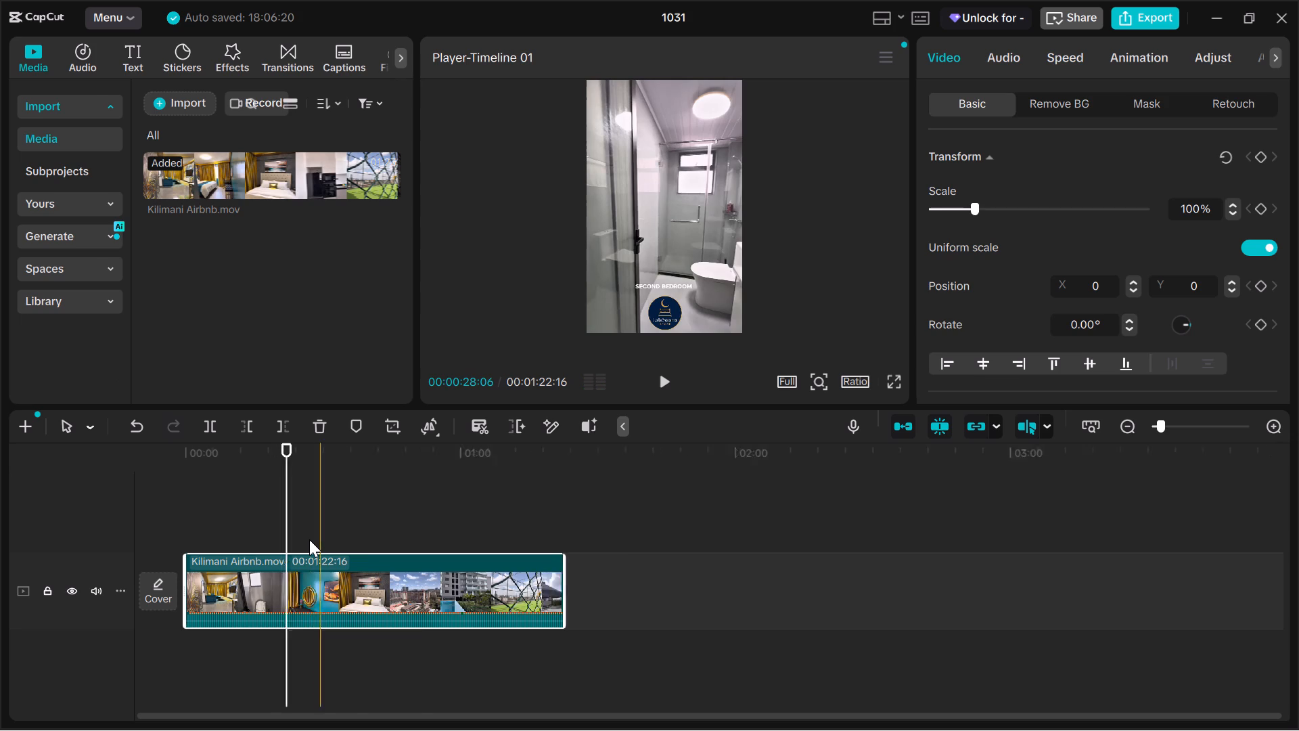
ctrl+scroll(309, 539, up, 8)
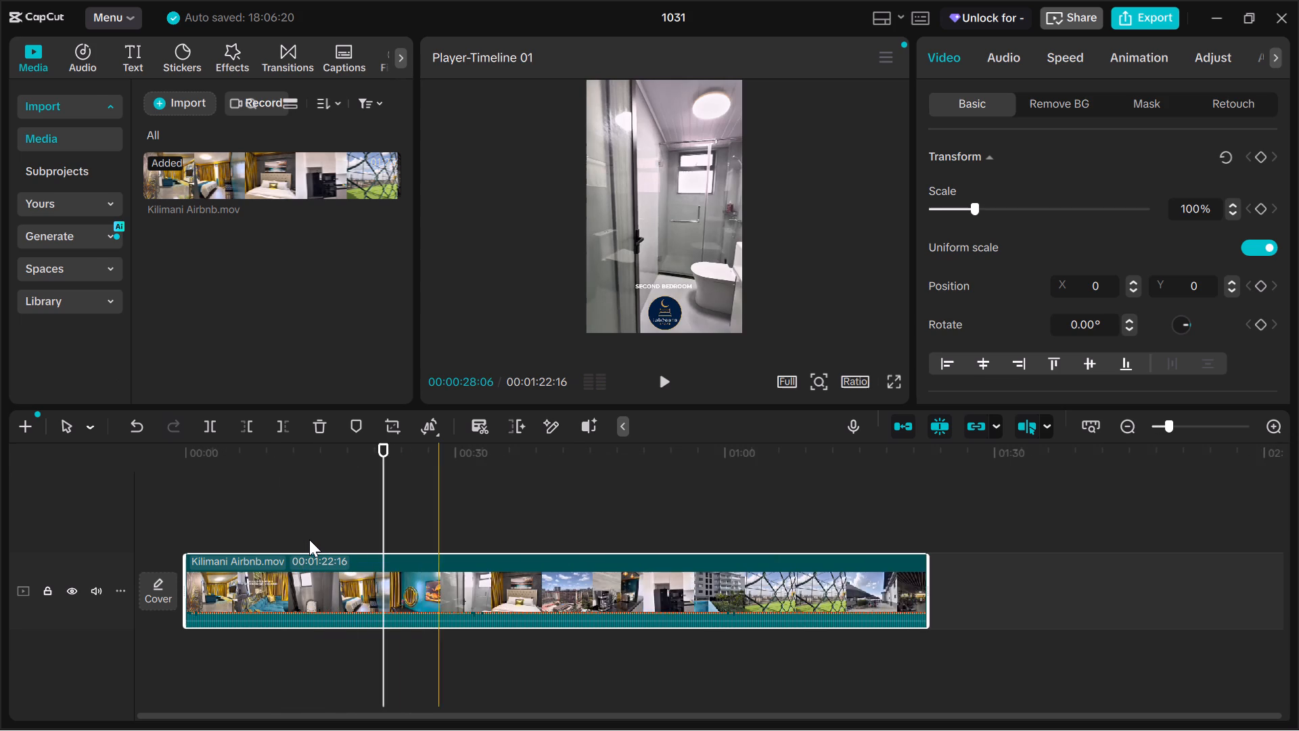
ctrl+scroll(309, 539, up, 6)
scroll(504, 598, right, 3)
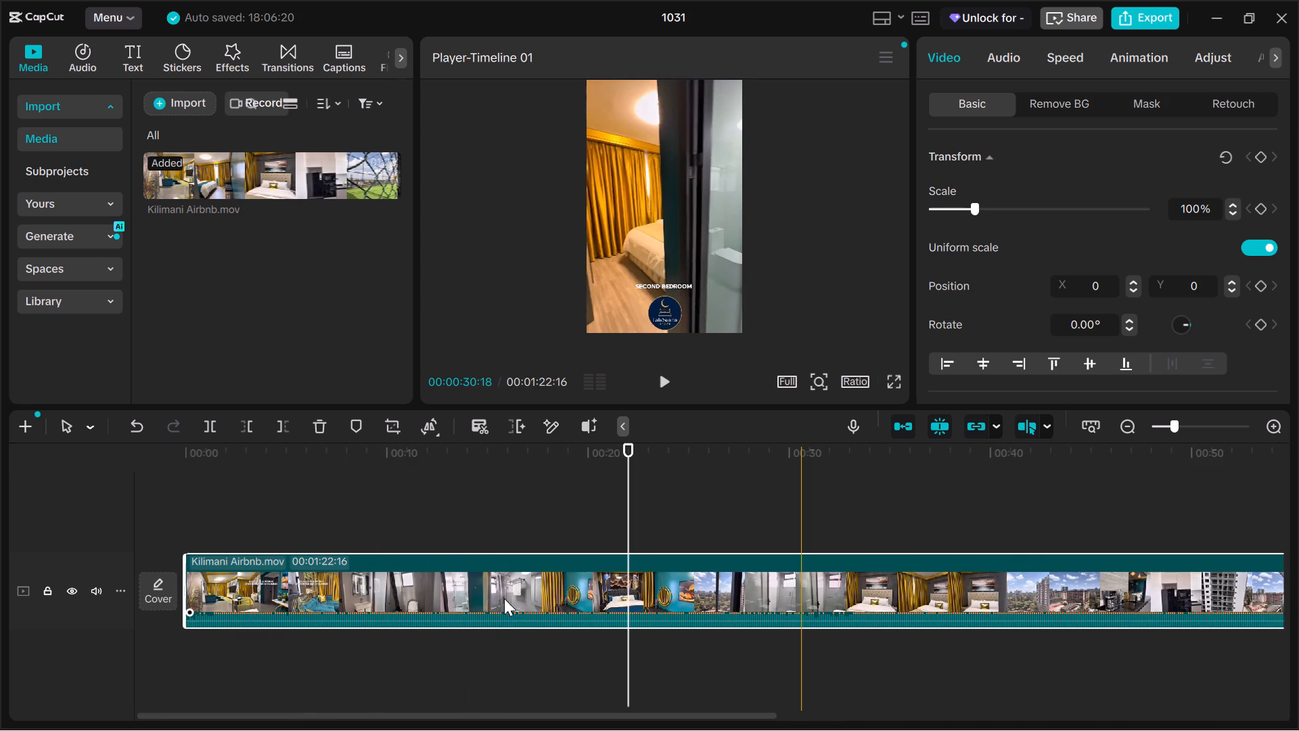
scroll(504, 598, right, 3)
click(166, 502)
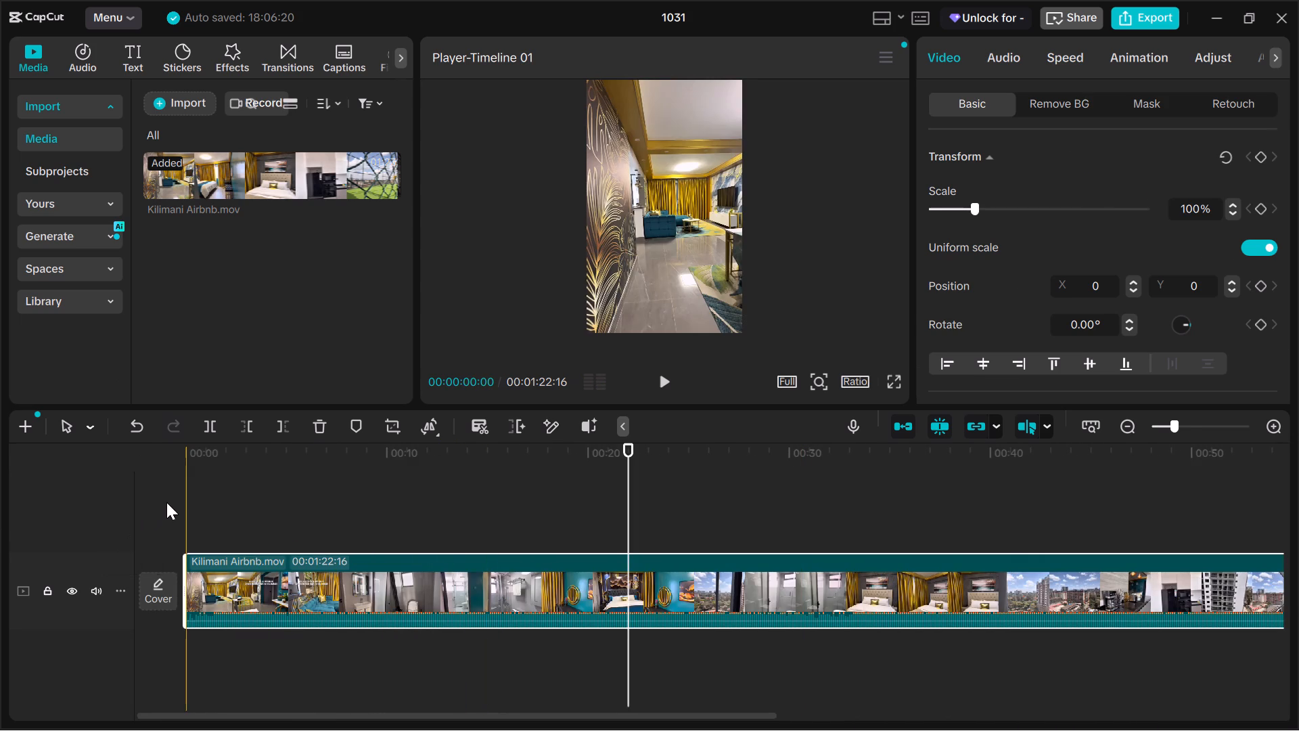
key(space)
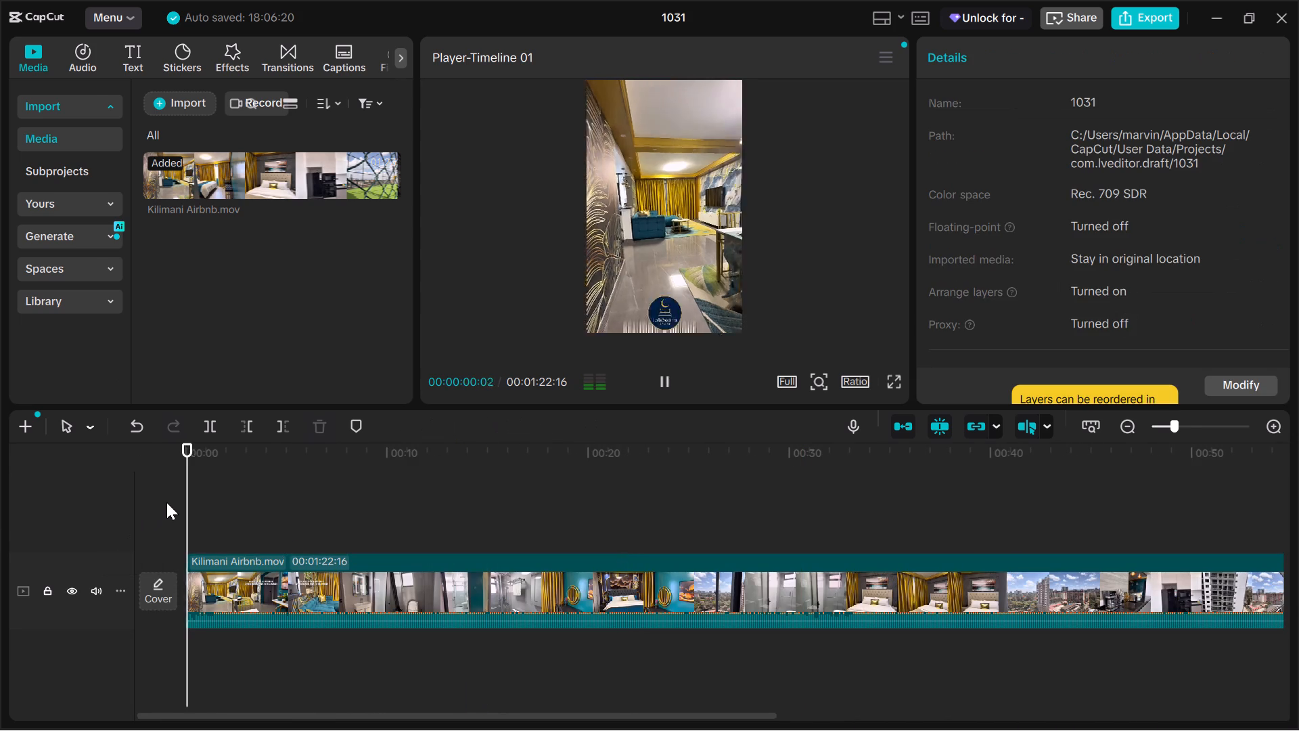
key(space)
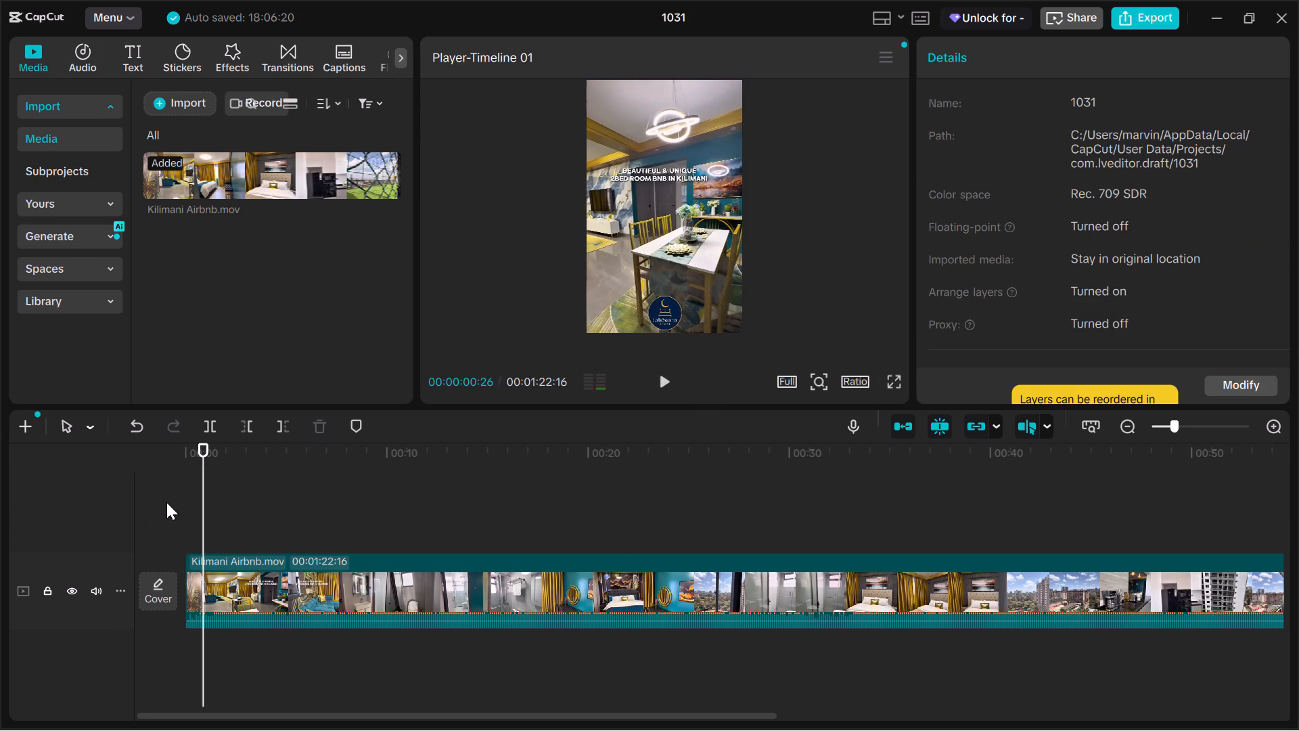
key(space)
key(space)
key(space)
key(space)
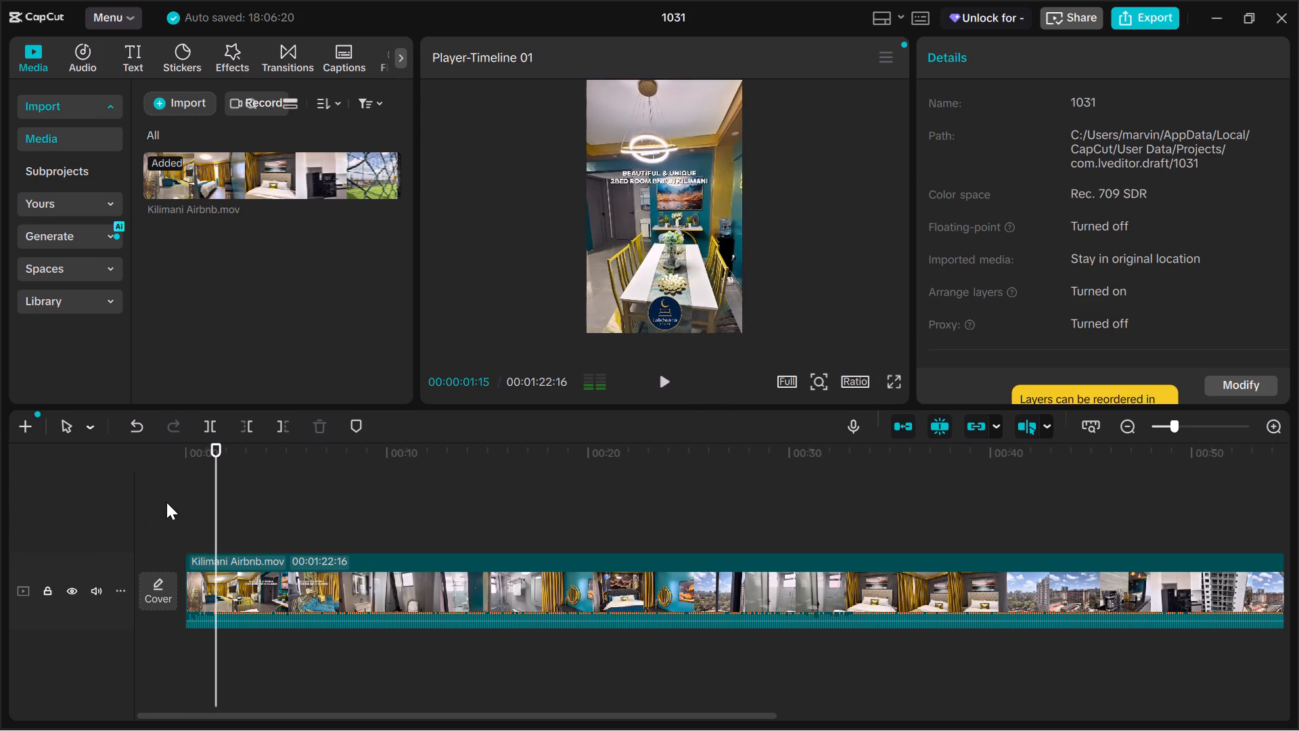
key(space)
key(space)
key(space)
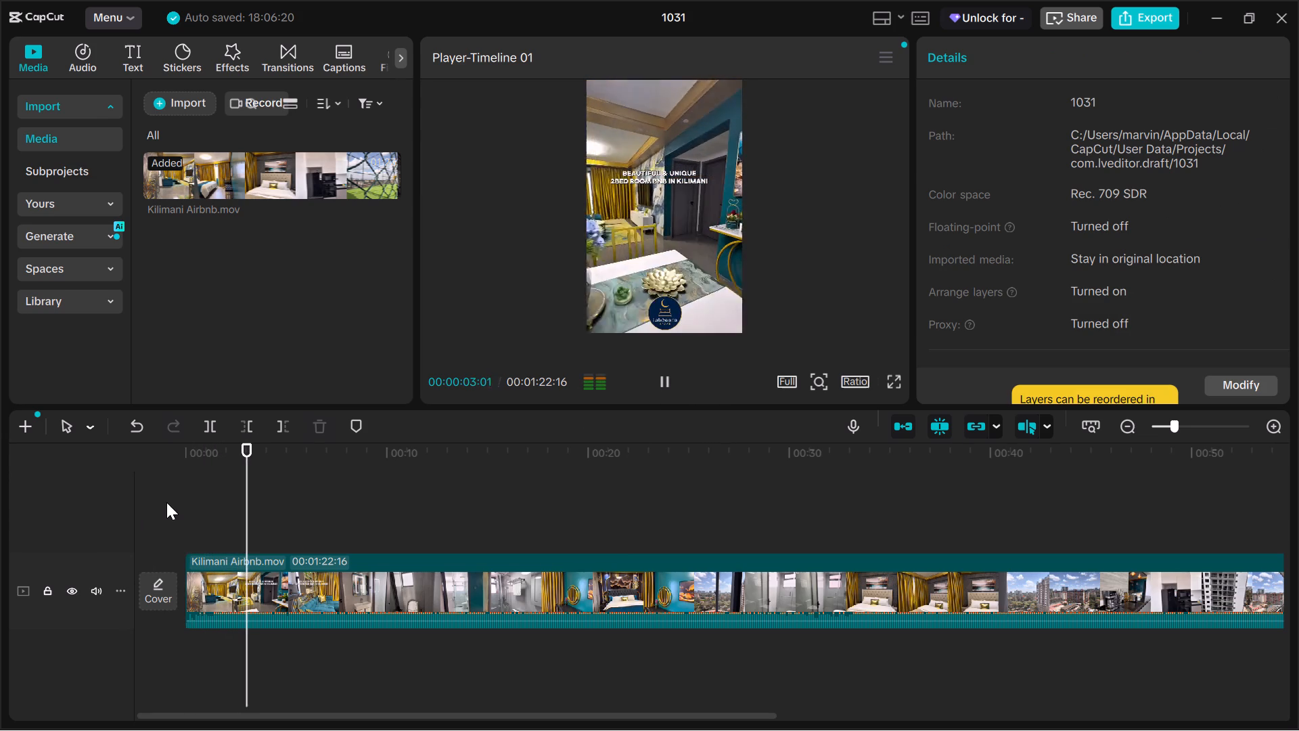
key(space)
key(space)
key(space)
key(space)
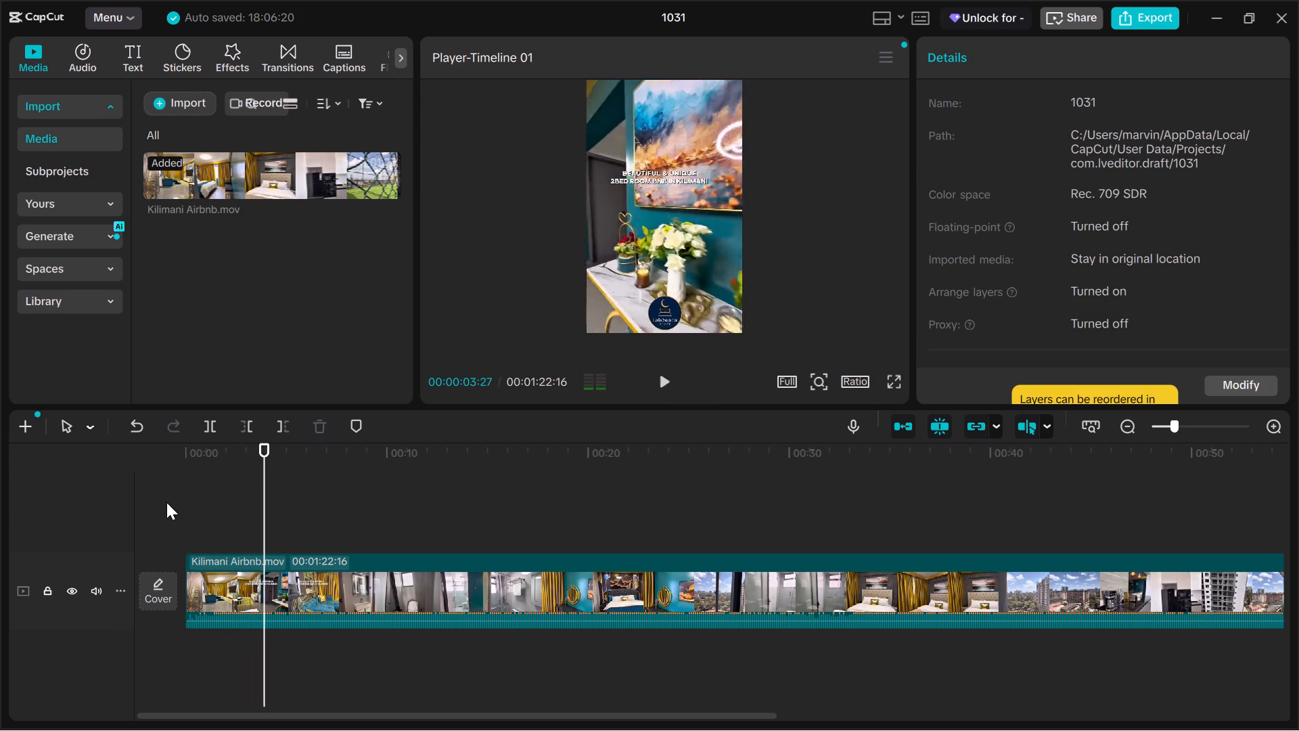
key(space)
key(space)
key(space)
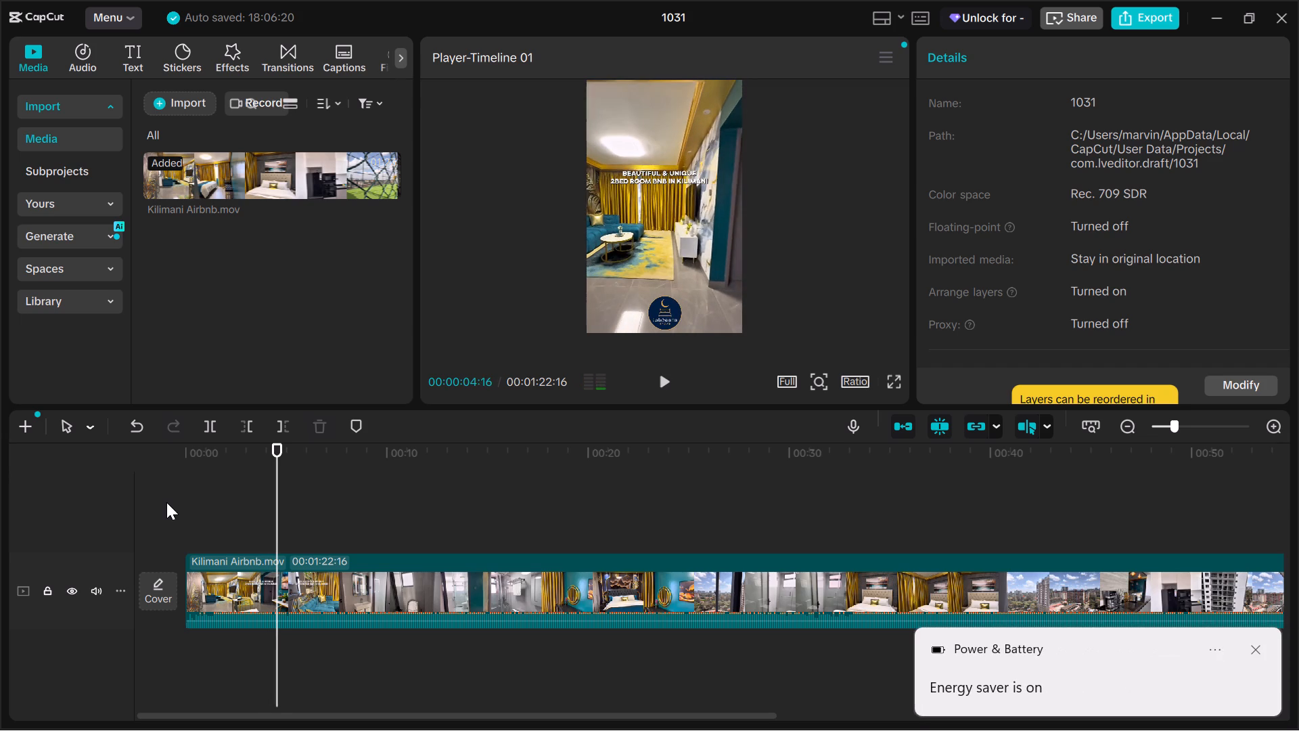
key(space)
key(space)
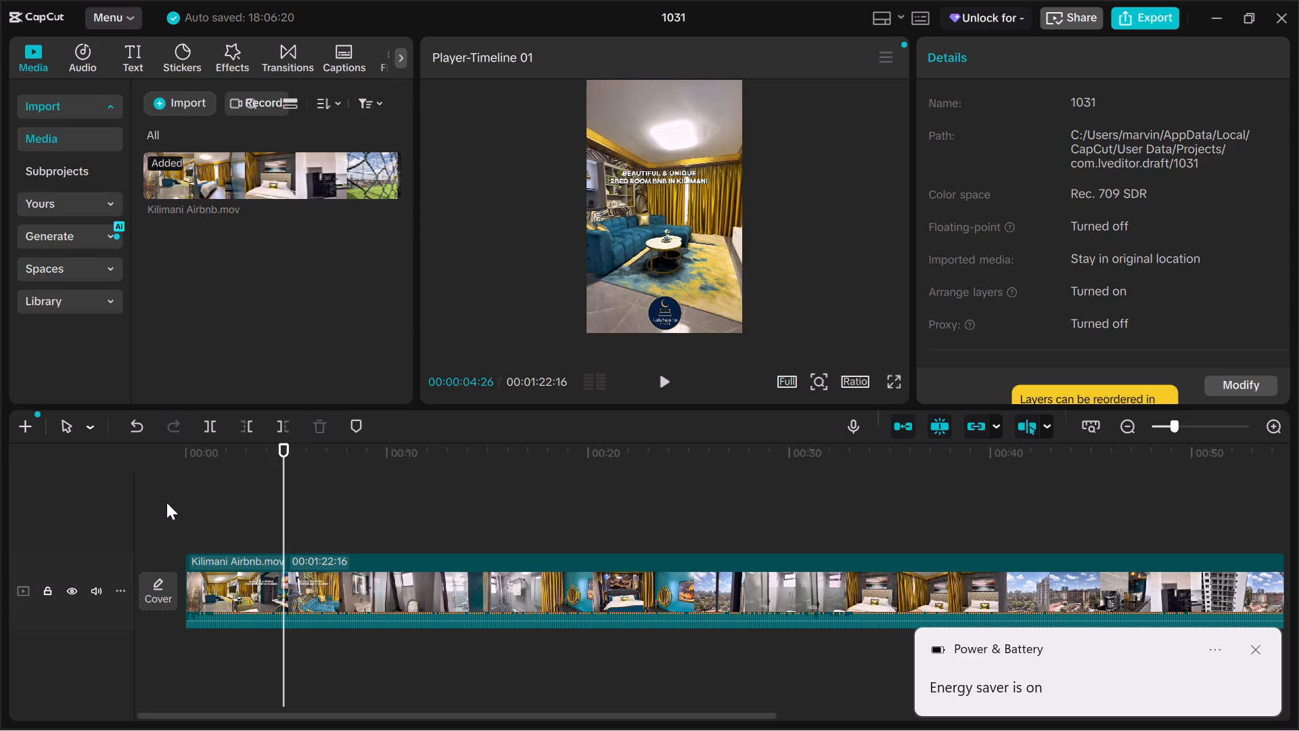
key(space)
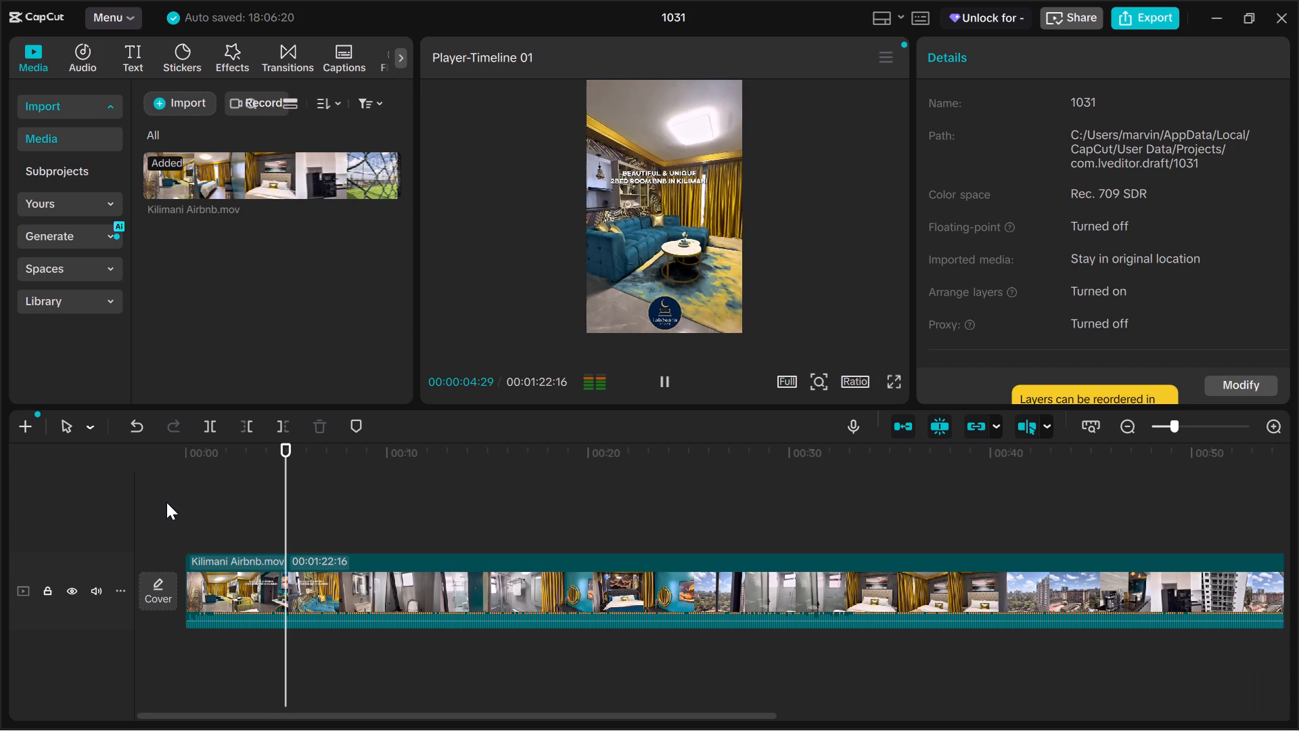
key(space)
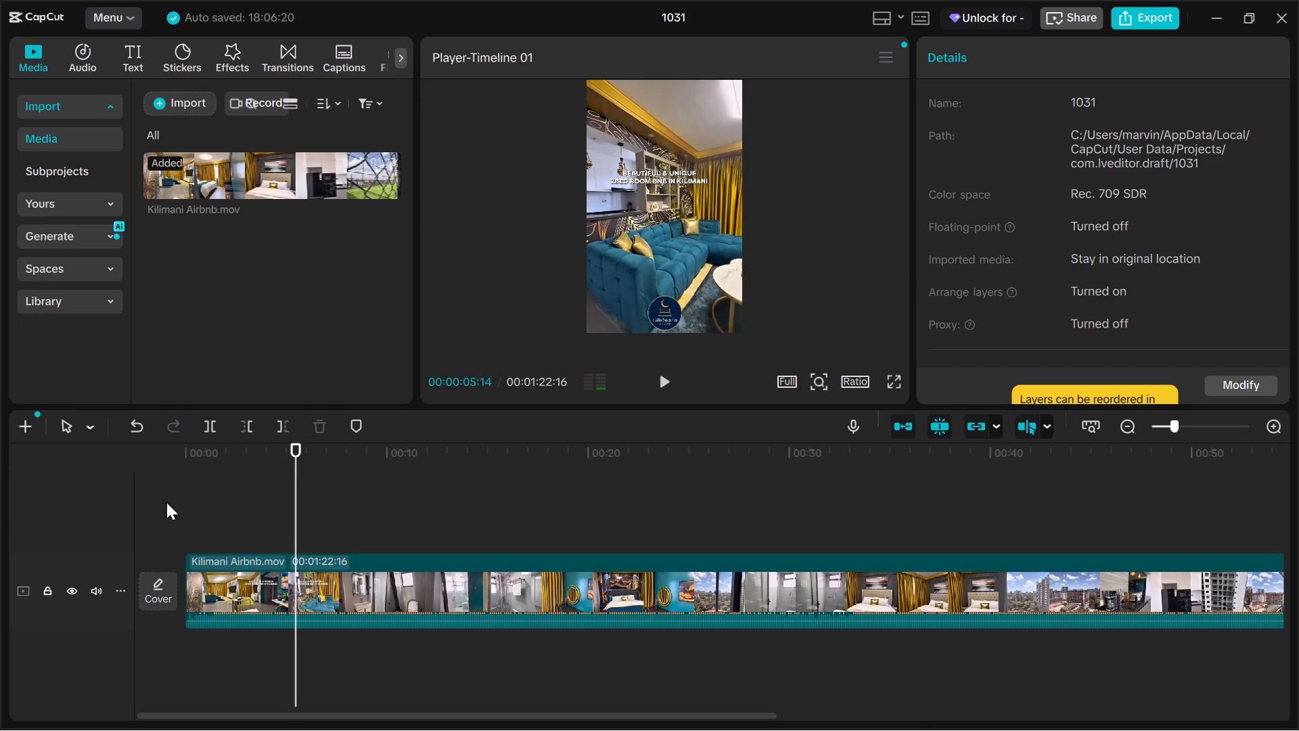
key(space)
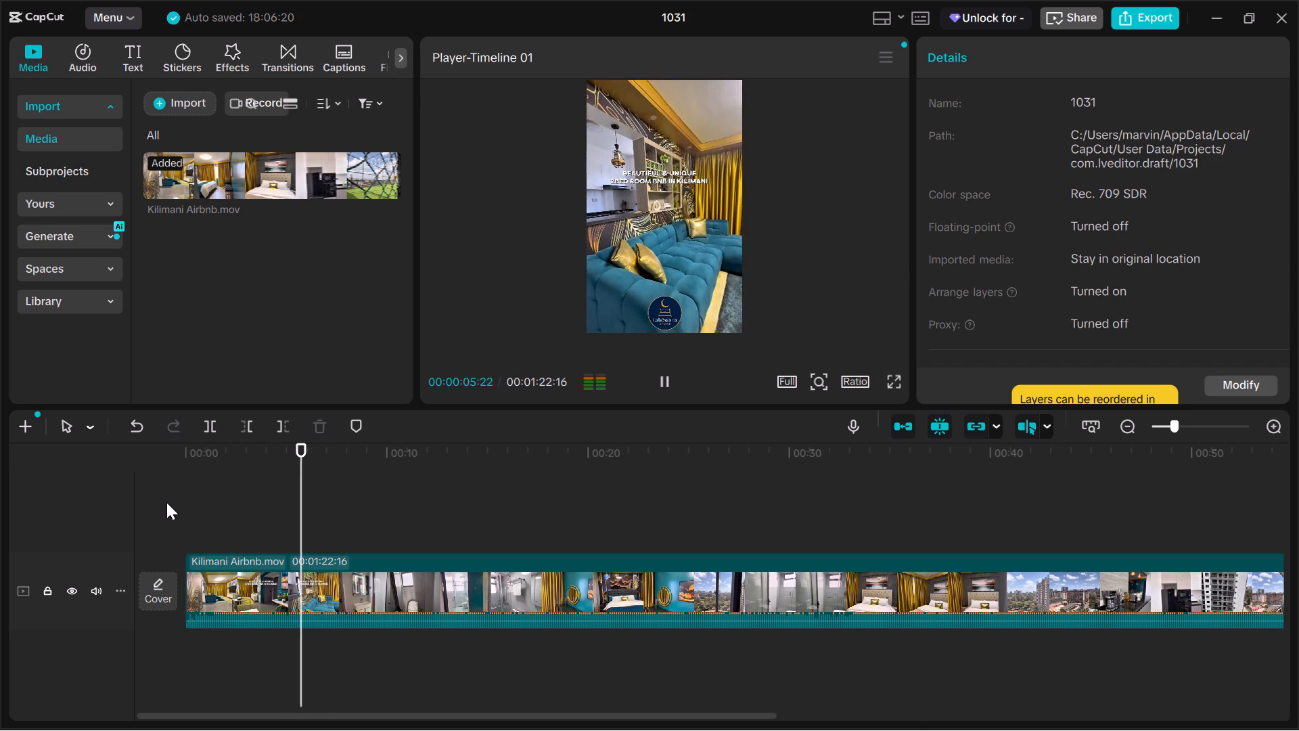
key(space)
key(space)
key(space)
key(space)
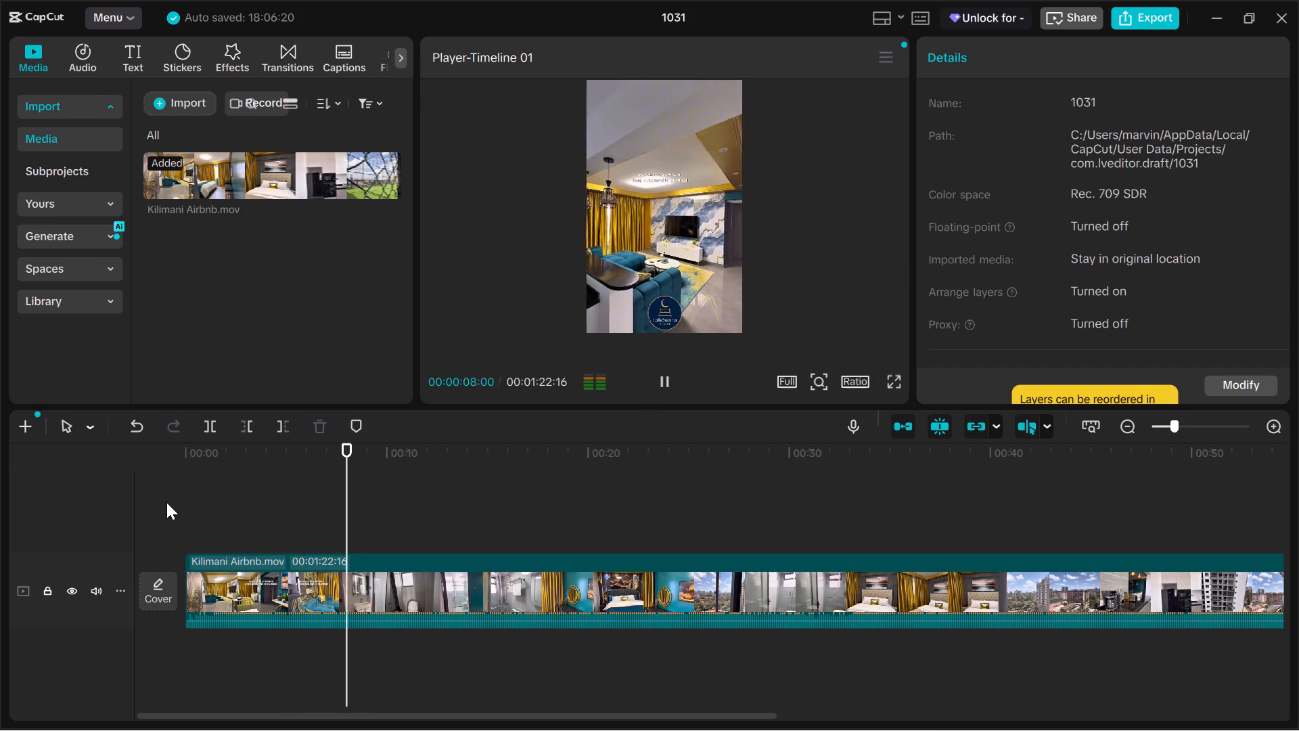
key(space)
Split the clip at 00:00:08:12, on the last living room frame before the visitors' rest room shot.
key(Left)
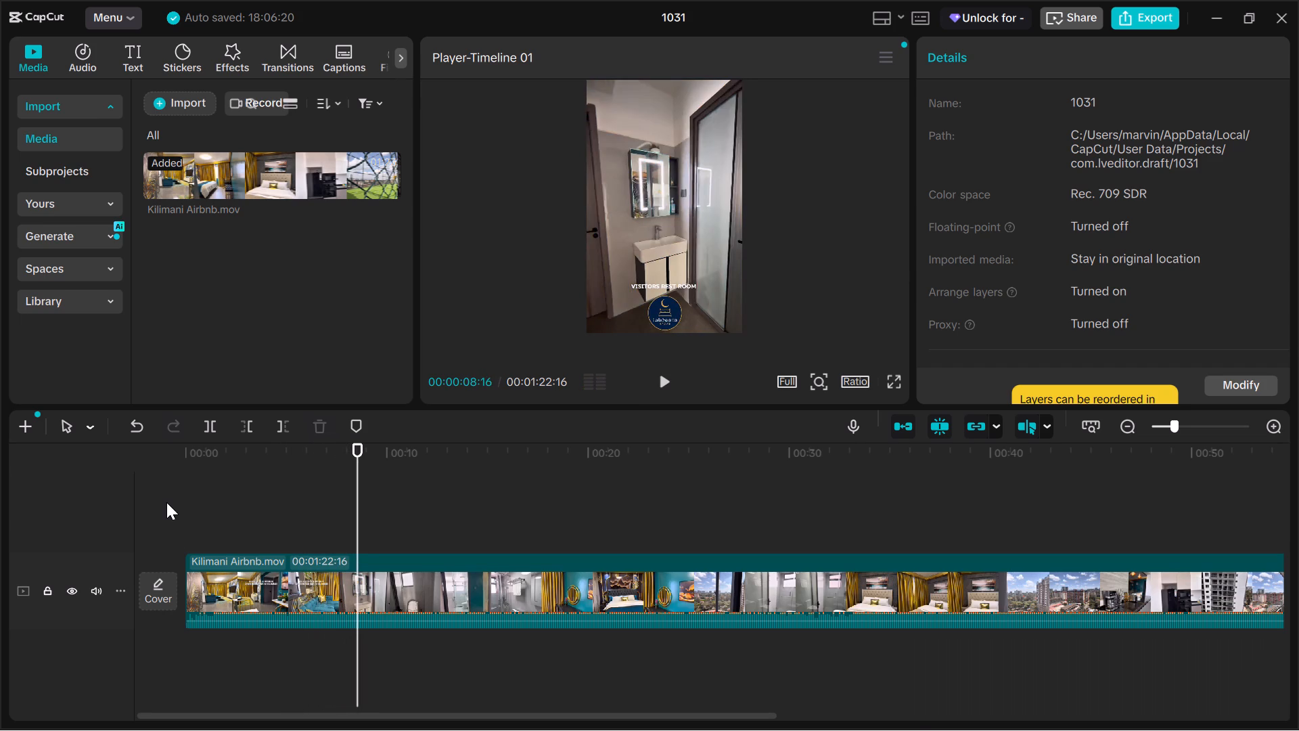
key(Left)
key(Left)
key(Left)
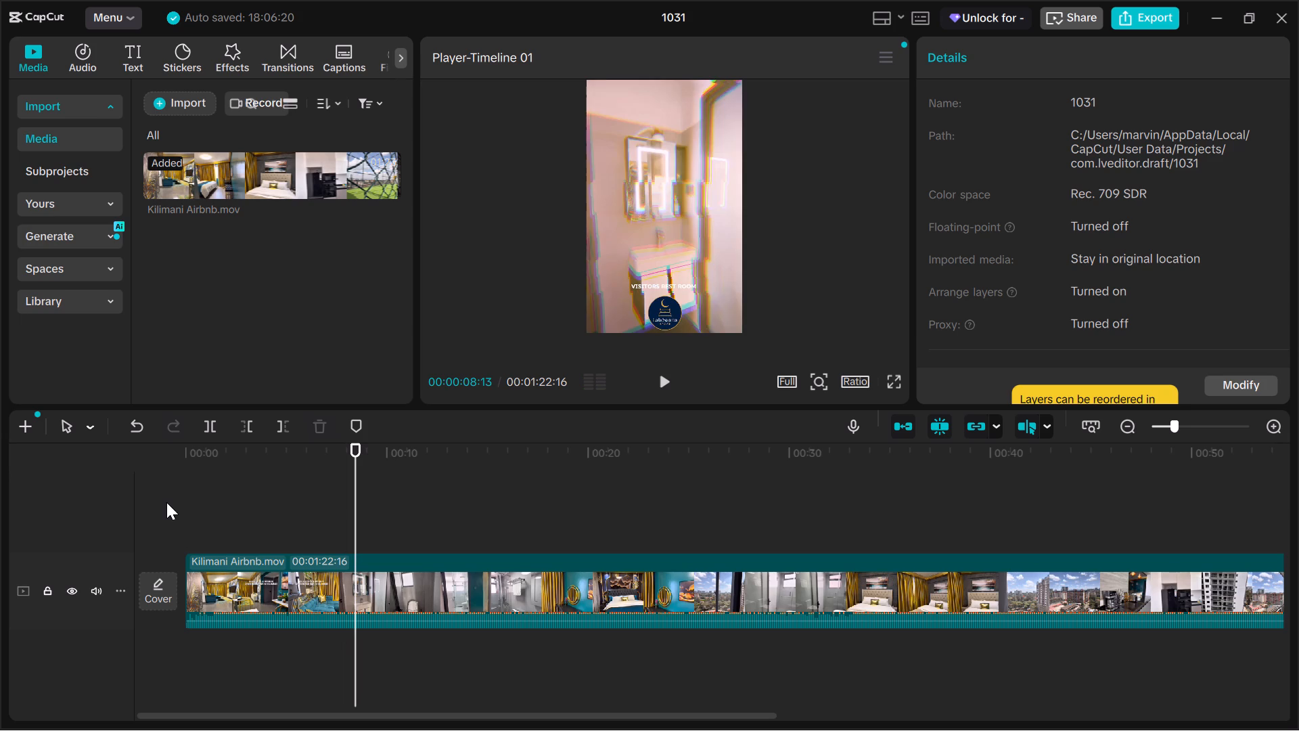
key(Left)
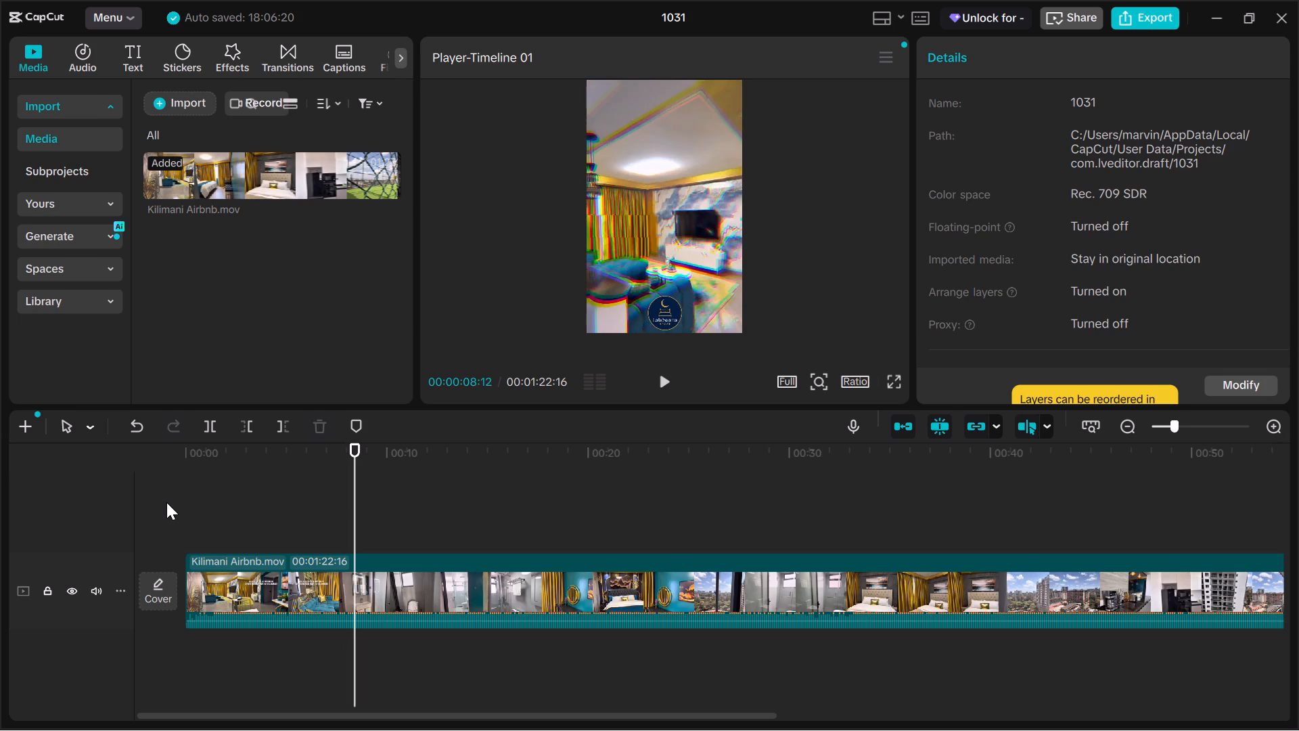
text(hb)
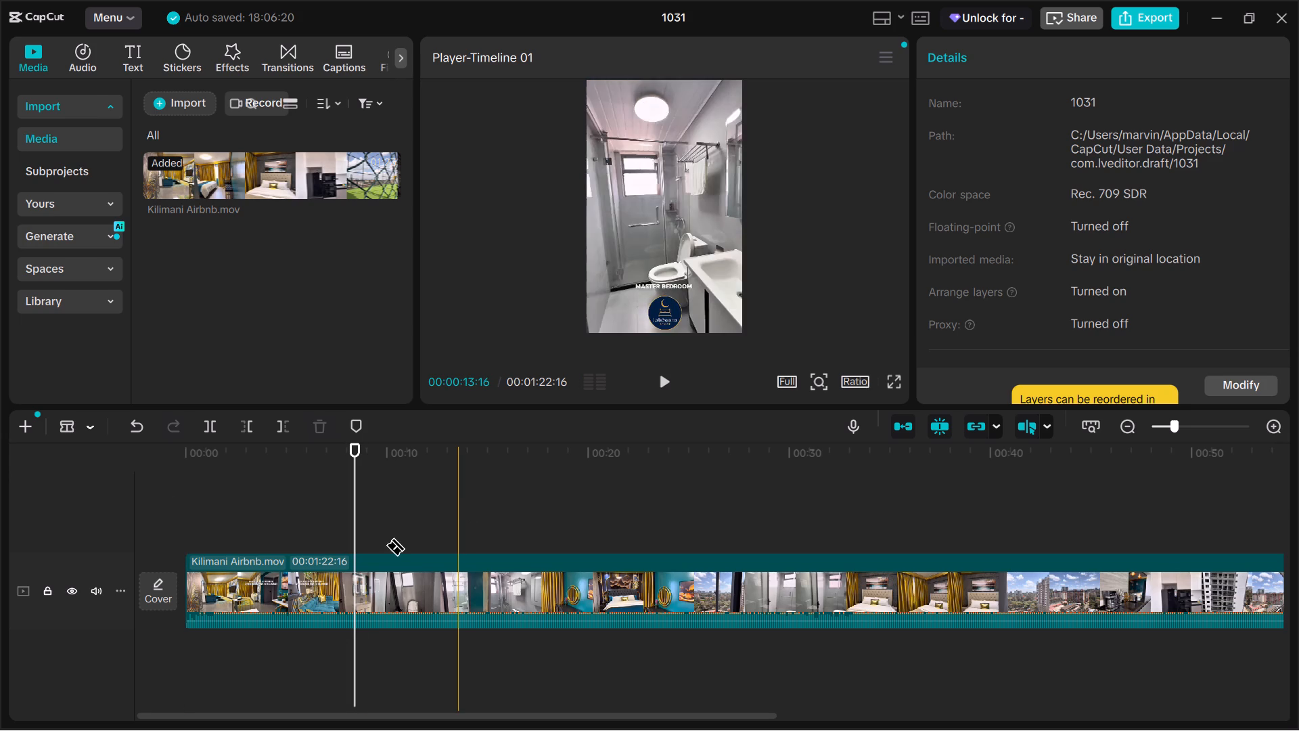
click(357, 566)
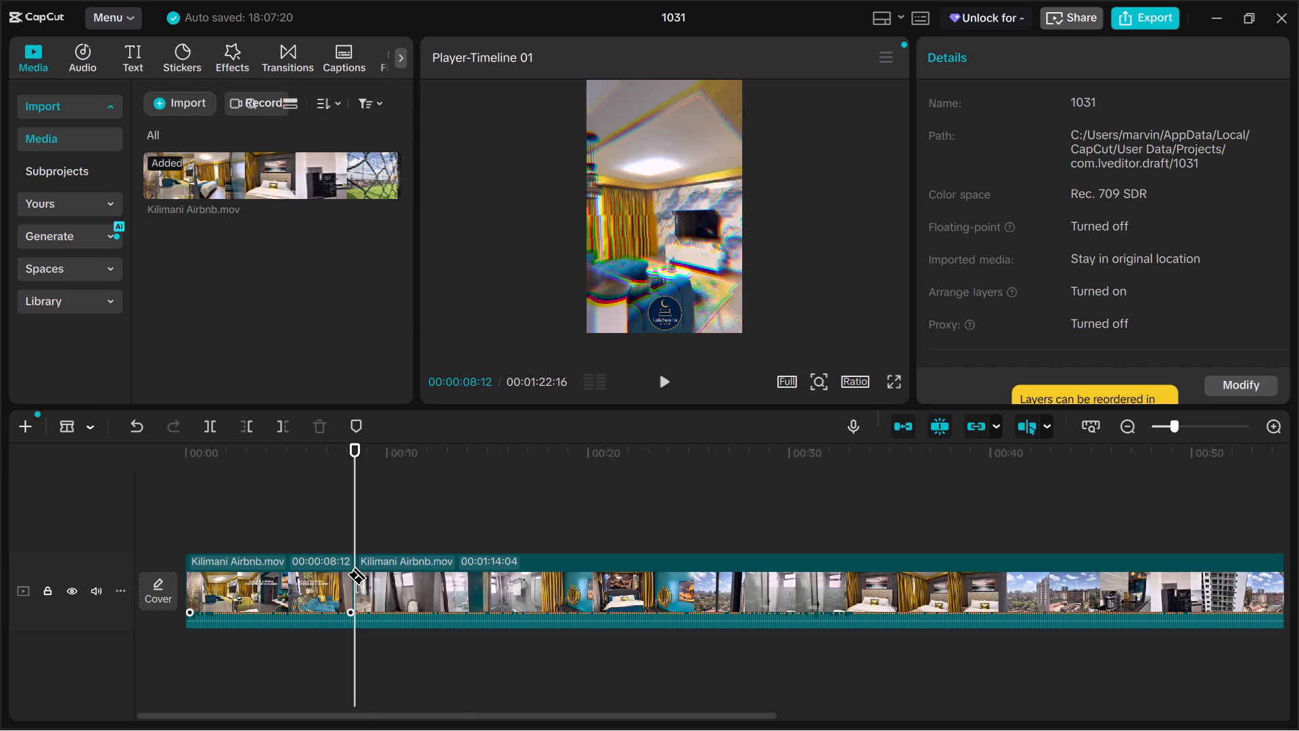
Delete the long clip segment after the split, keeping only the opening segment.
key(a)
click(532, 600)
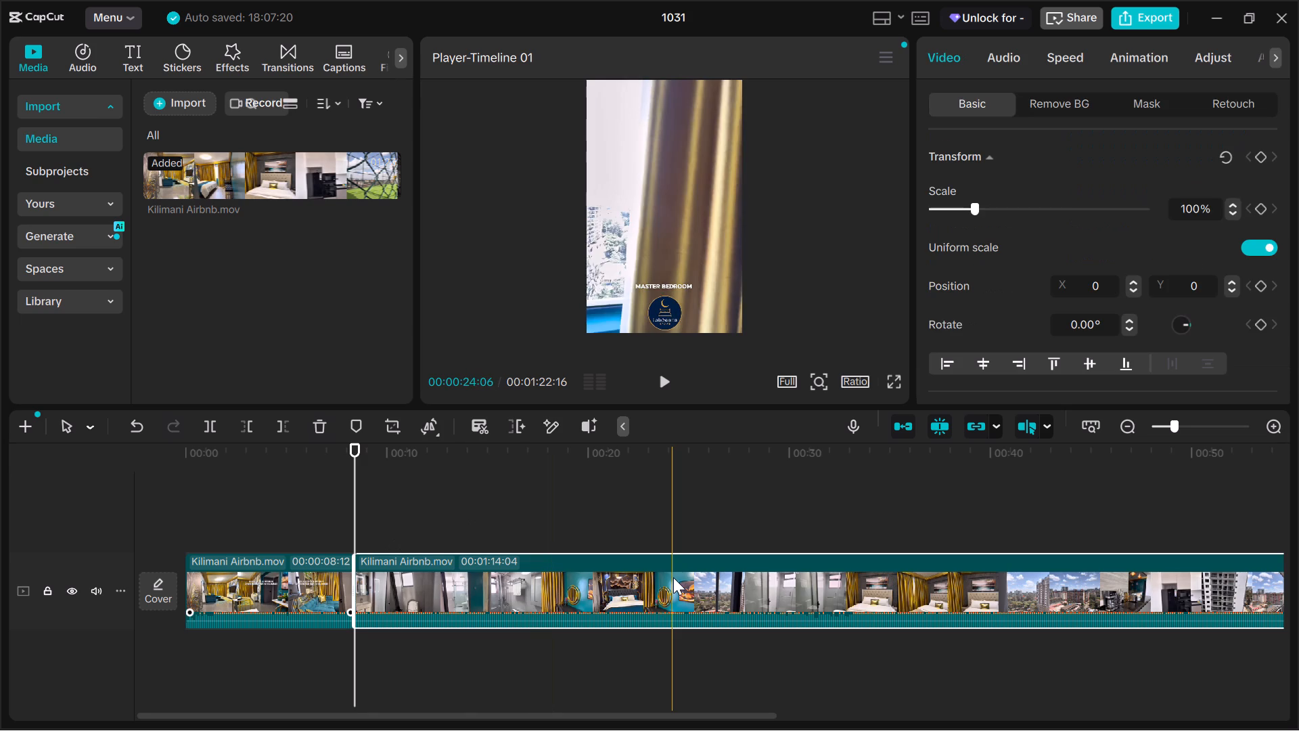
key(Delete)
Start exporting the opening living area segment and name the output file "sitting room".
click(298, 596)
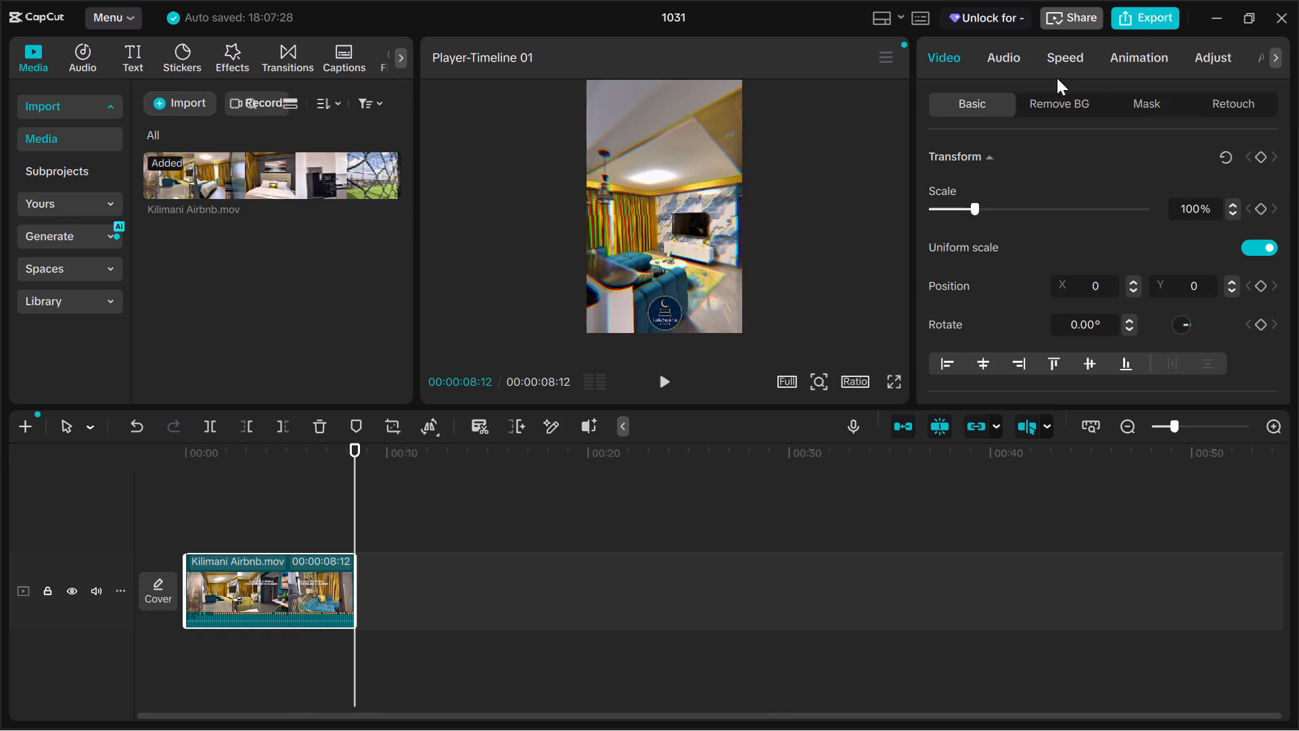
click(1147, 18)
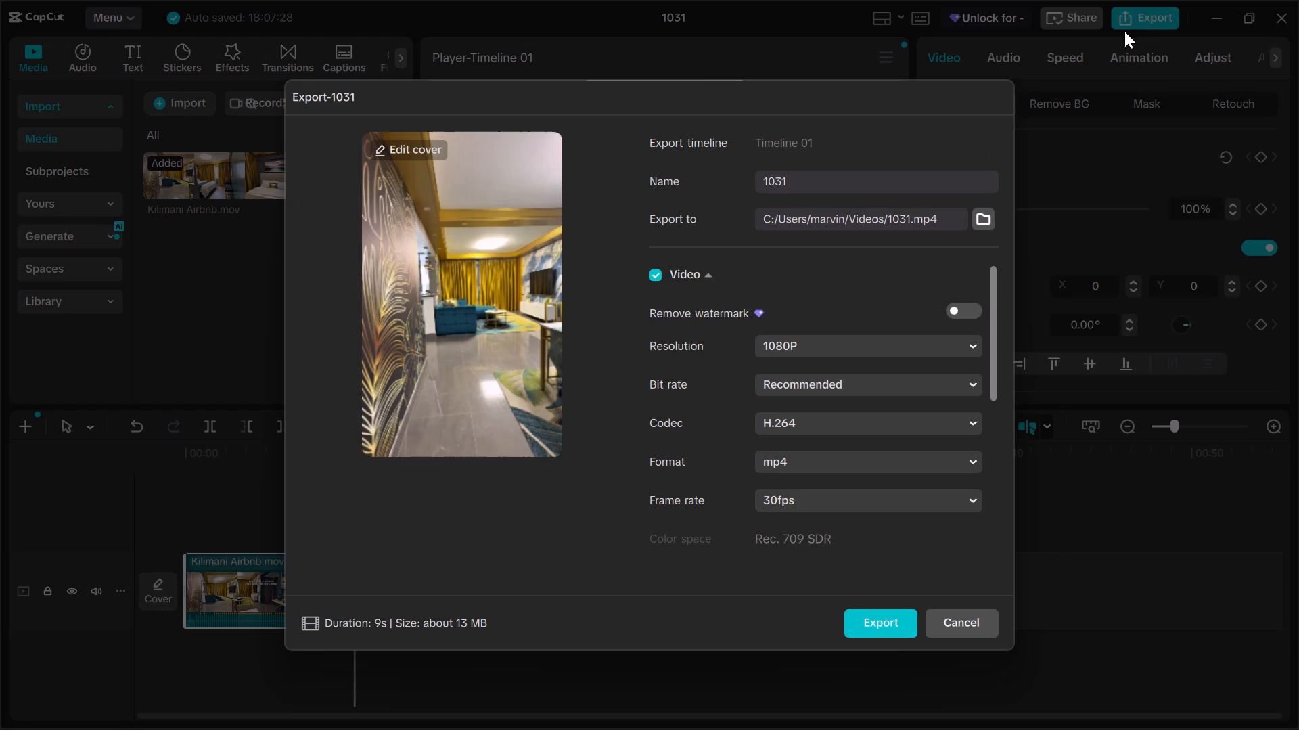
click(831, 187)
key(BackSpace)
key(BackSpace)
key(BackSpace)
key(BackSpace)
key(BackSpace)
text(sitting room)
Set the export location to the Desktop, export the sitting room video, and dismiss the sharing options.
click(979, 221)
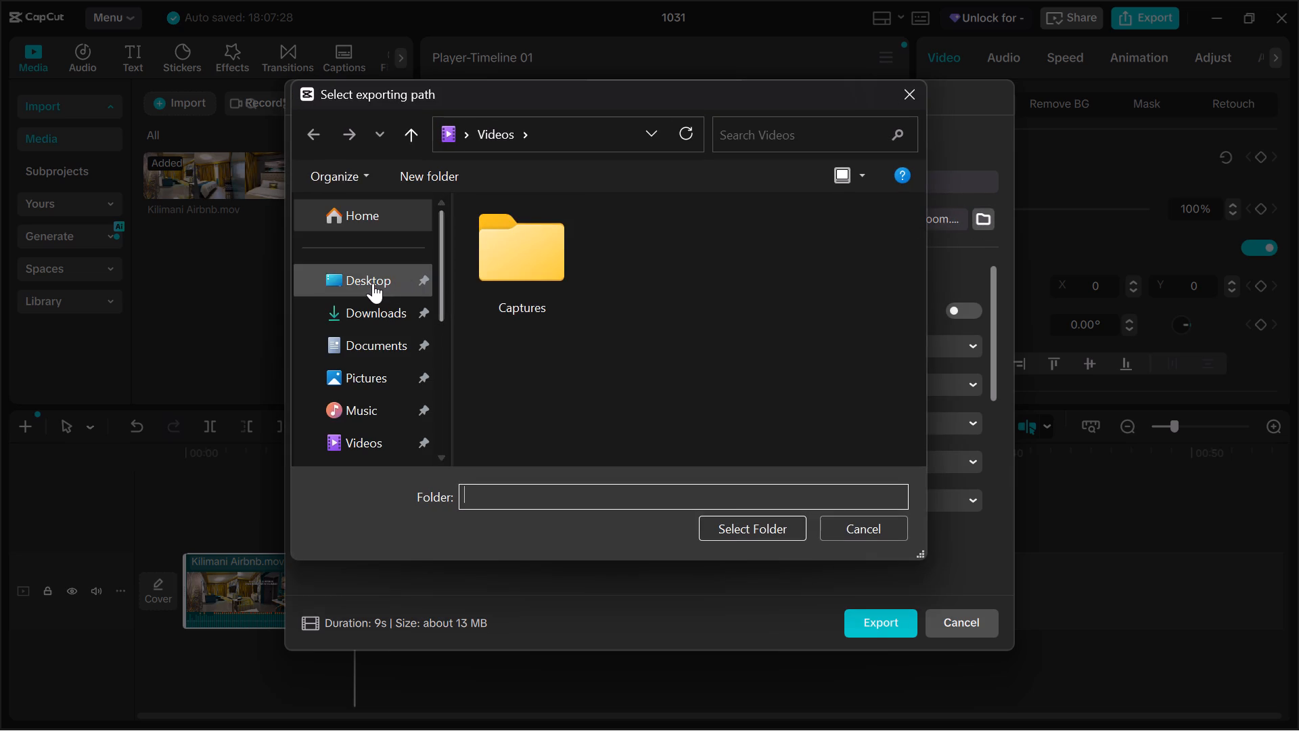
double_click(373, 283)
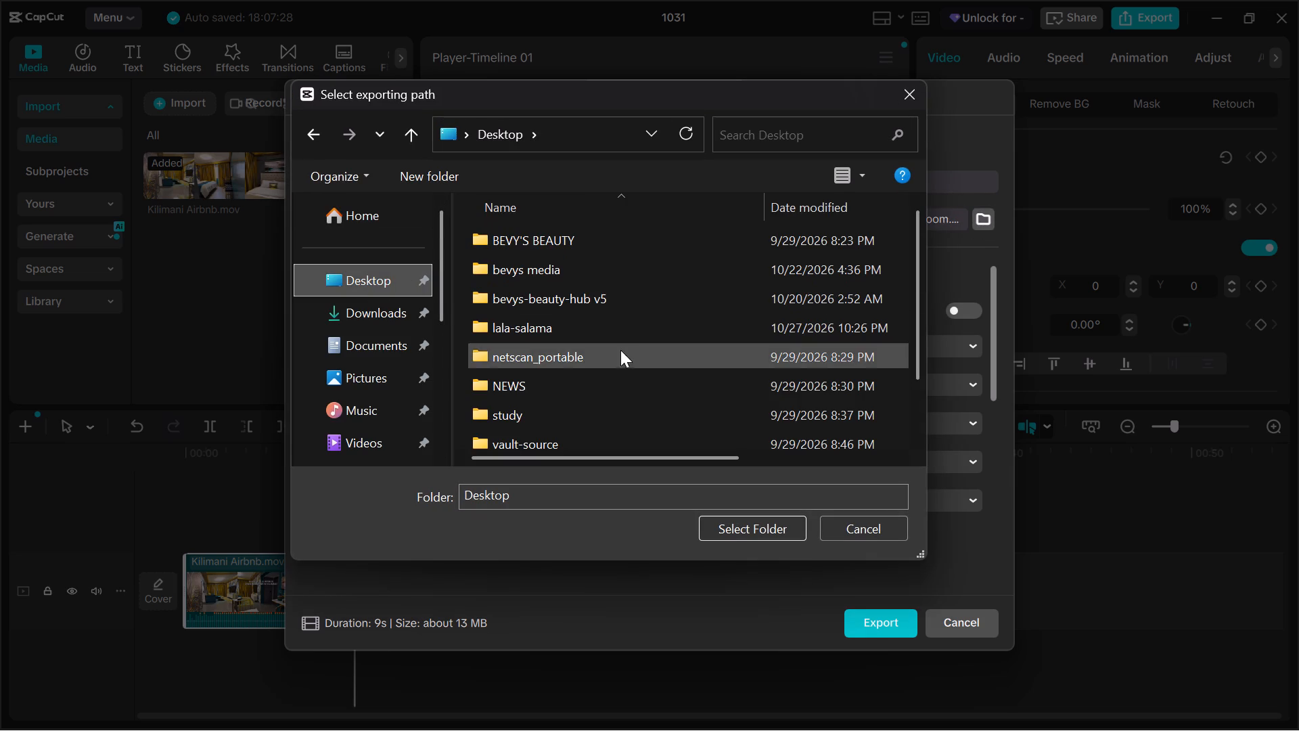
click(750, 521)
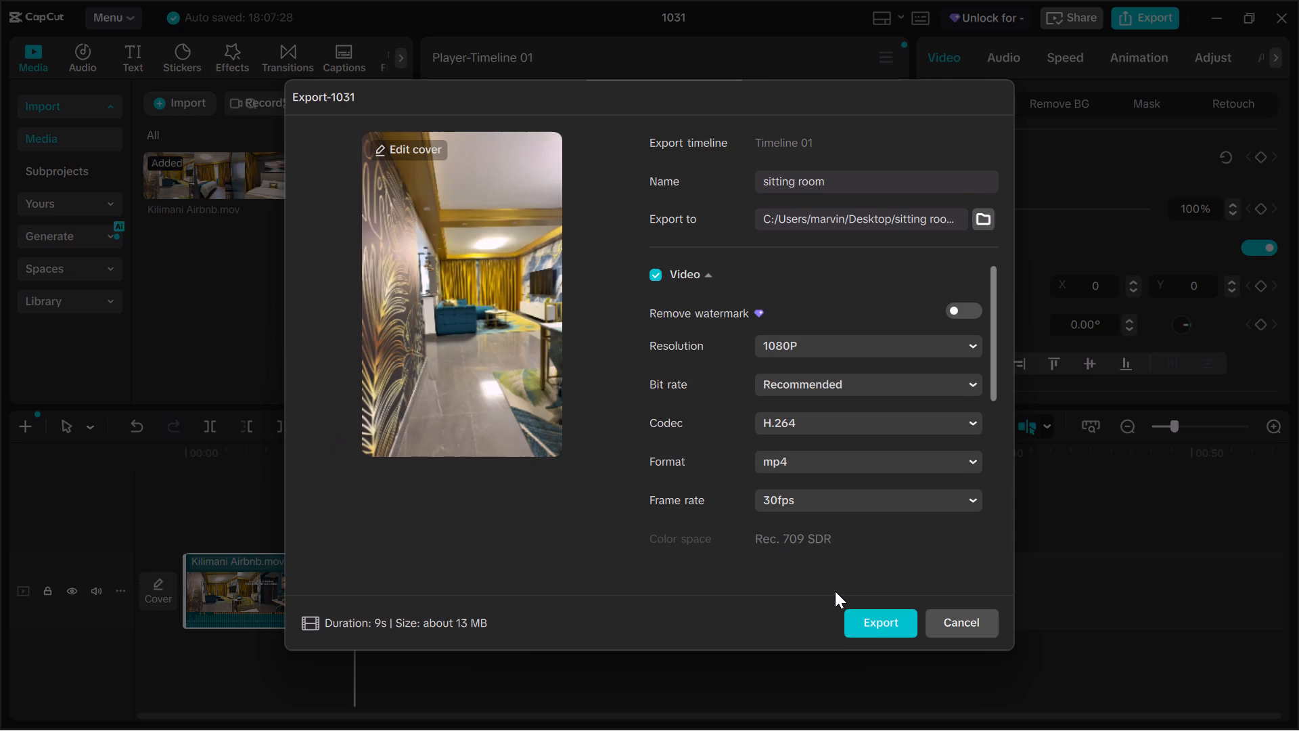
click(896, 623)
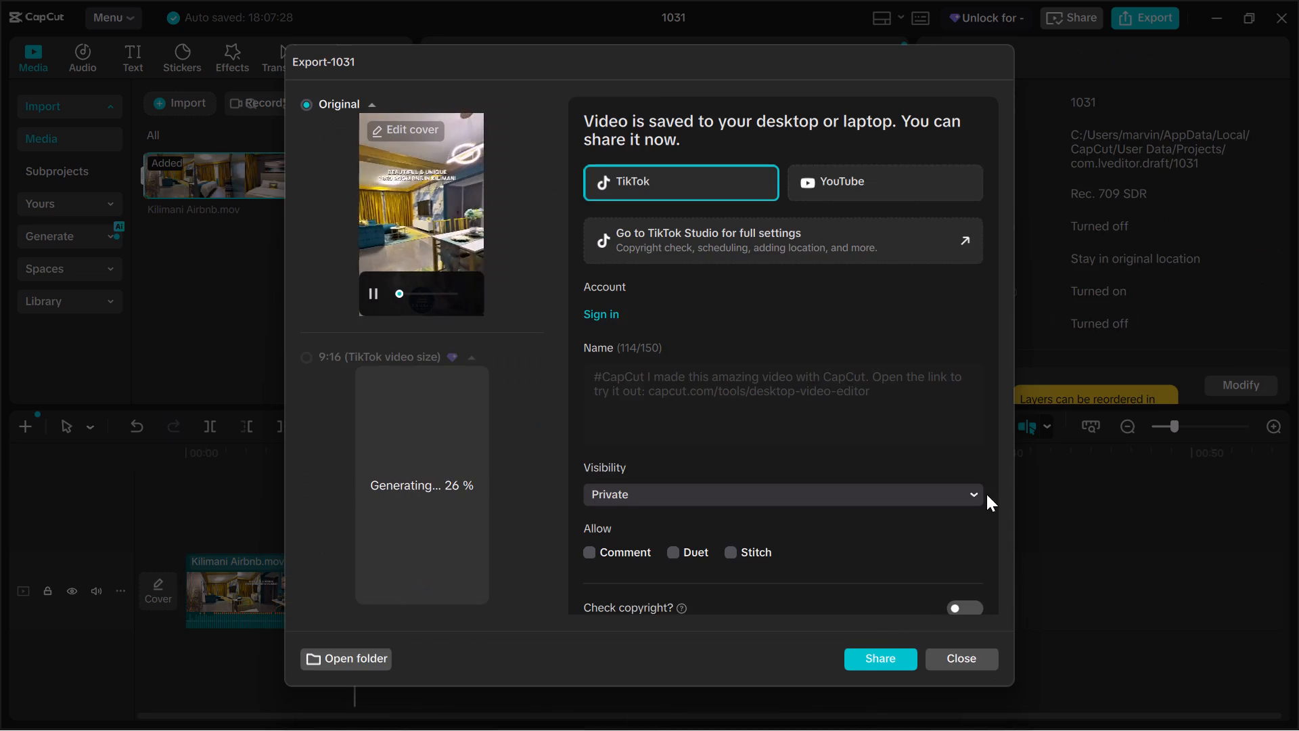
click(967, 654)
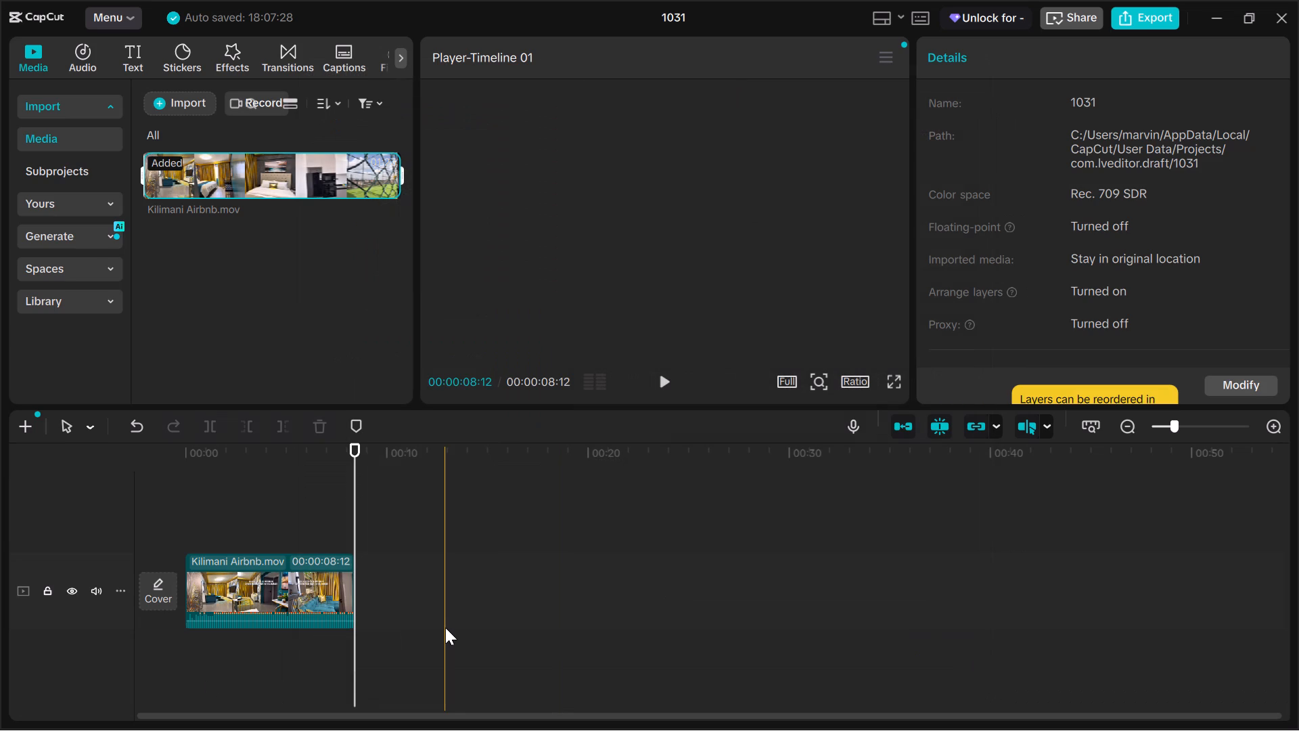
Restore the deleted long segment and delete the already exported sitting room segment from the timeline instead.
key(ctrl+z)
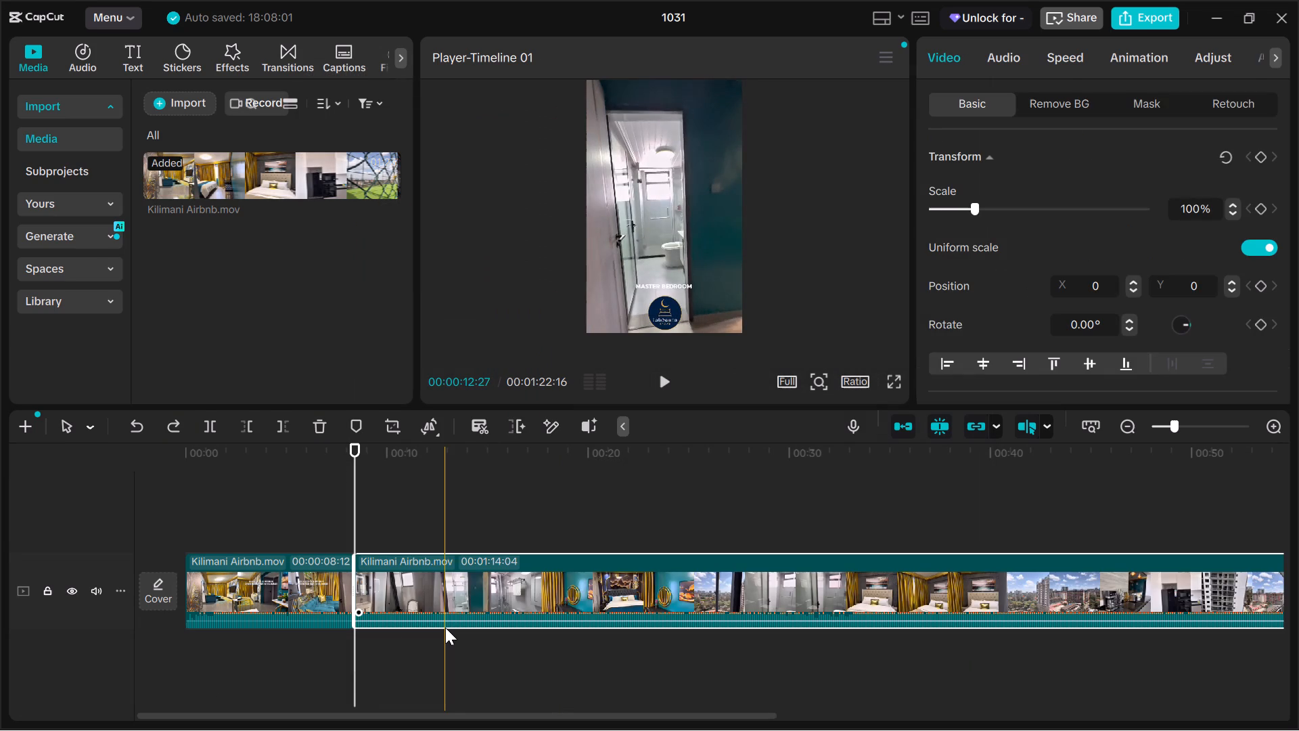
click(291, 577)
key(Delete)
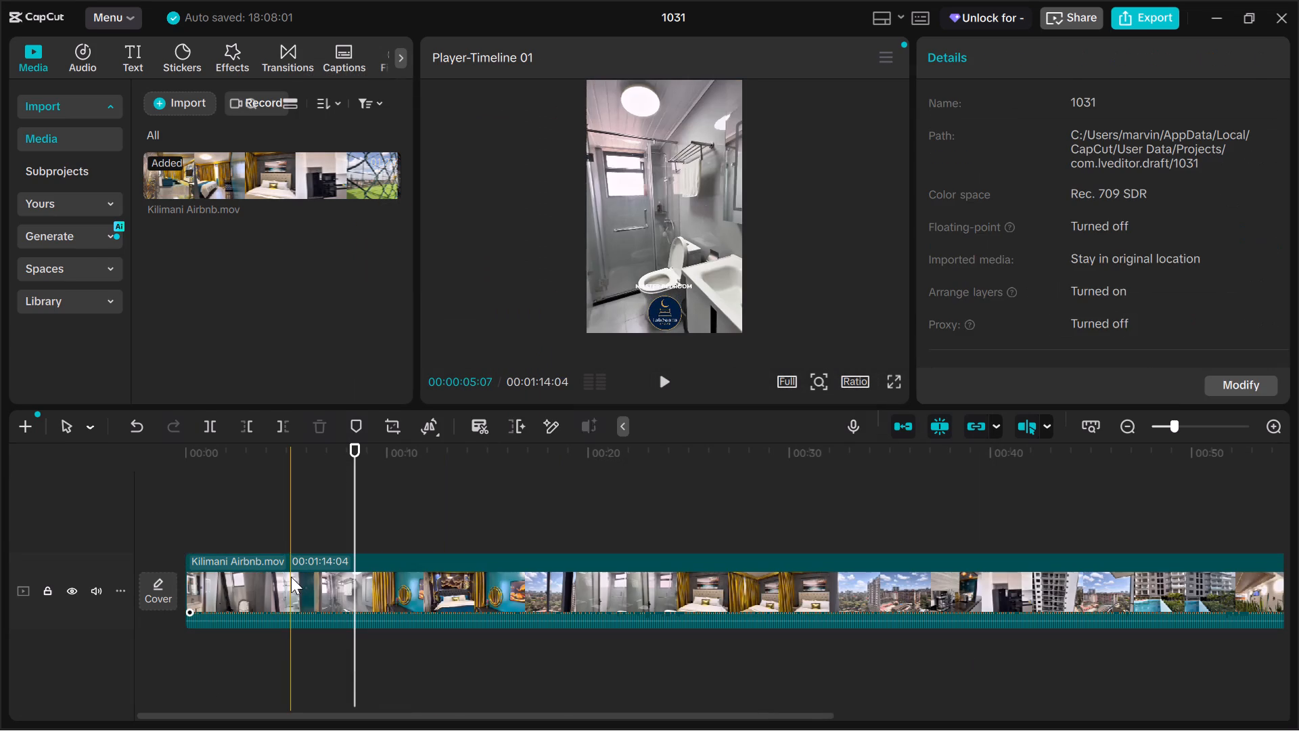
Play the remaining footage in short stretches from its beginning to find where the rest room scenes give way to the bedroom.
click(189, 527)
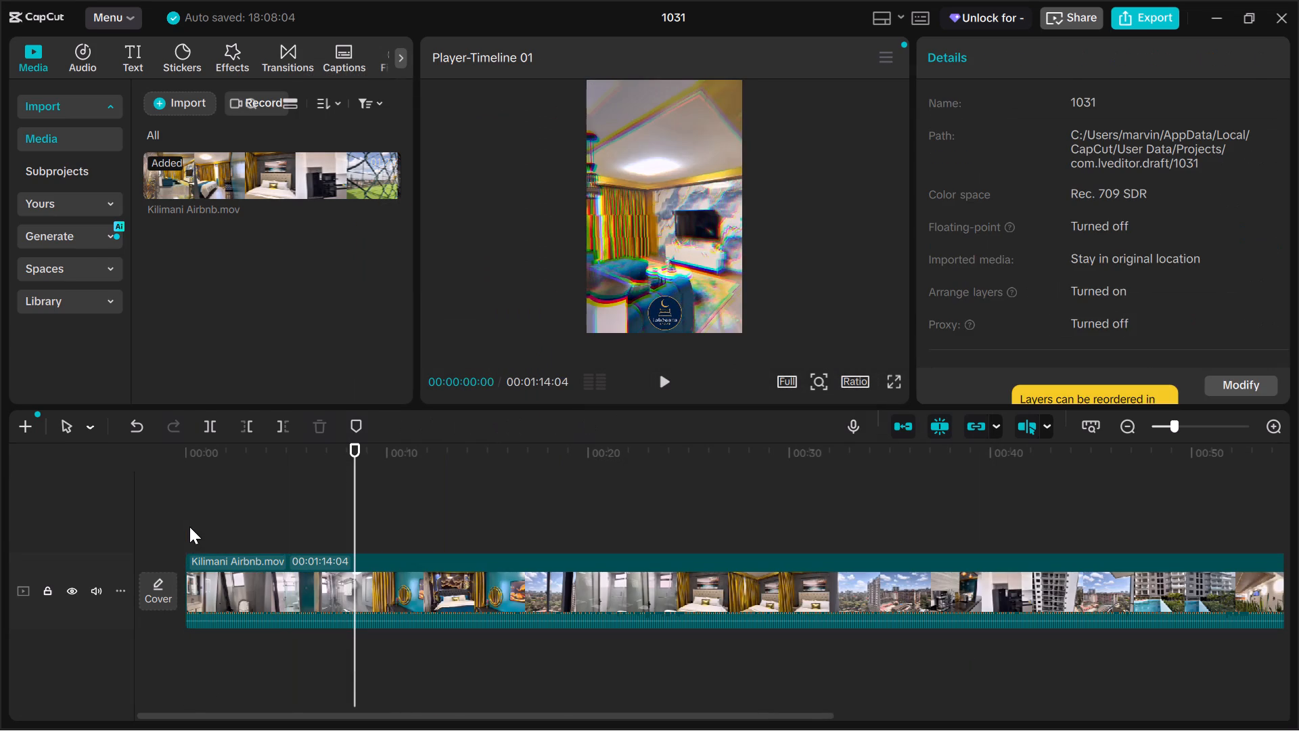
key(space)
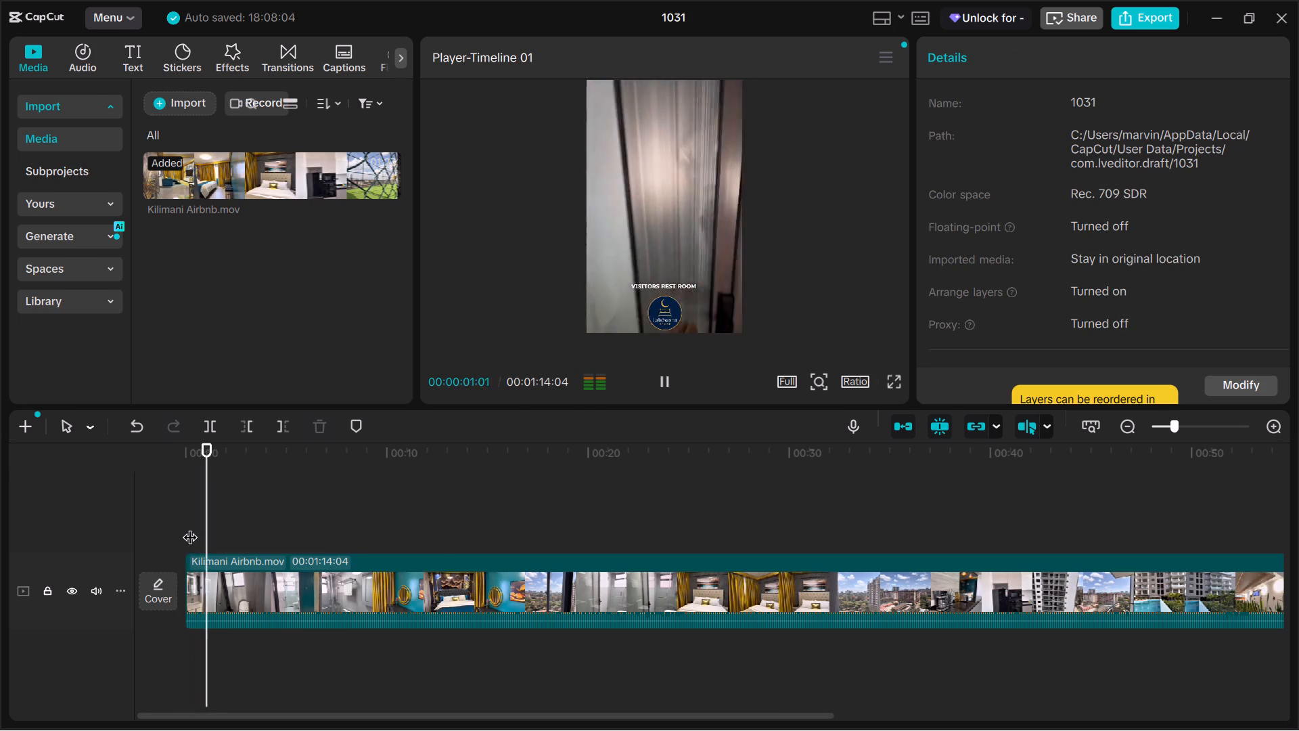
key(space)
click(158, 519)
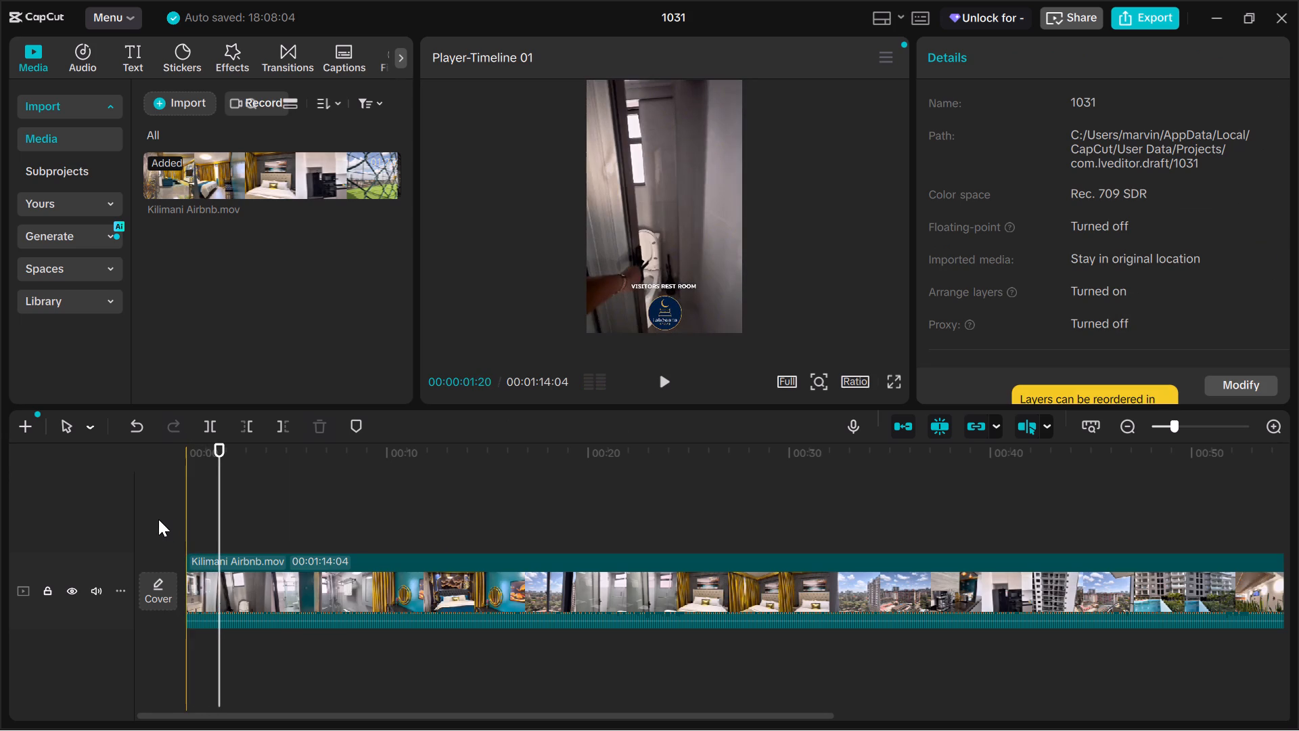
key(space)
key(space)
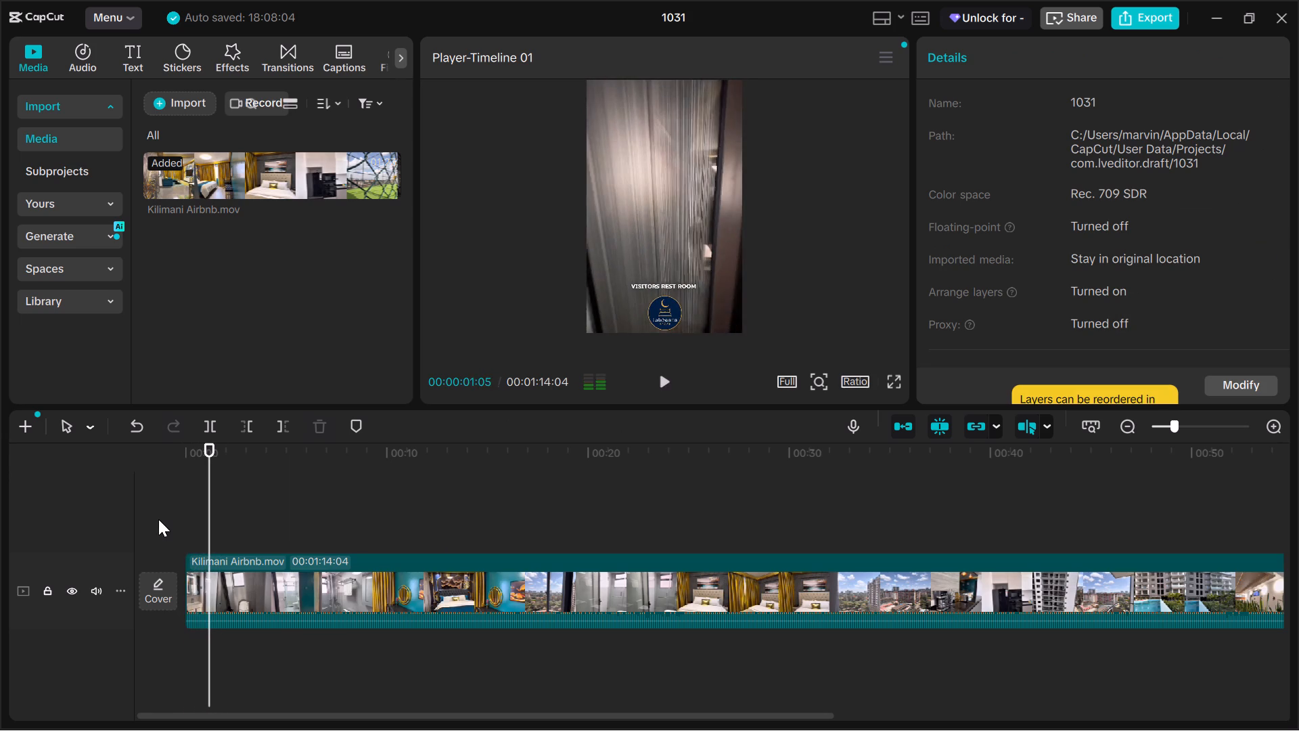
key(space)
key(space)
key(space)
key(space)
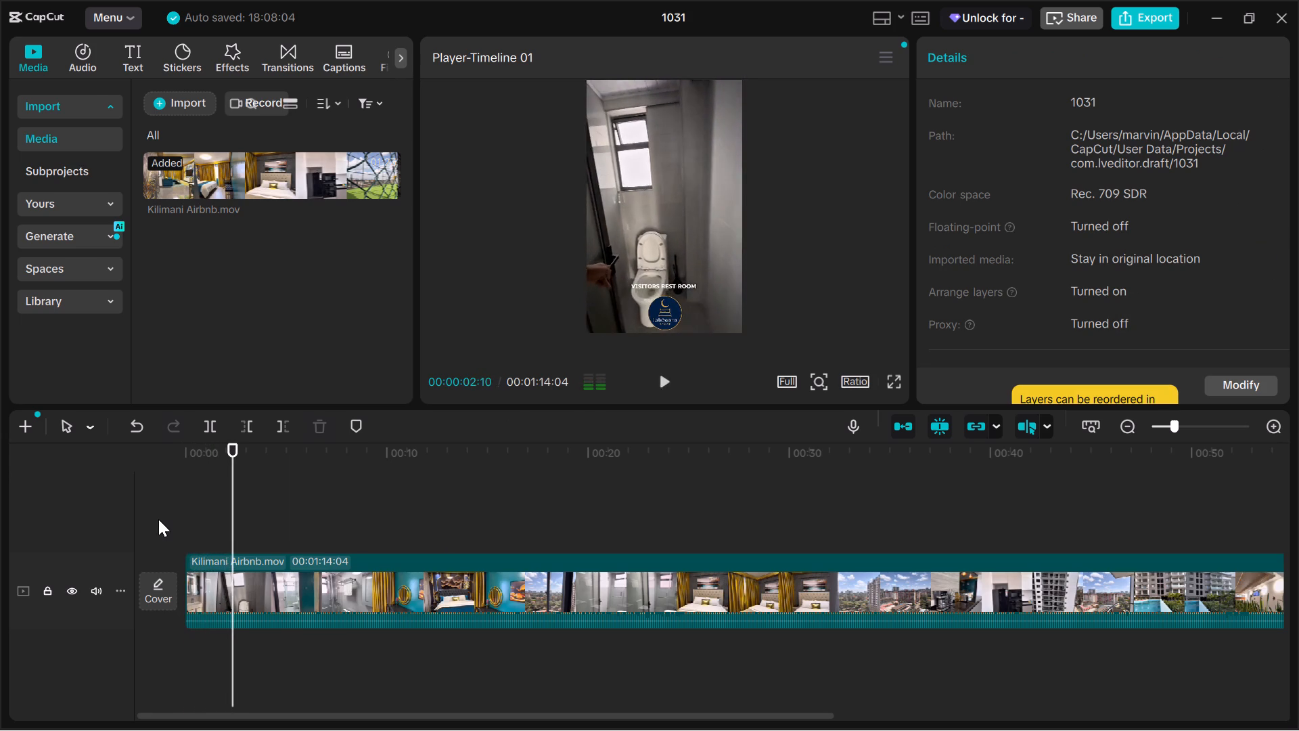
key(space)
key(space)
key(space)
key(space)
key(space)
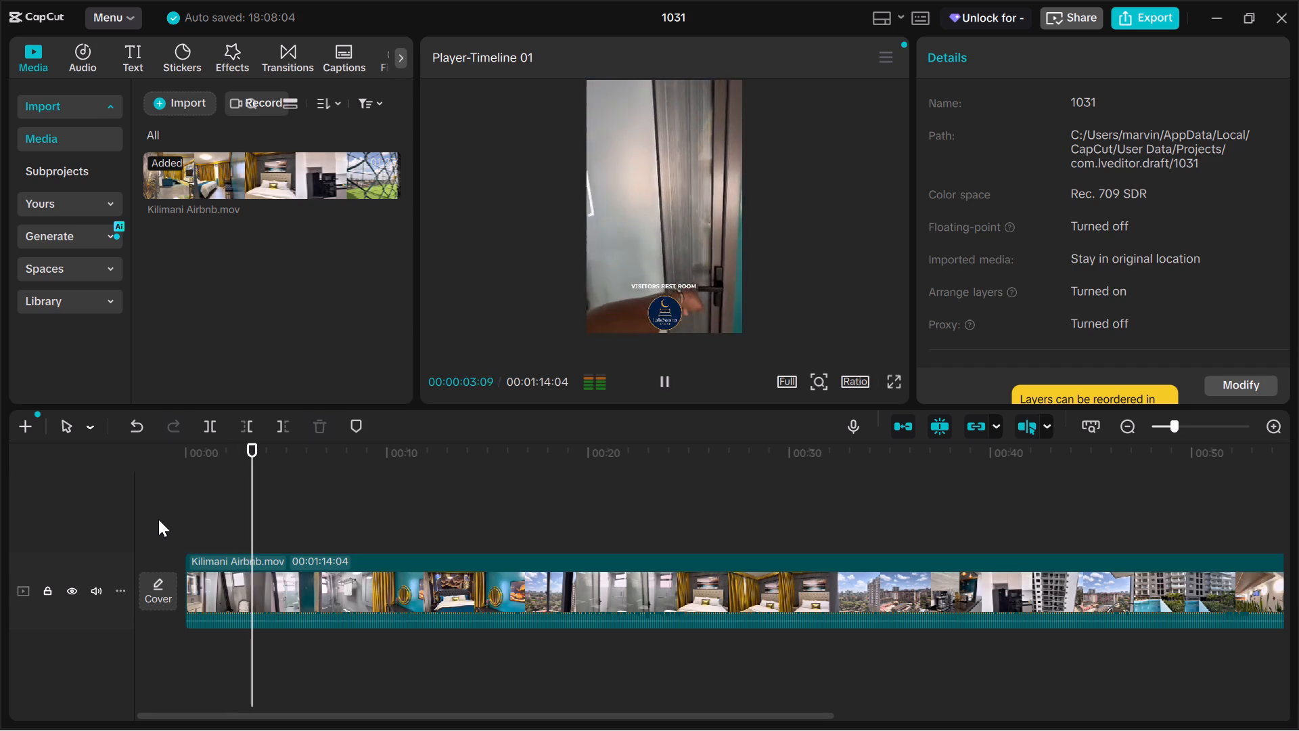
key(space)
key(space)
key(space)
key(space)
key(space)
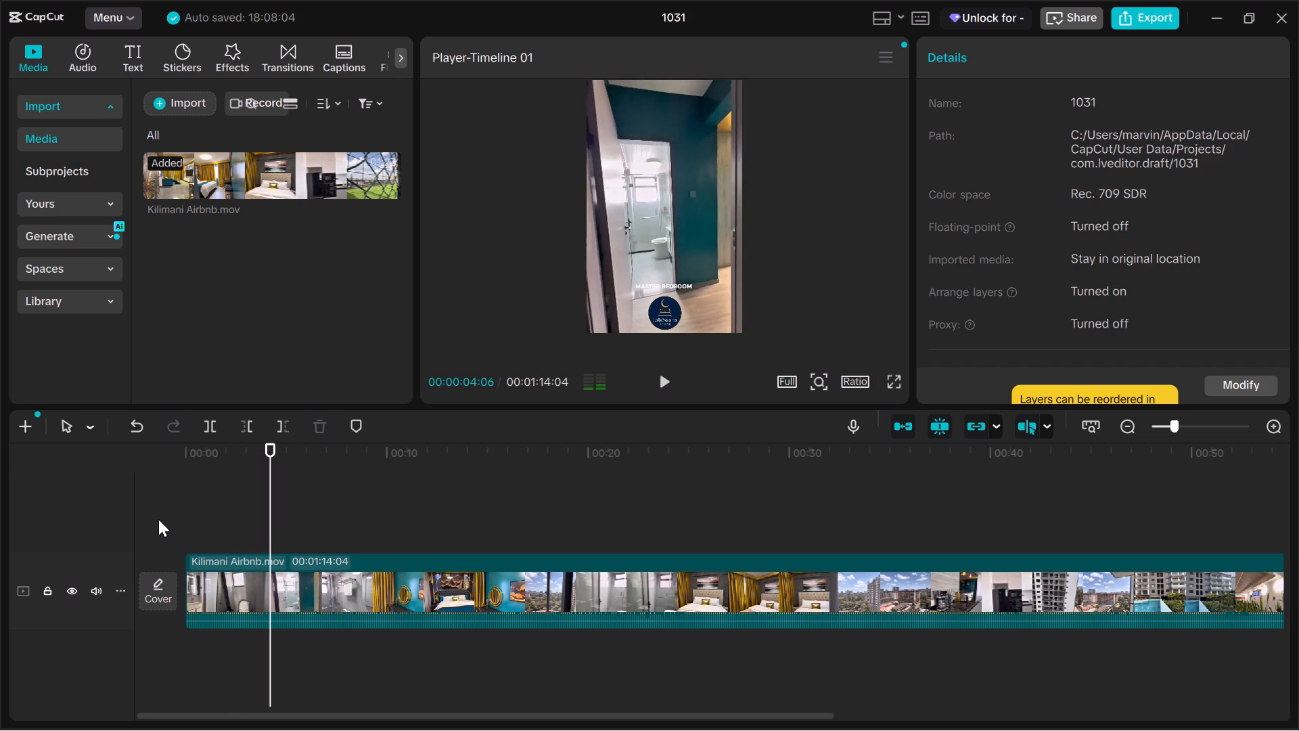
key(space)
key(space)
key(space)
key(space)
key(space)
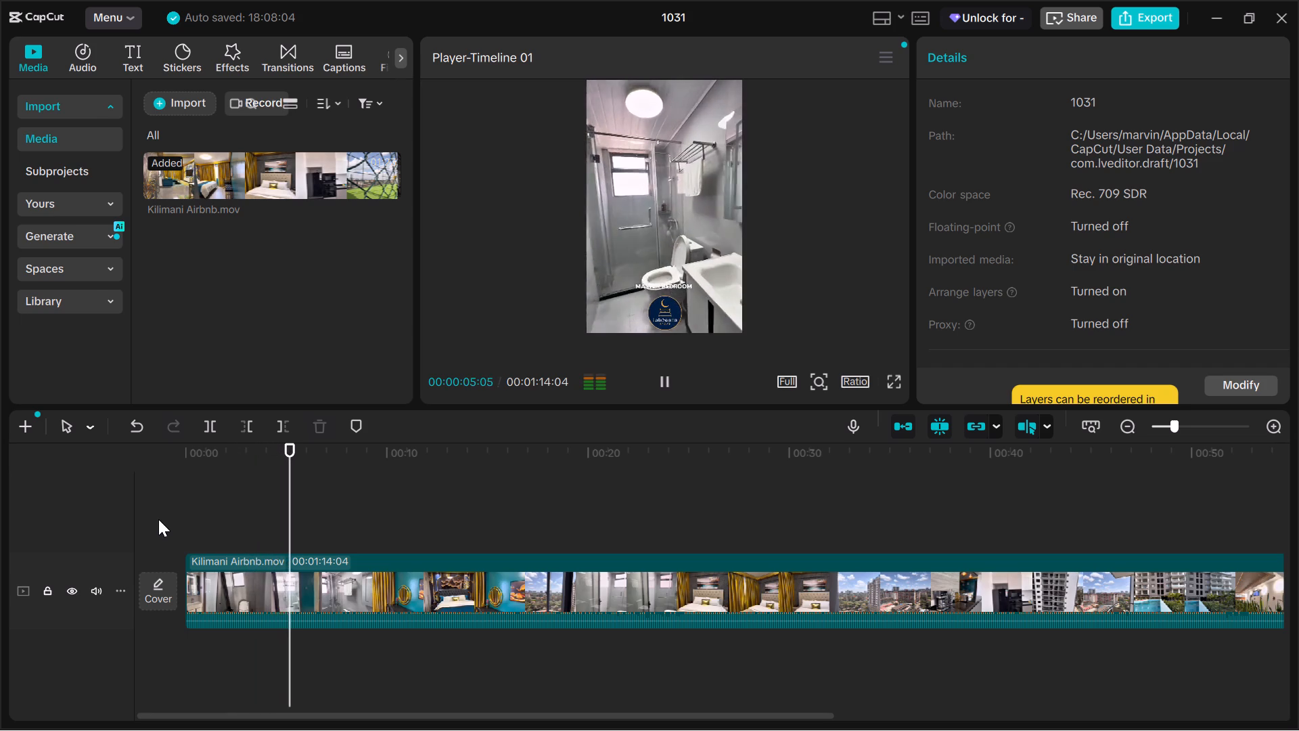
key(space)
key(space)
key(space)
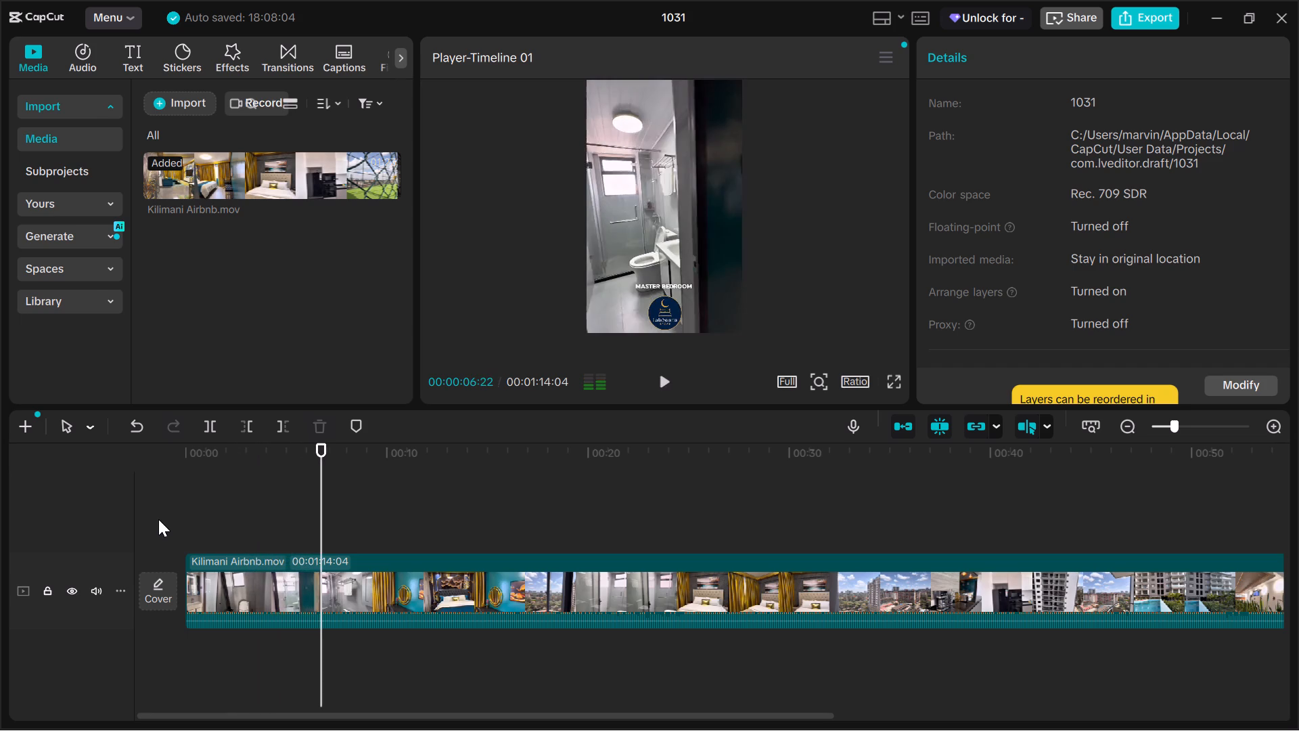
key(space)
key(space)
key(space)
key(space)
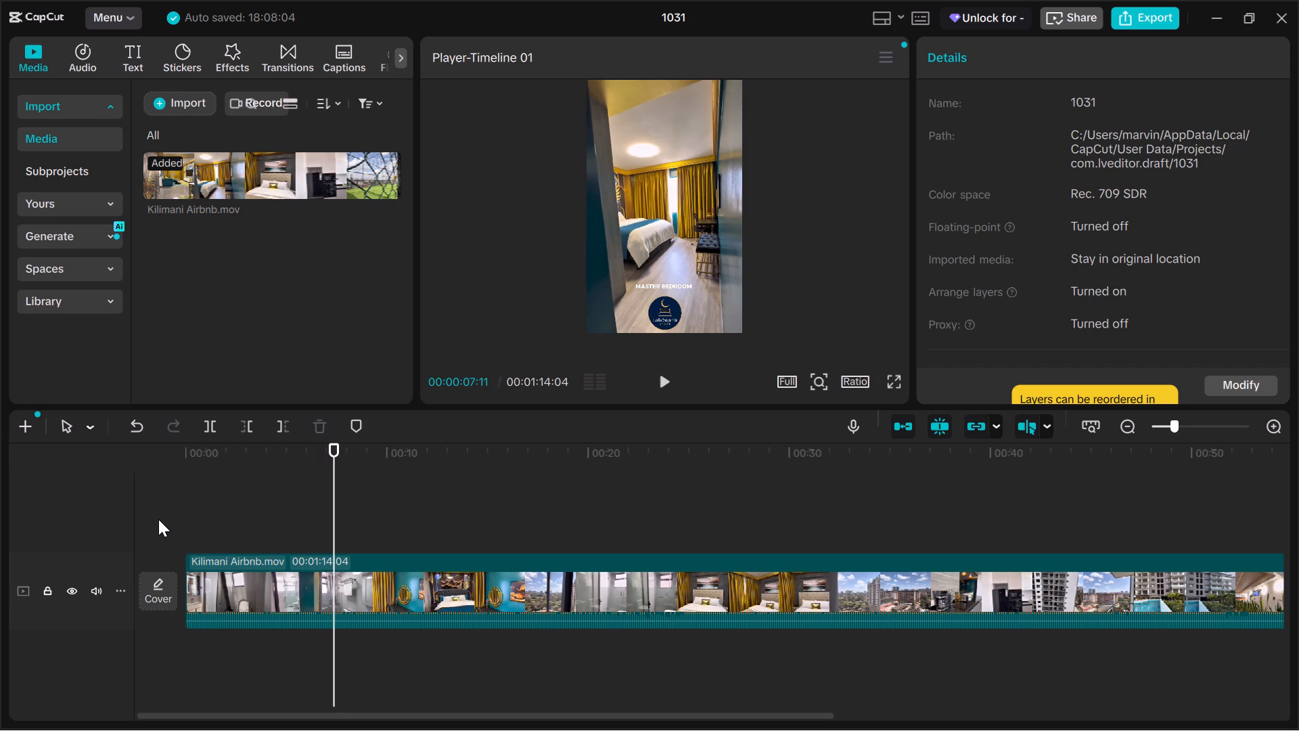
Split the clip at 00:00:06:21, on the bathroom frame just before the view moves to the master bedroom.
key(Left)
key(Left)
key(Left)
key(Left)
key(Left)
key(Left)
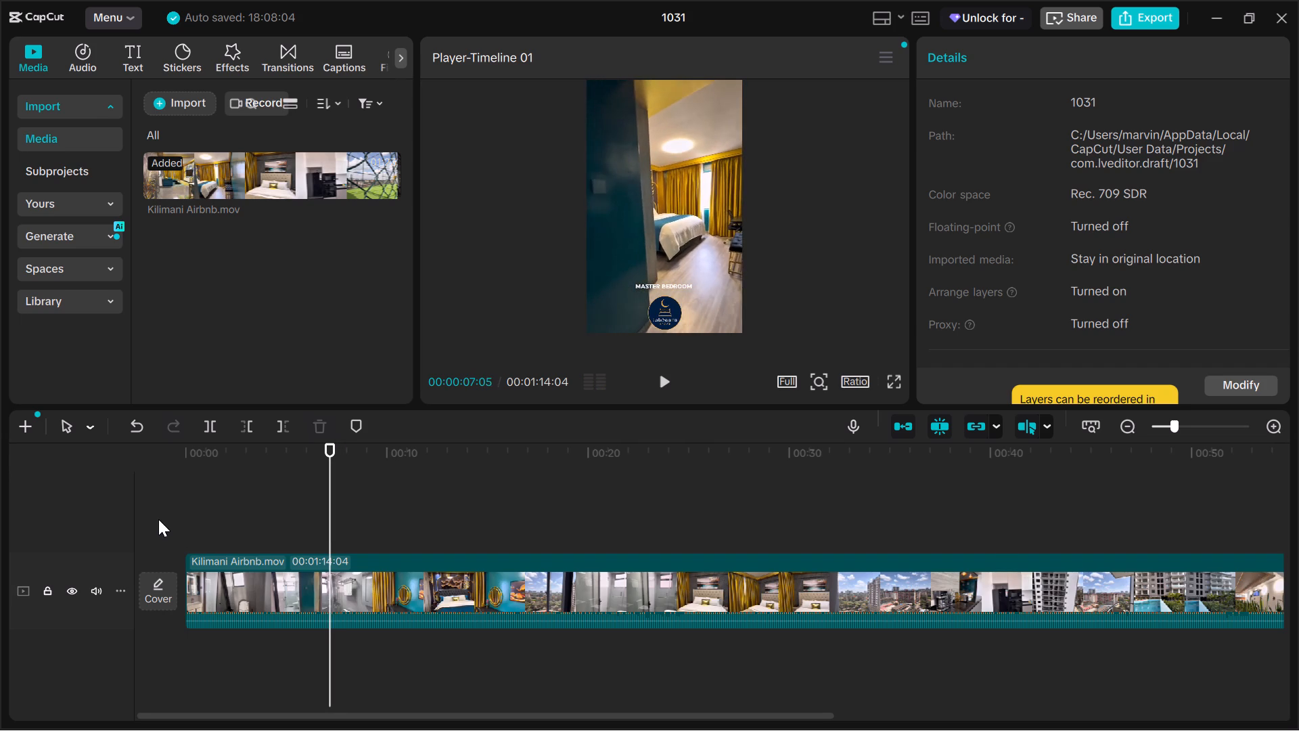
key(Left)
key(Left)
key(Left)
key(Left)
key(Left)
key(Left)
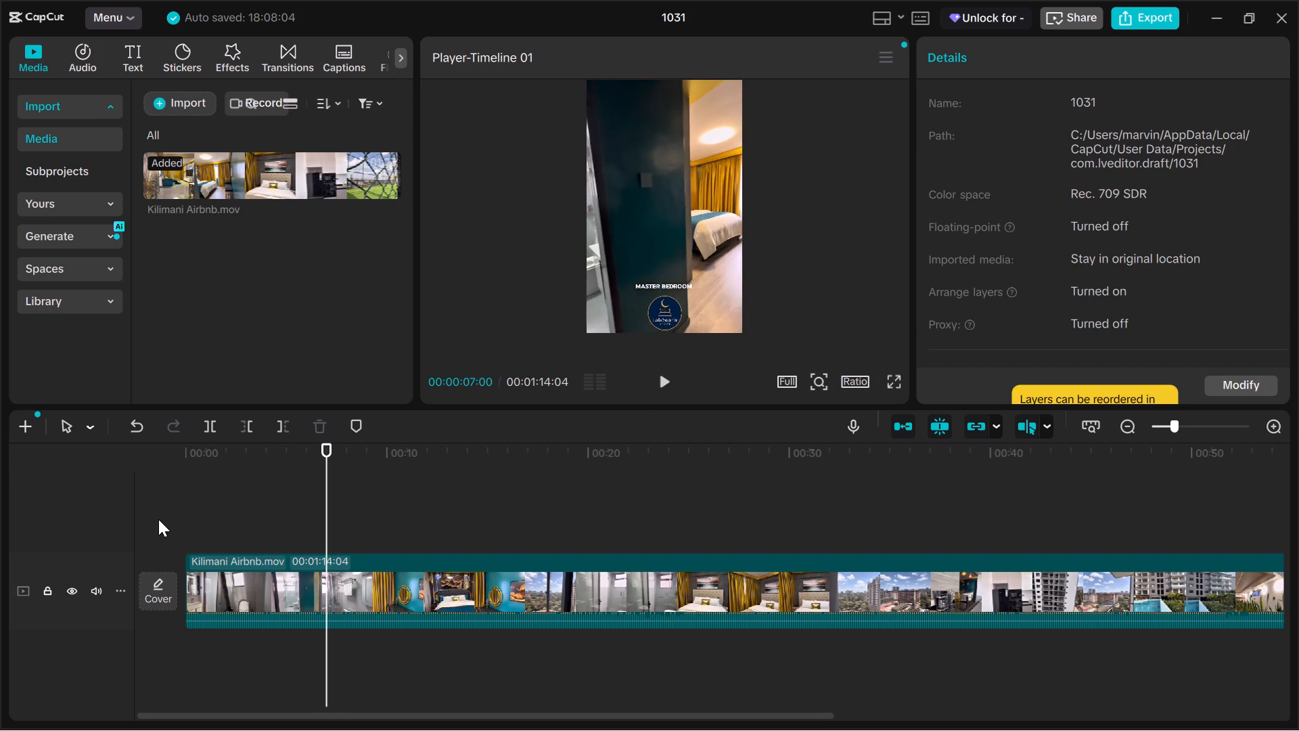
key(Left)
key(Left)
key(Left)
key(Left)
key(Left)
key(Left)
key(Left)
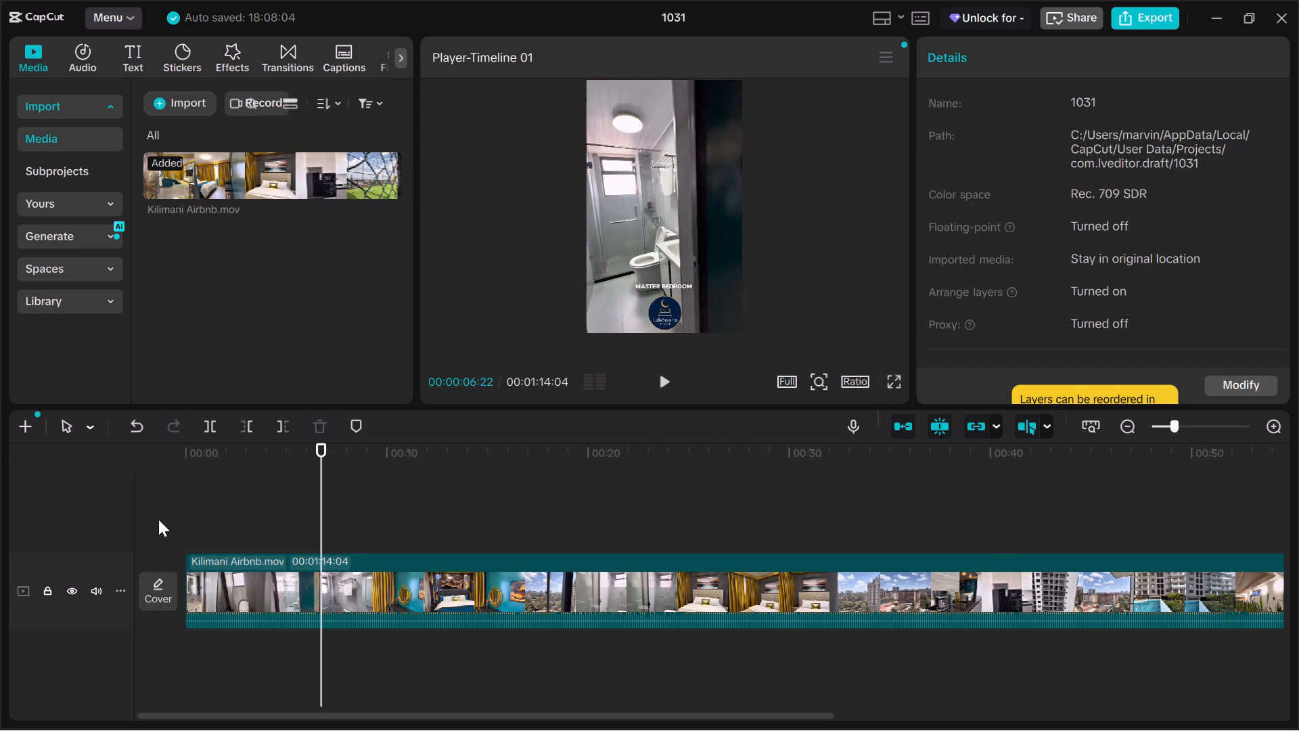
key(Left)
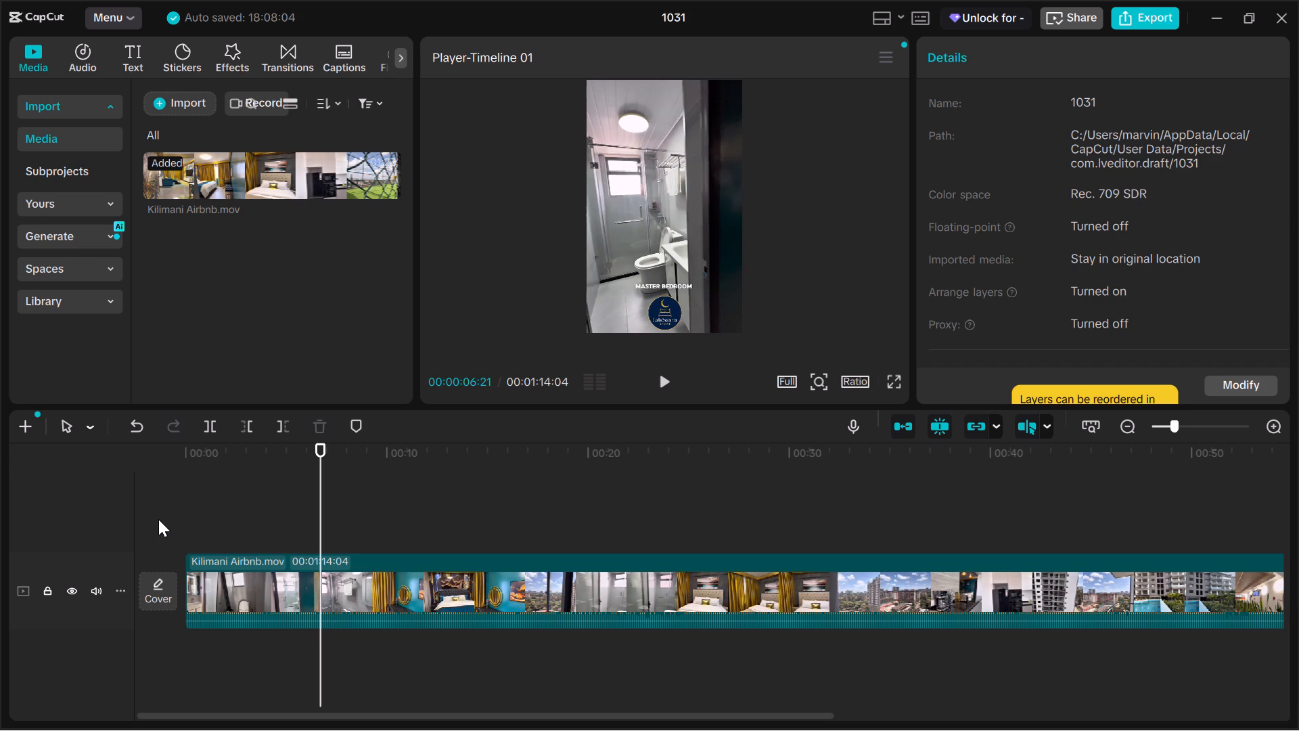
key(b)
click(324, 573)
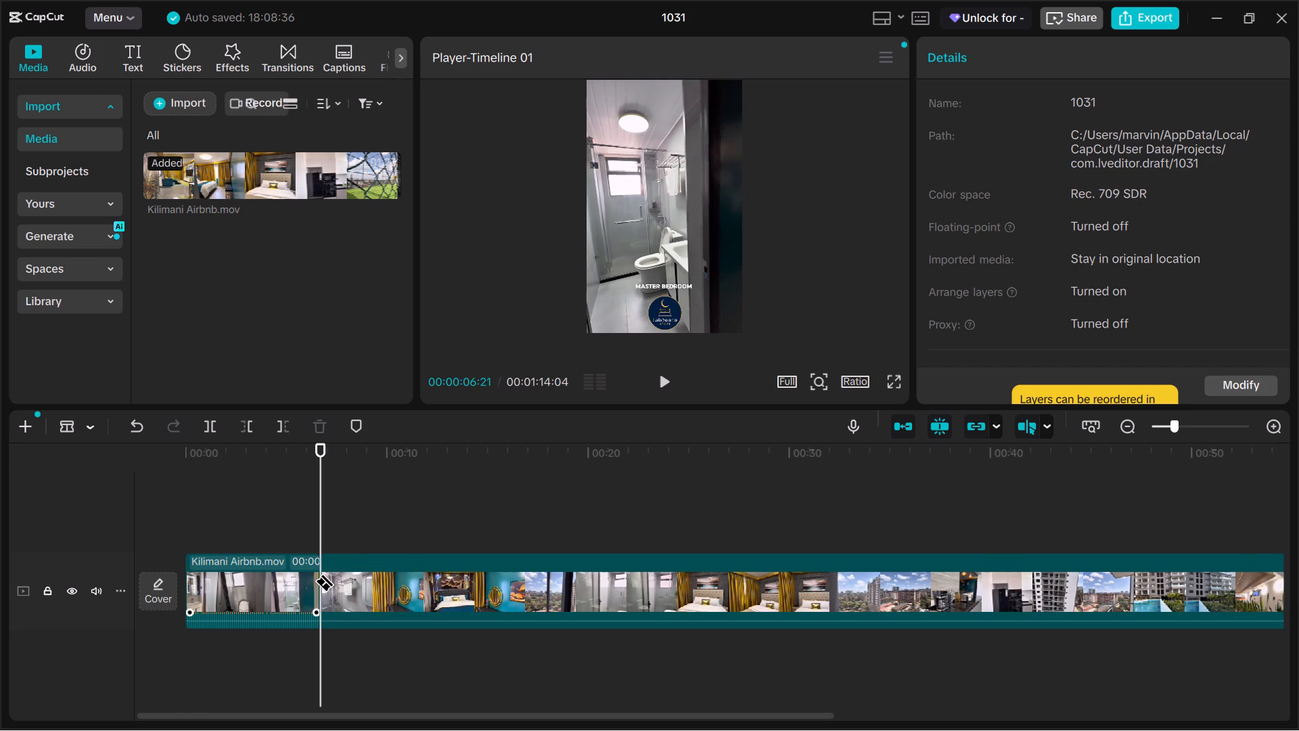
key(a)
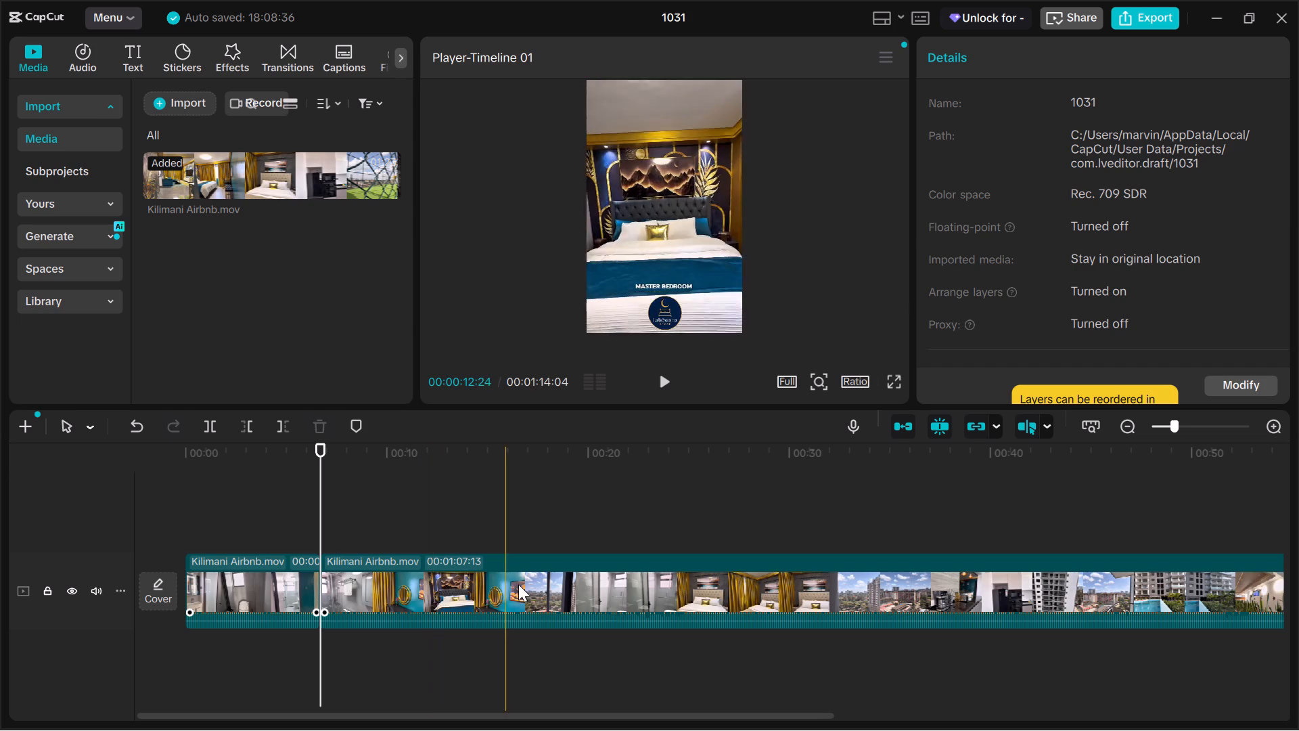
Delete the long segment after the split, keeping only the rest room footage.
click(633, 591)
key(Delete)
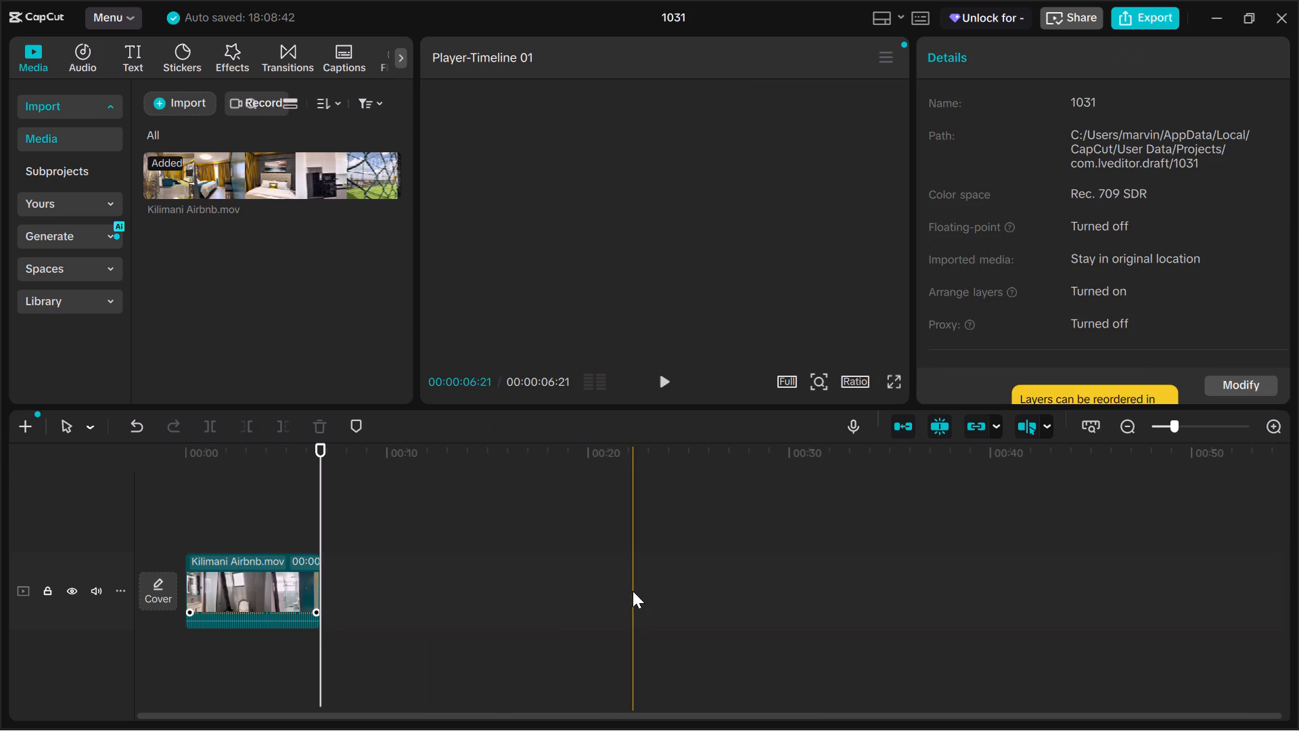
Open the export settings for the rest room segment and name the output file "rest rooms".
click(277, 583)
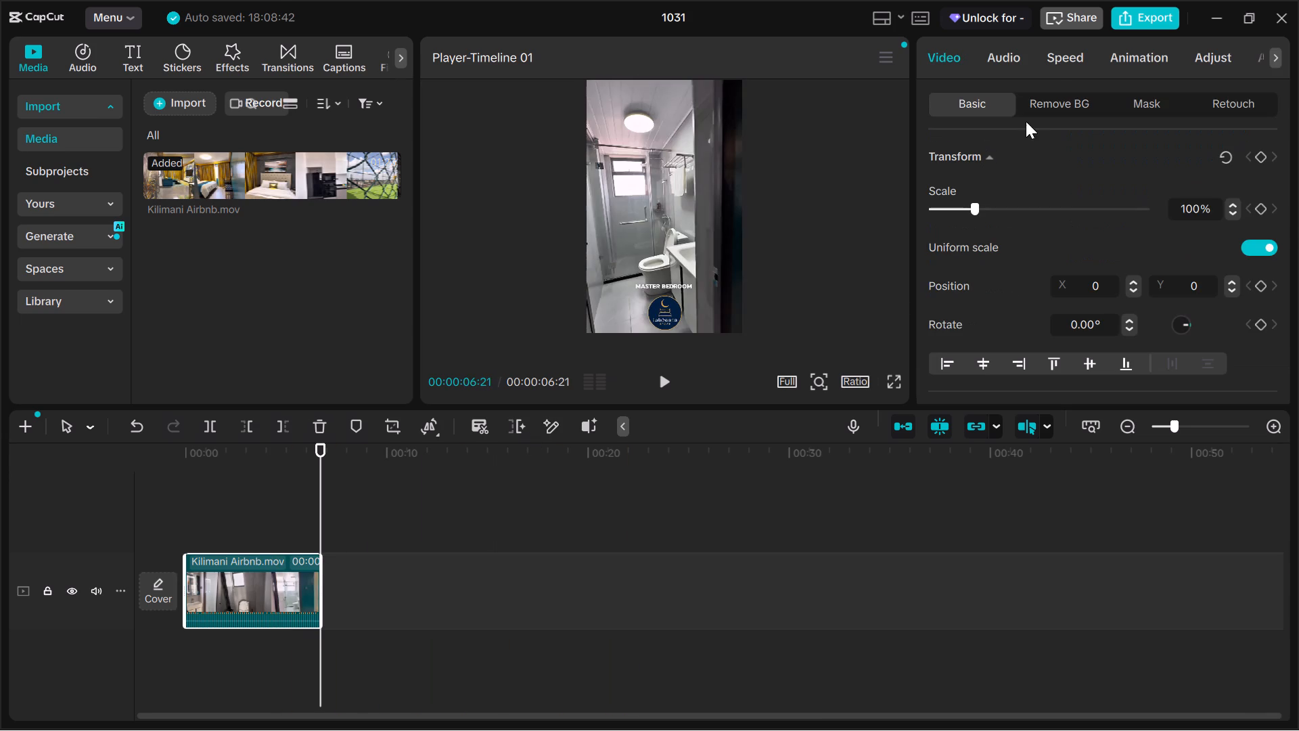
click(1122, 24)
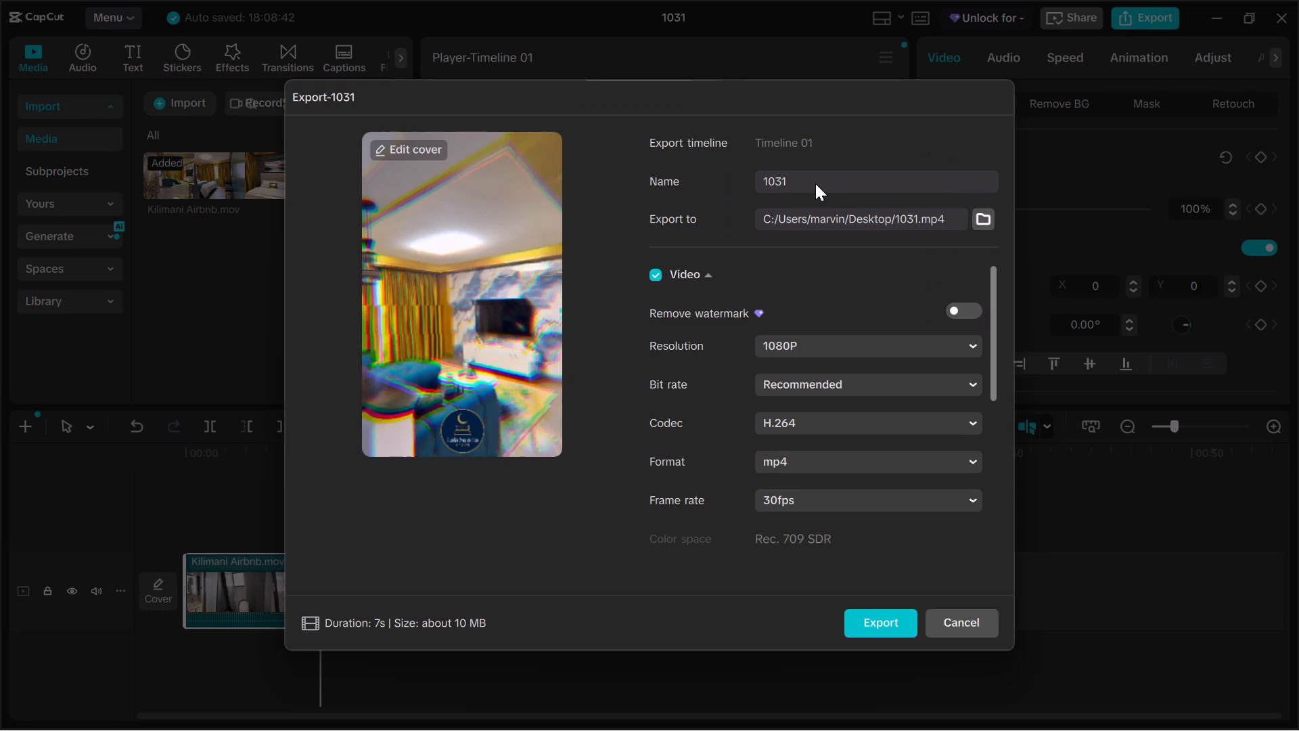
click(815, 183)
key(BackSpace)
key(BackSpace)
key(BackSpace)
key(BackSpace)
key(BackSpace)
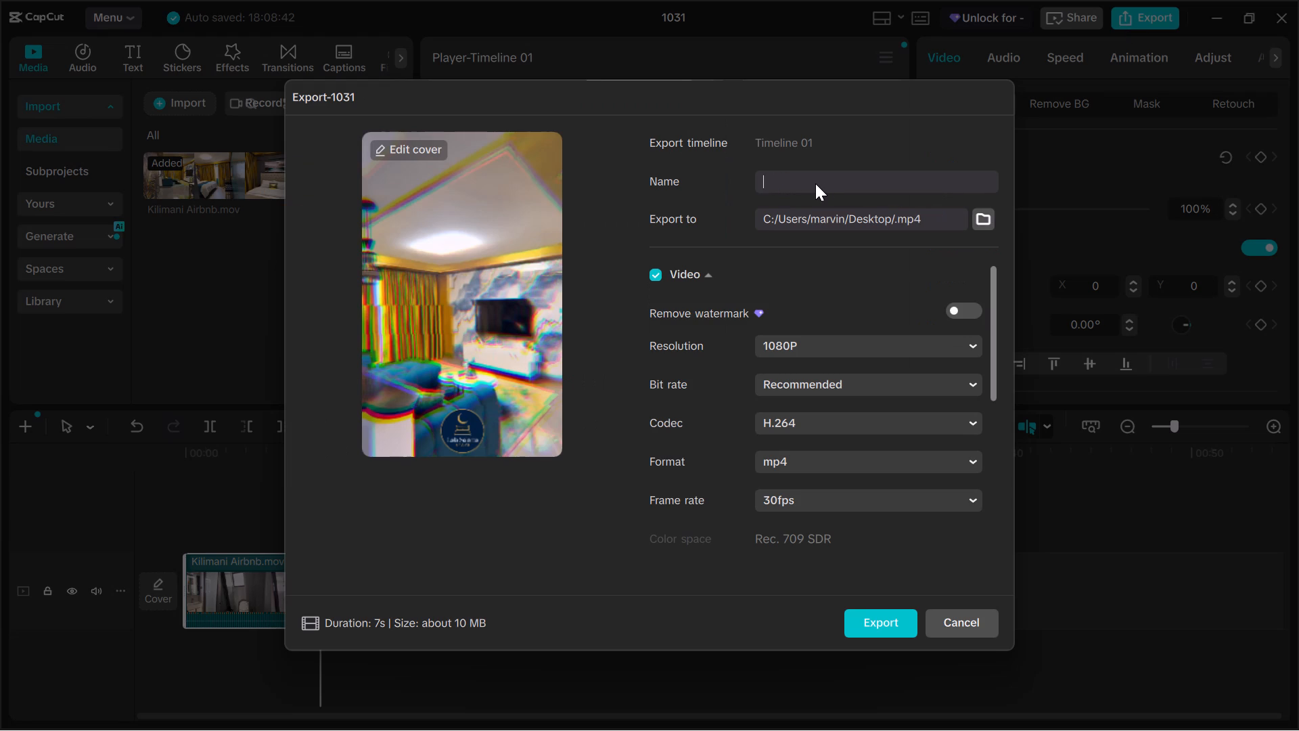
text(rest)
key(space)
text(roomd)
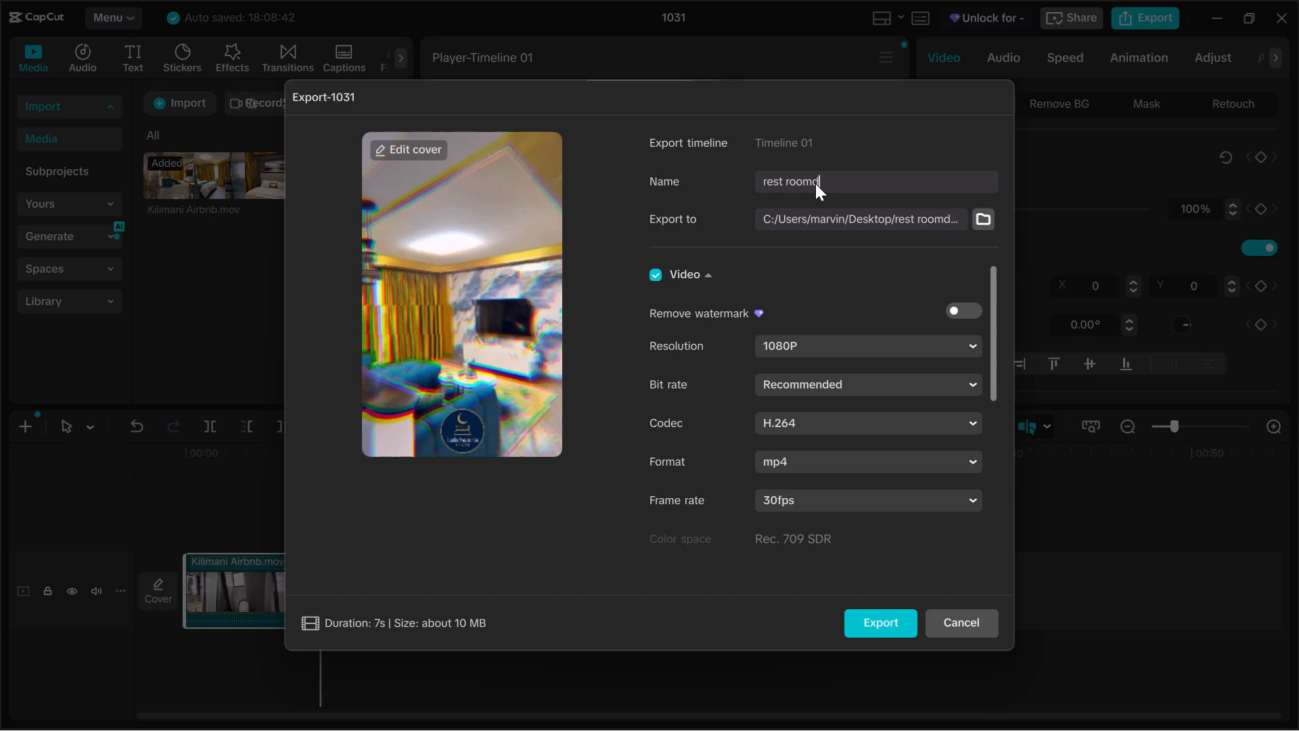
key(BackSpace)
key(s)
Export the rest room segment as a video file and close the export window.
click(891, 624)
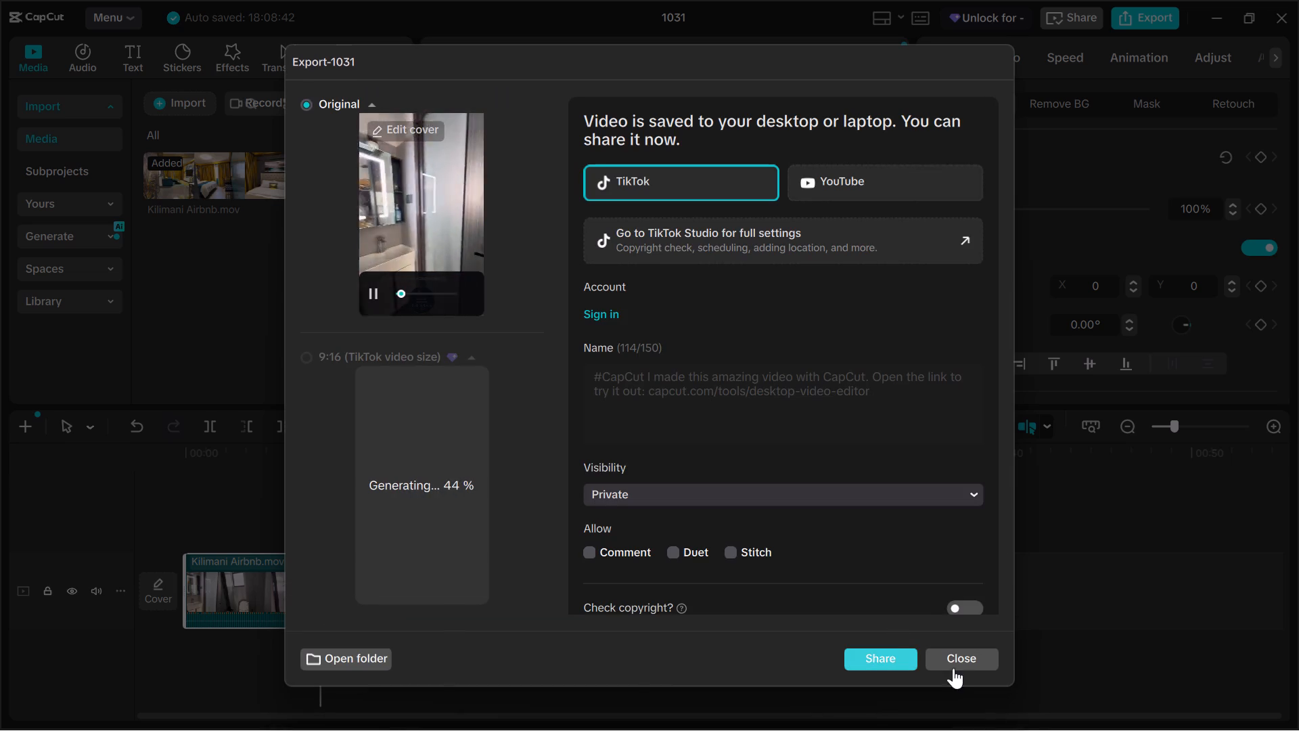
click(973, 664)
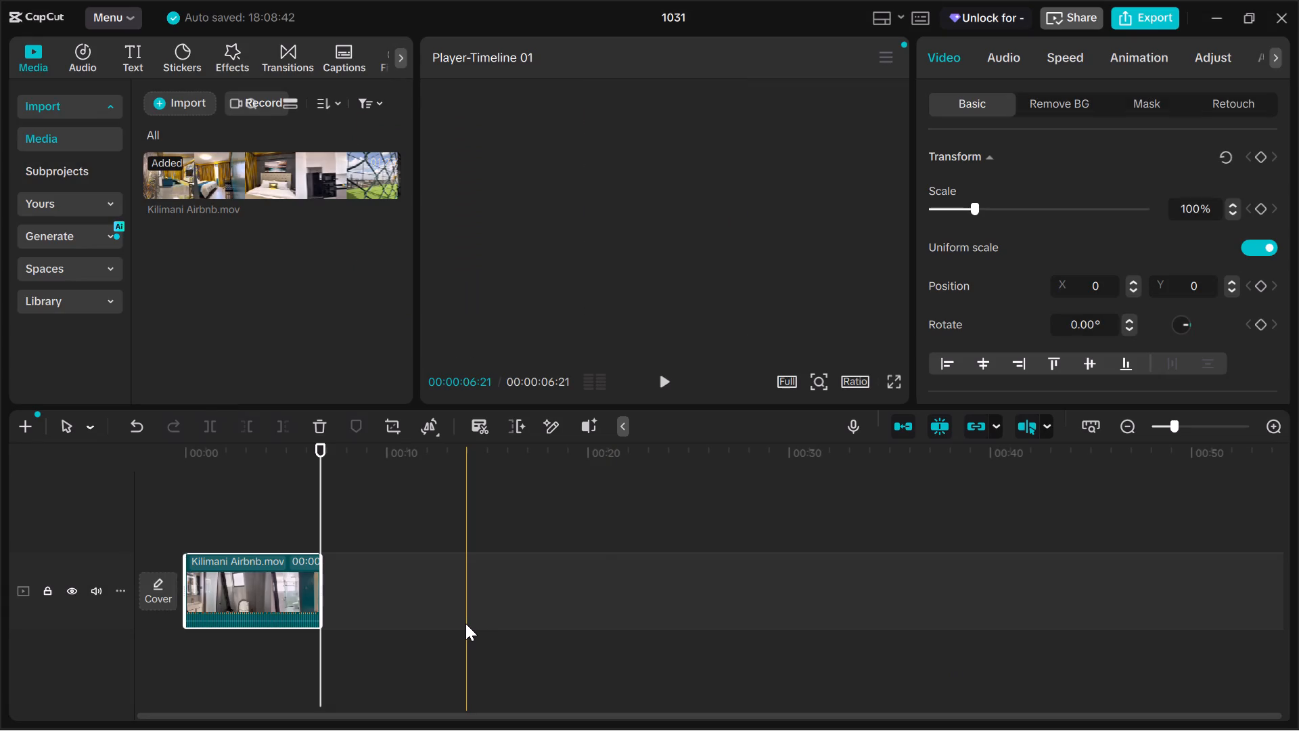
Undo the deletion of the long segment and delete the already exported rest room segment instead.
key(ctrl+z)
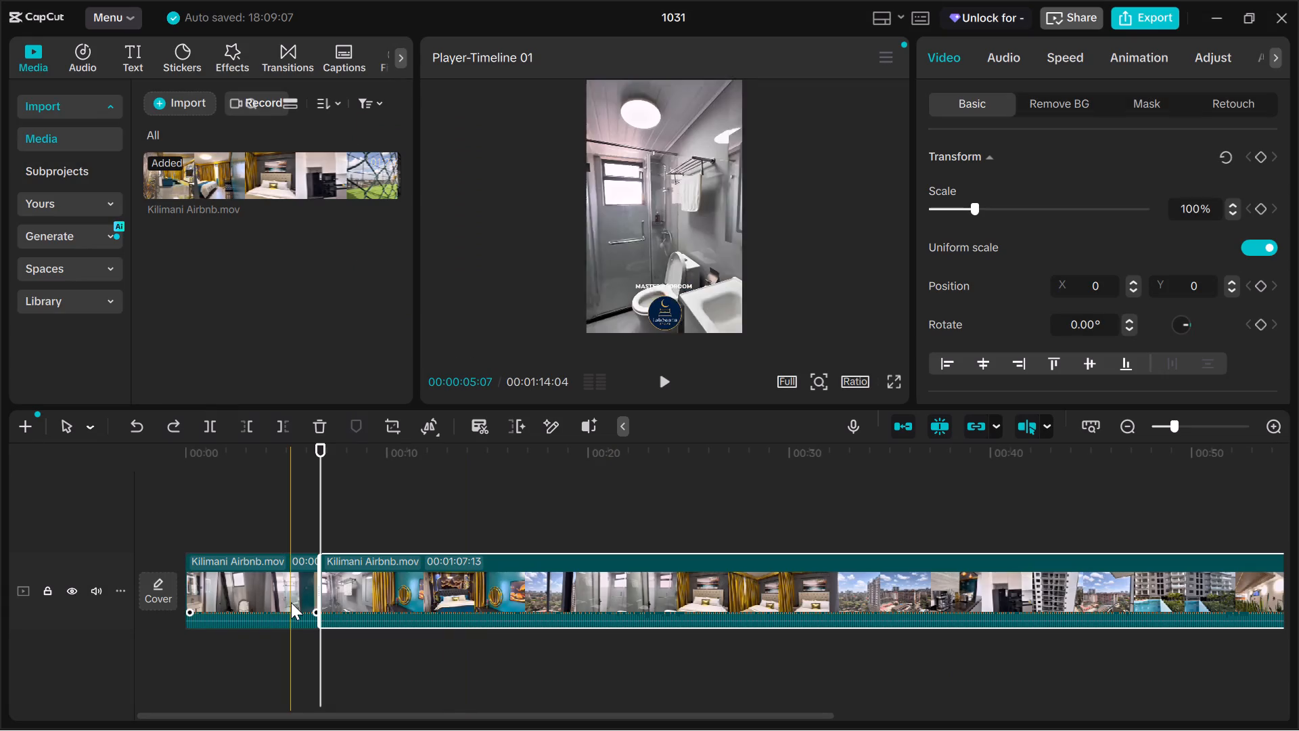
click(291, 602)
key(Delete)
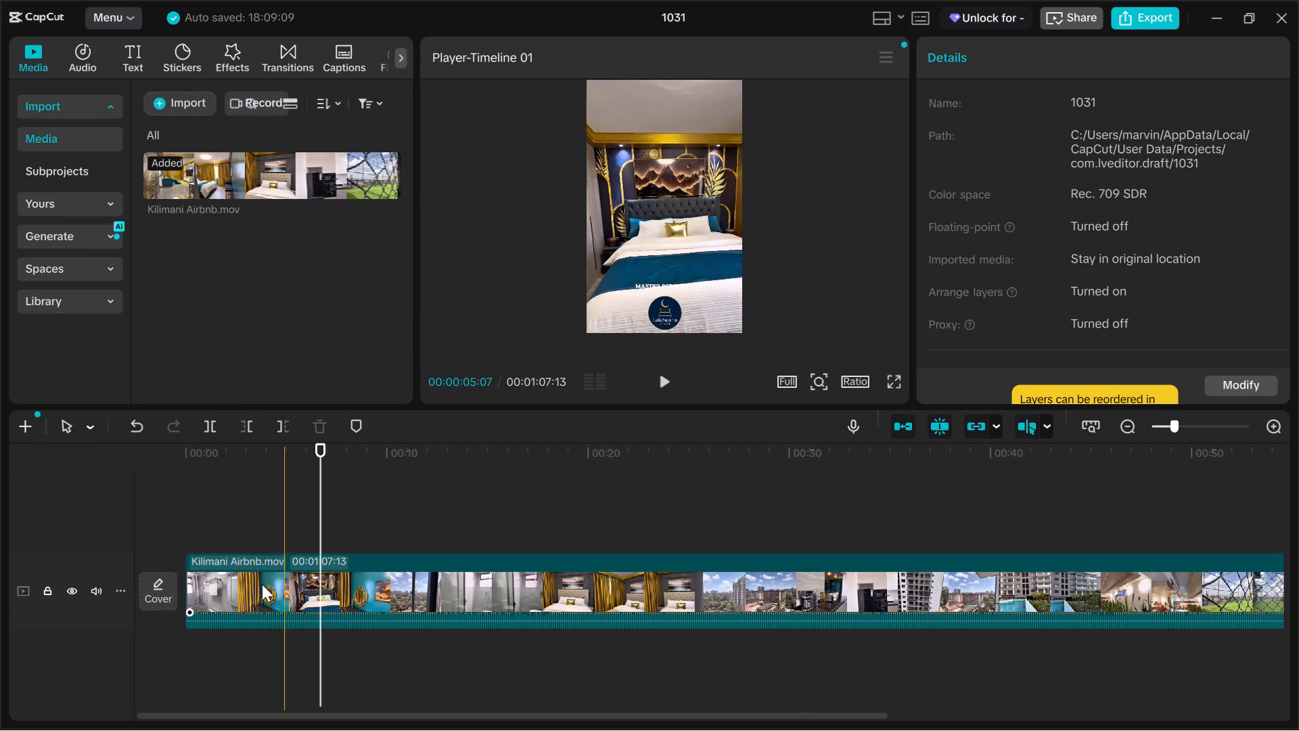
Play the opening seconds of the remaining footage several times to examine the start of the master bedroom scene.
click(173, 498)
key(space)
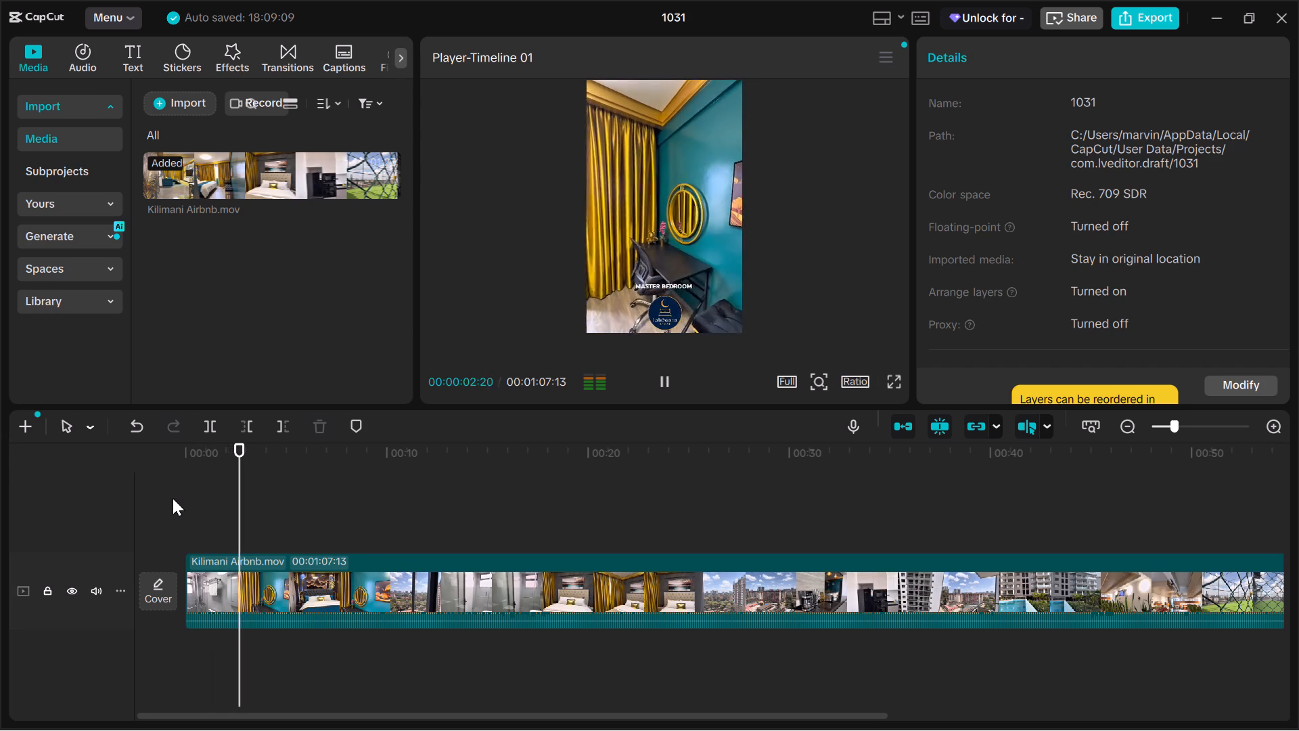
key(space)
key(space)
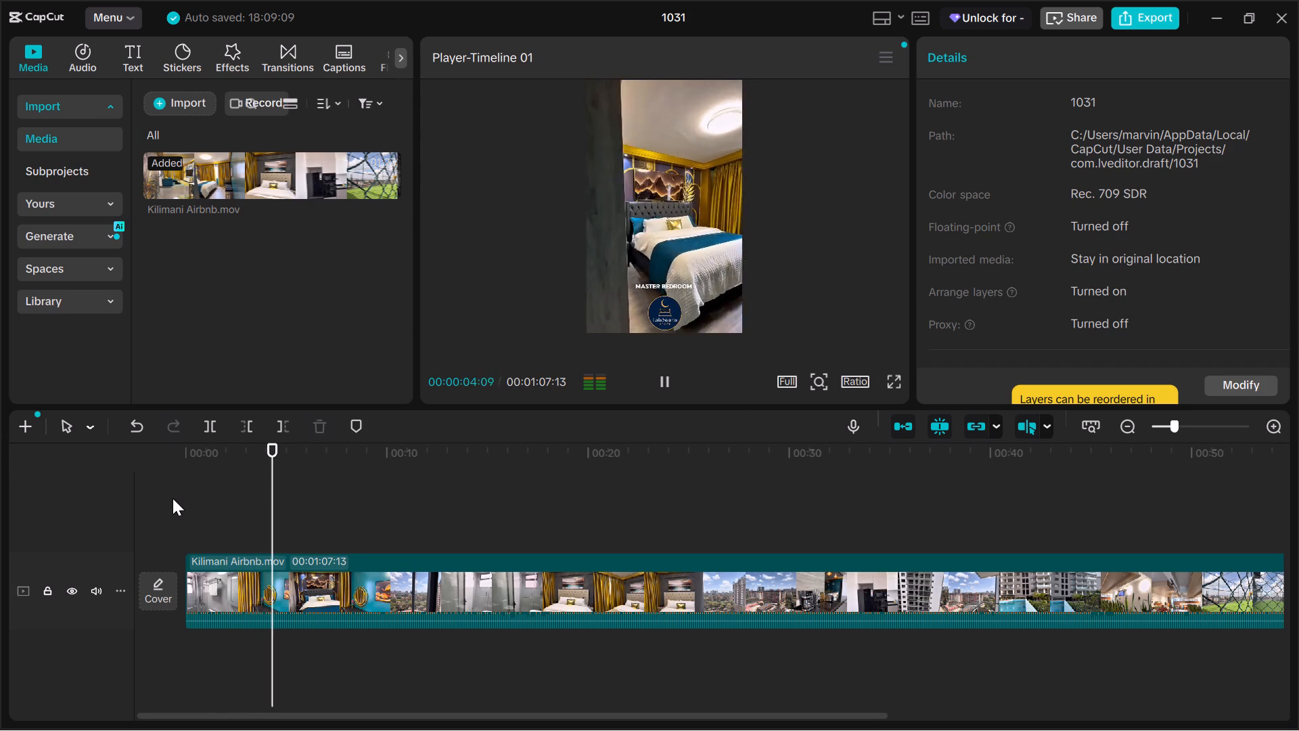
key(space)
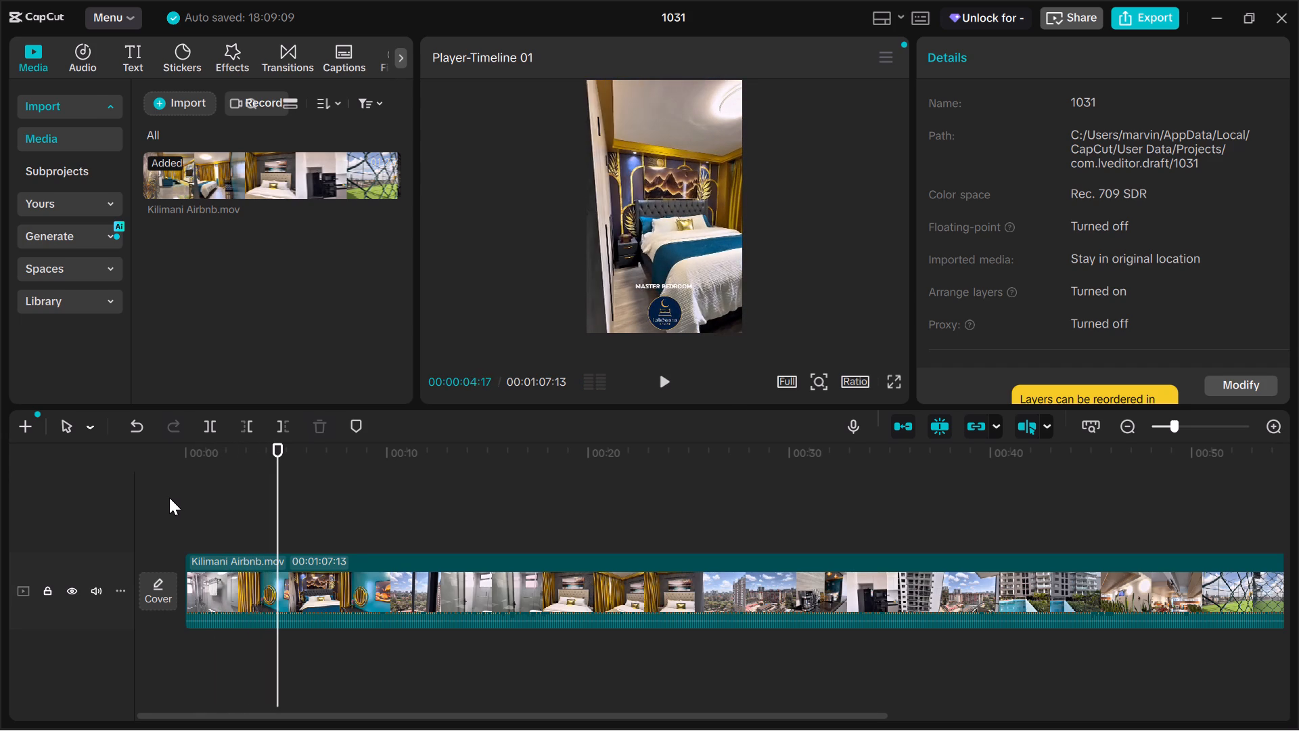
click(152, 497)
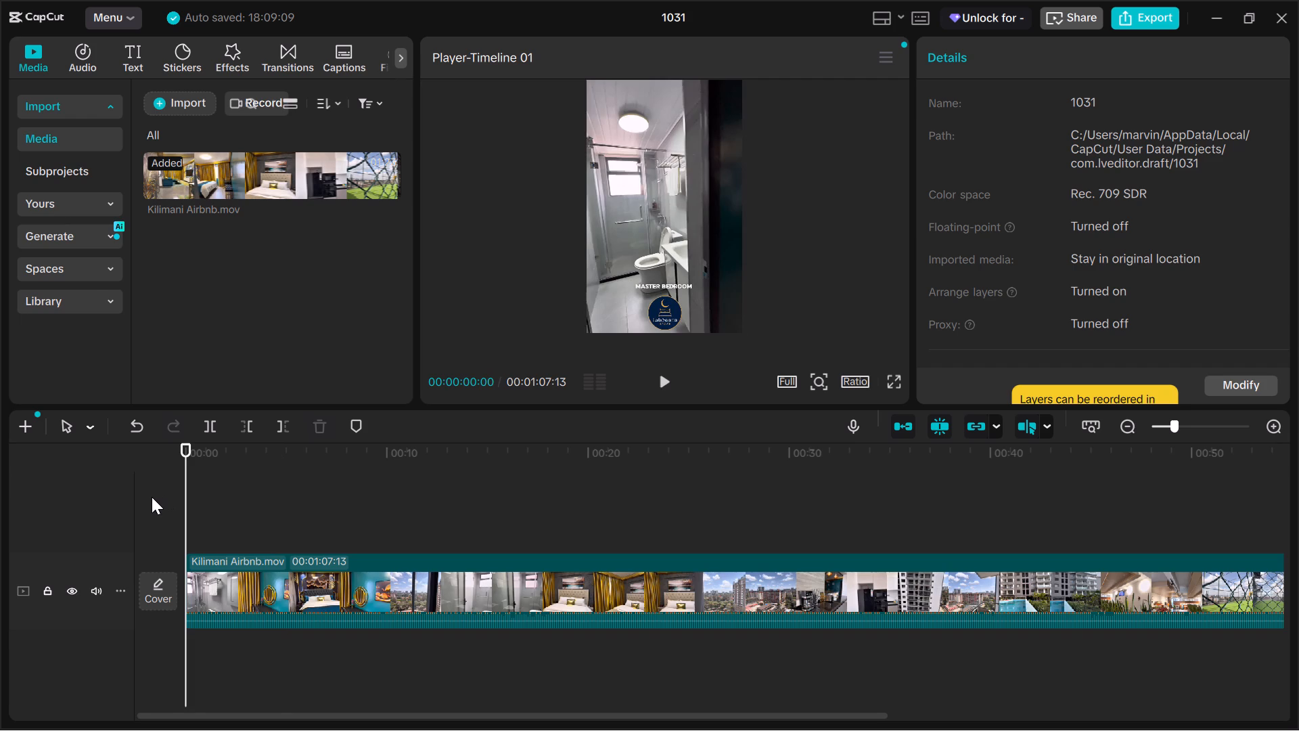
key(space)
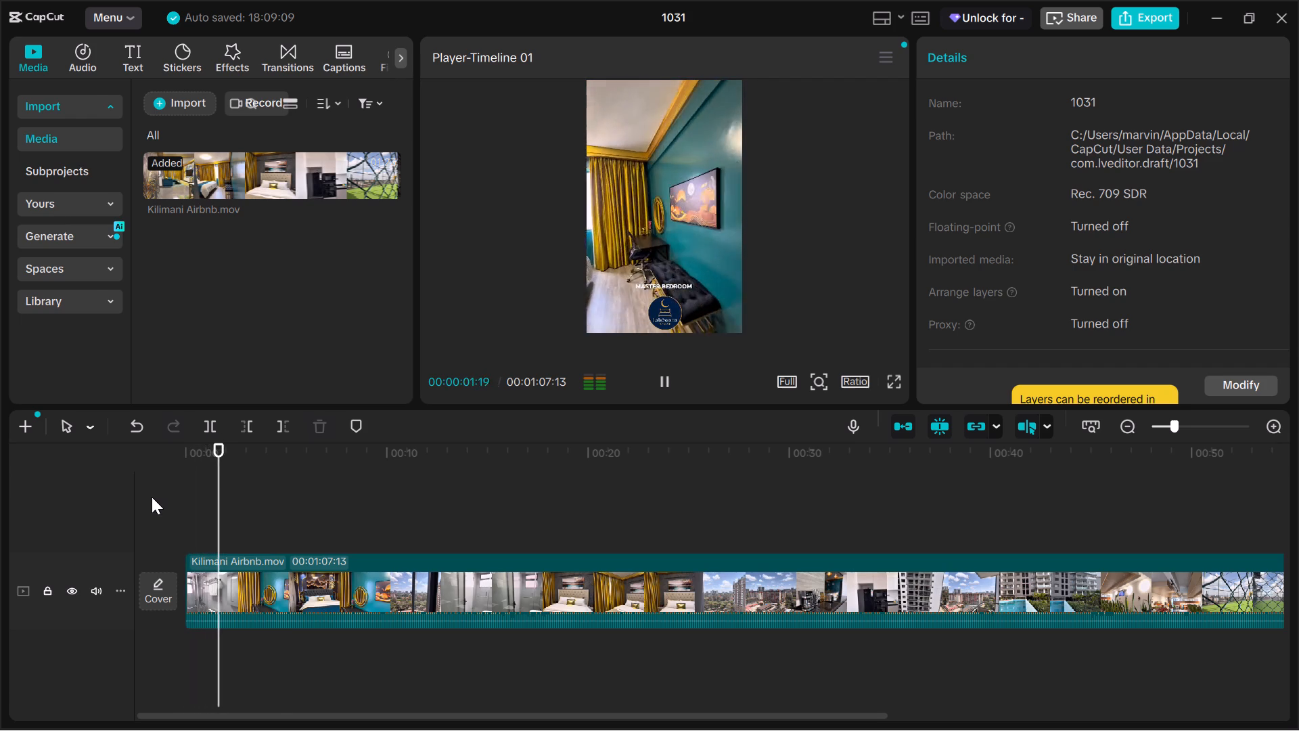
click(131, 485)
click(172, 482)
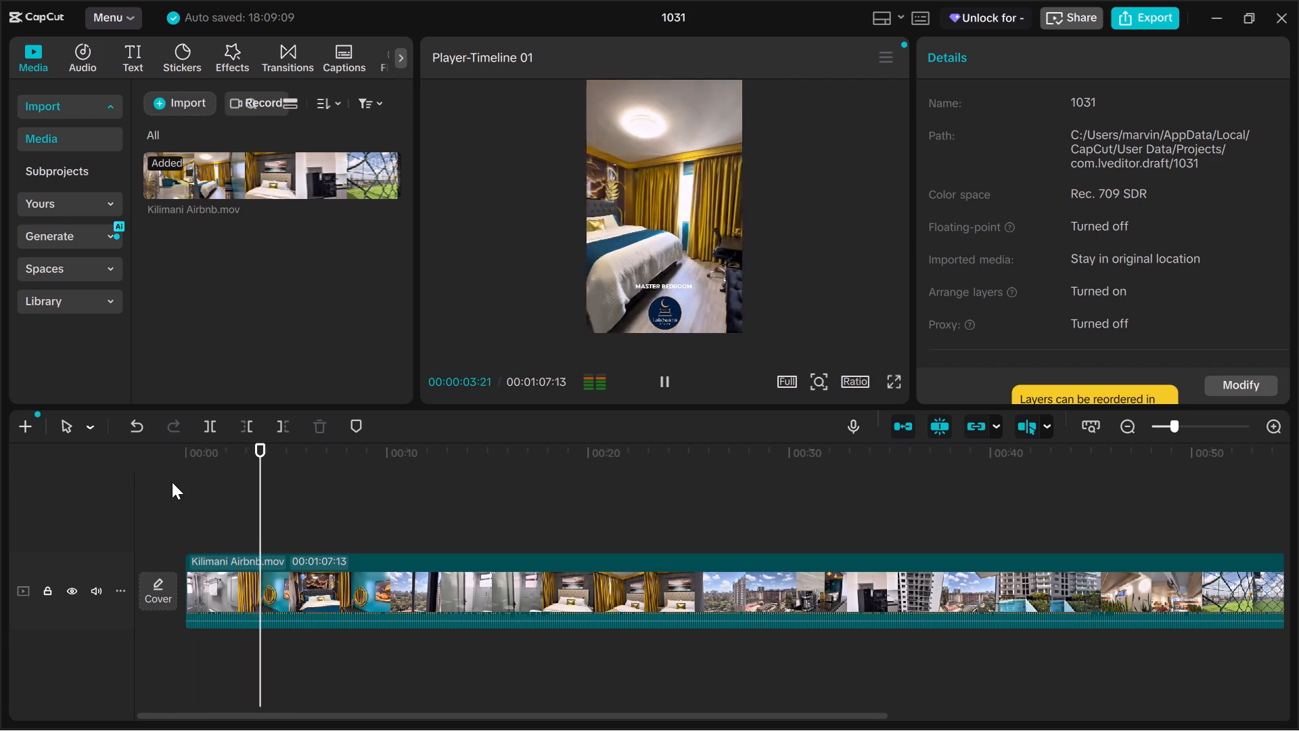
key(space)
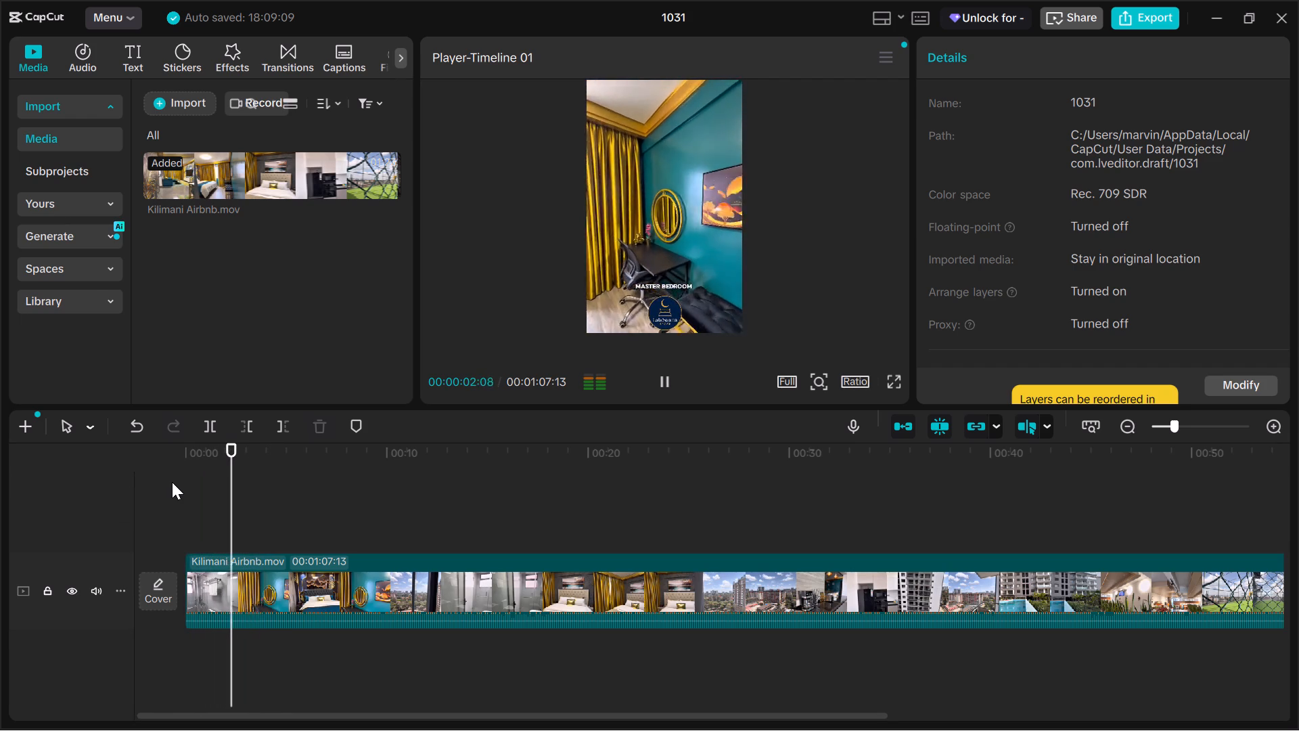
Play the footage from its beginning in short stretches to find where the master bedroom gives way to the window view and second bedroom.
click(175, 518)
key(space)
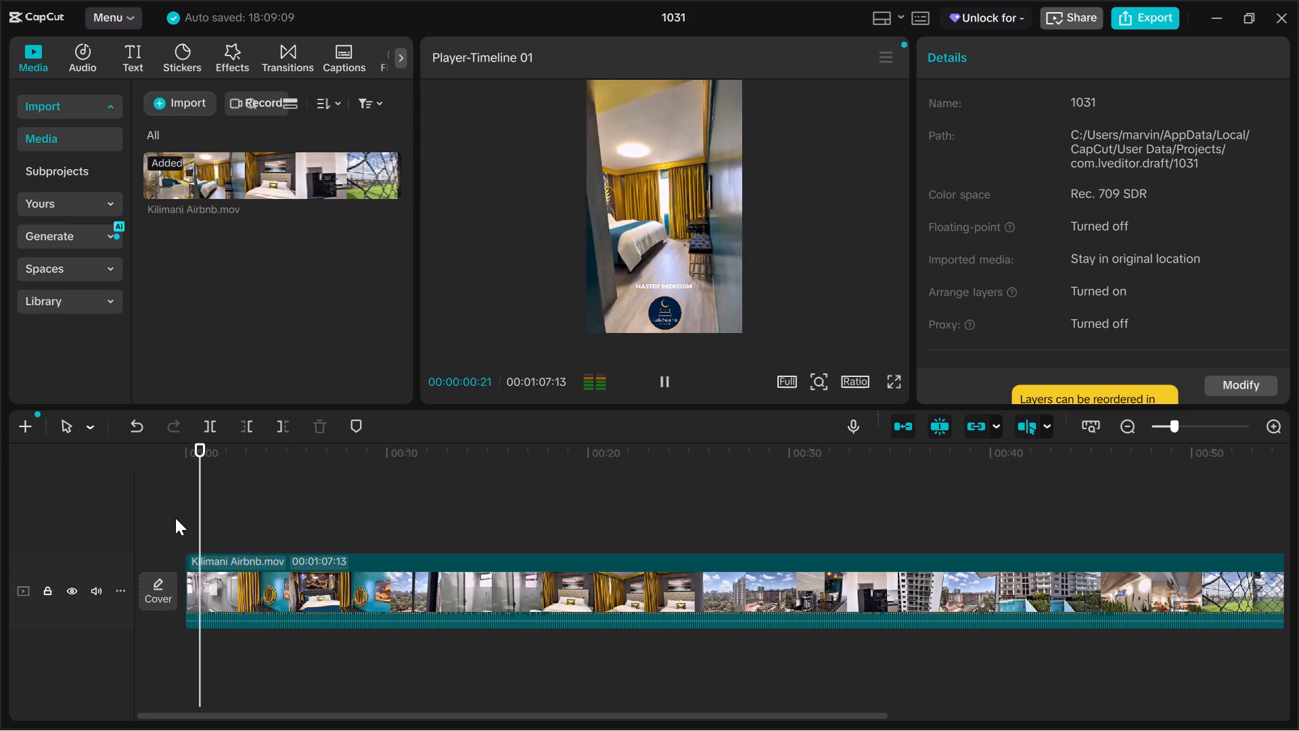
key(space)
key(space)
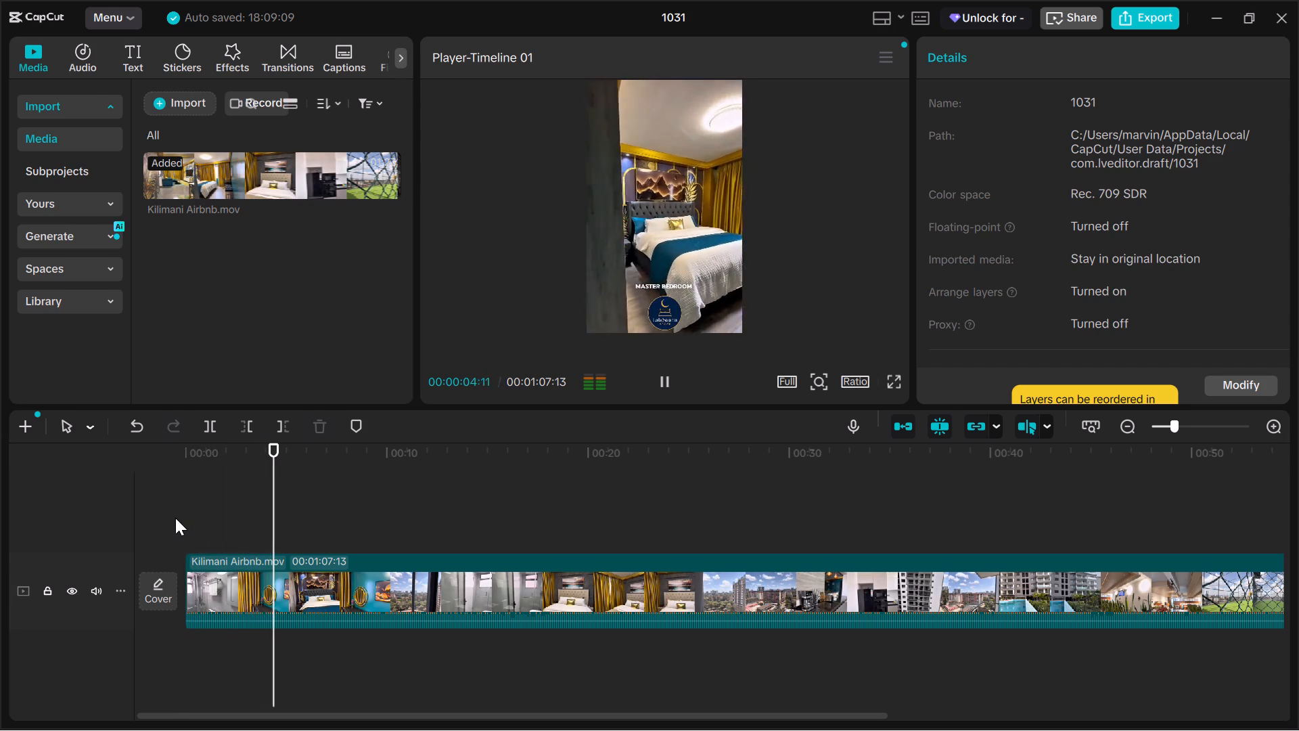
key(space)
key(space)
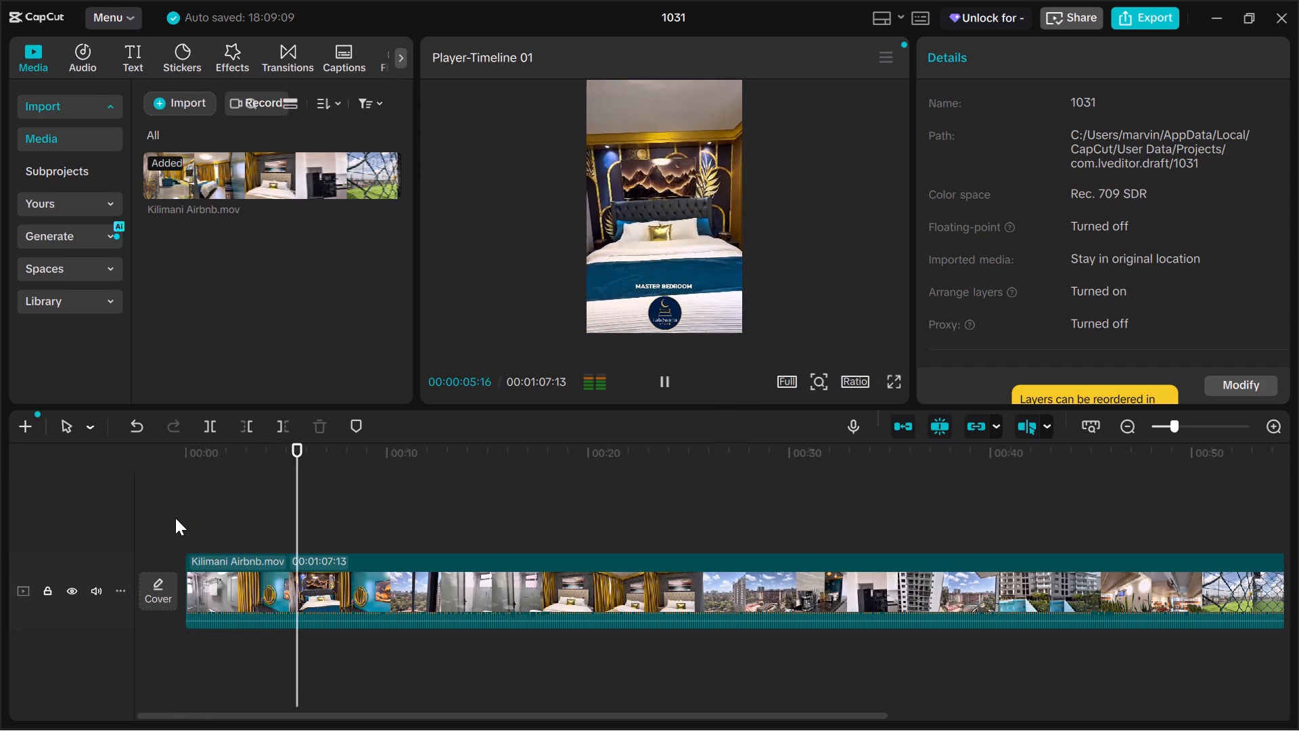
key(space)
key(space)
key(space)
key(space)
key(space)
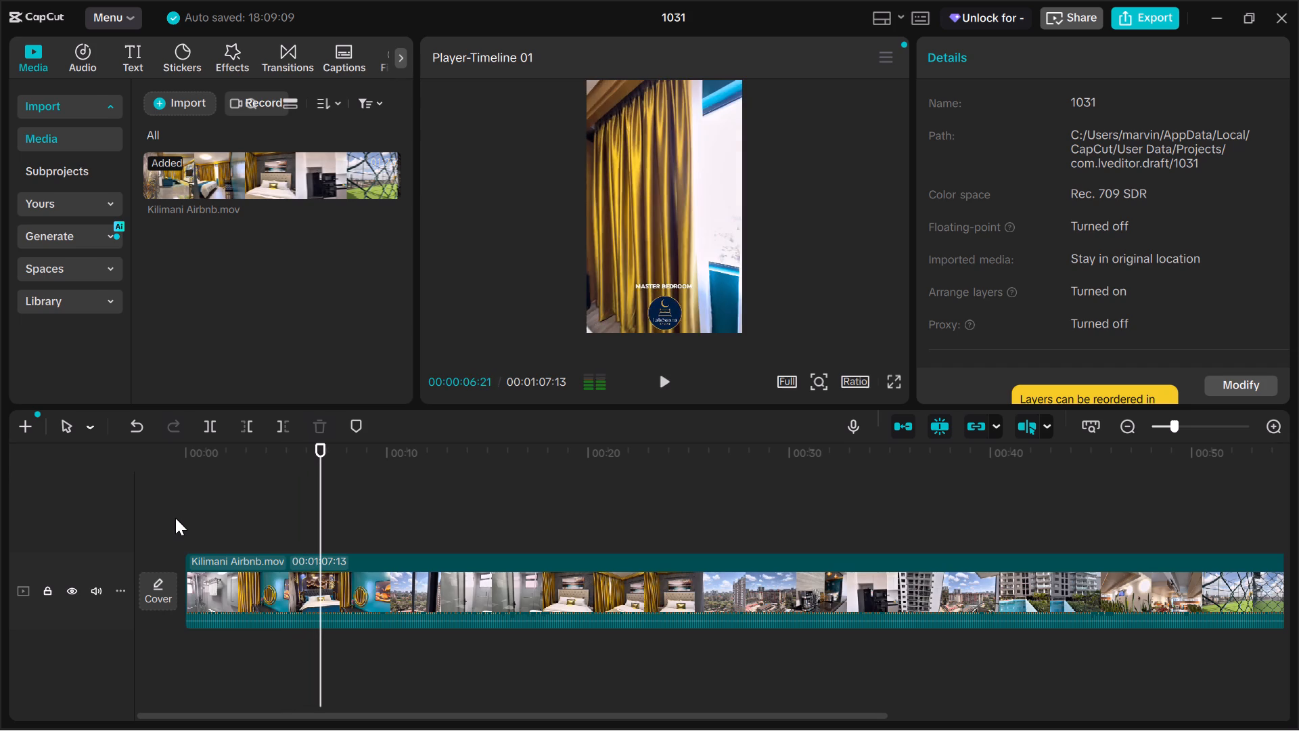
key(space)
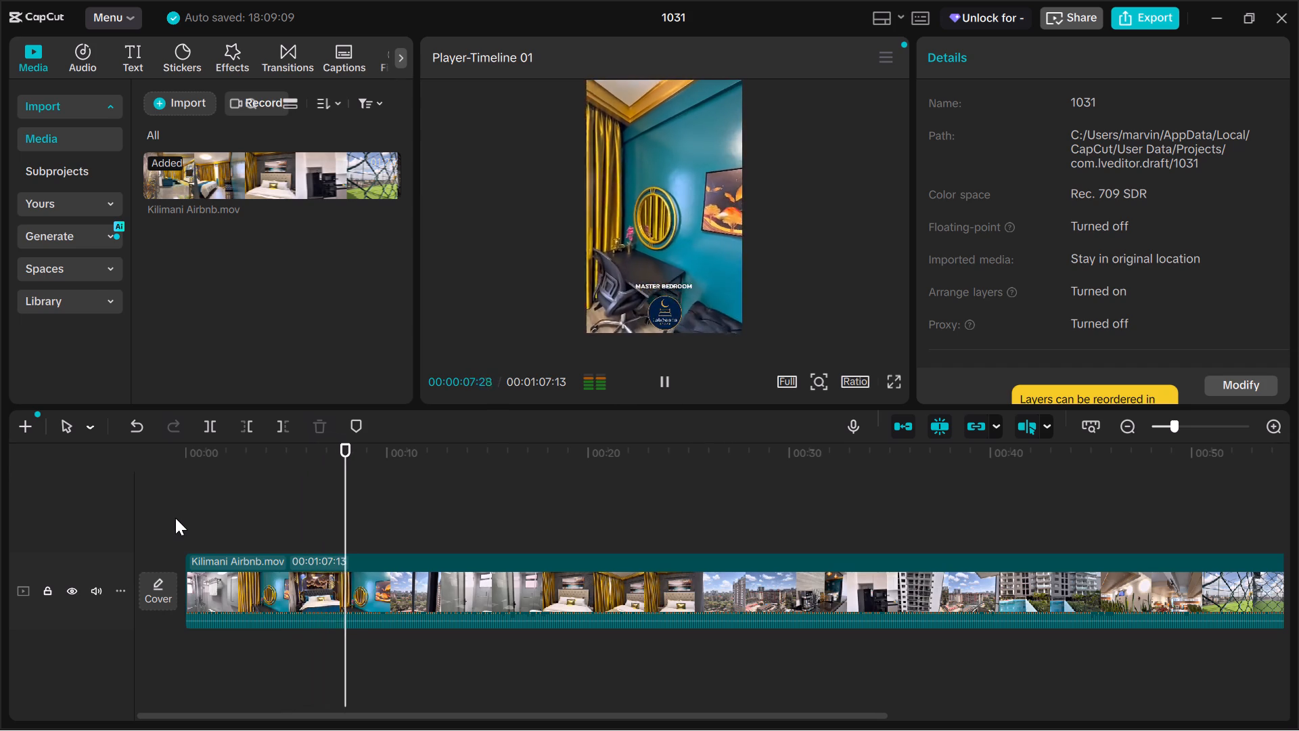
key(space)
key(space)
key(space)
key(space)
key(space)
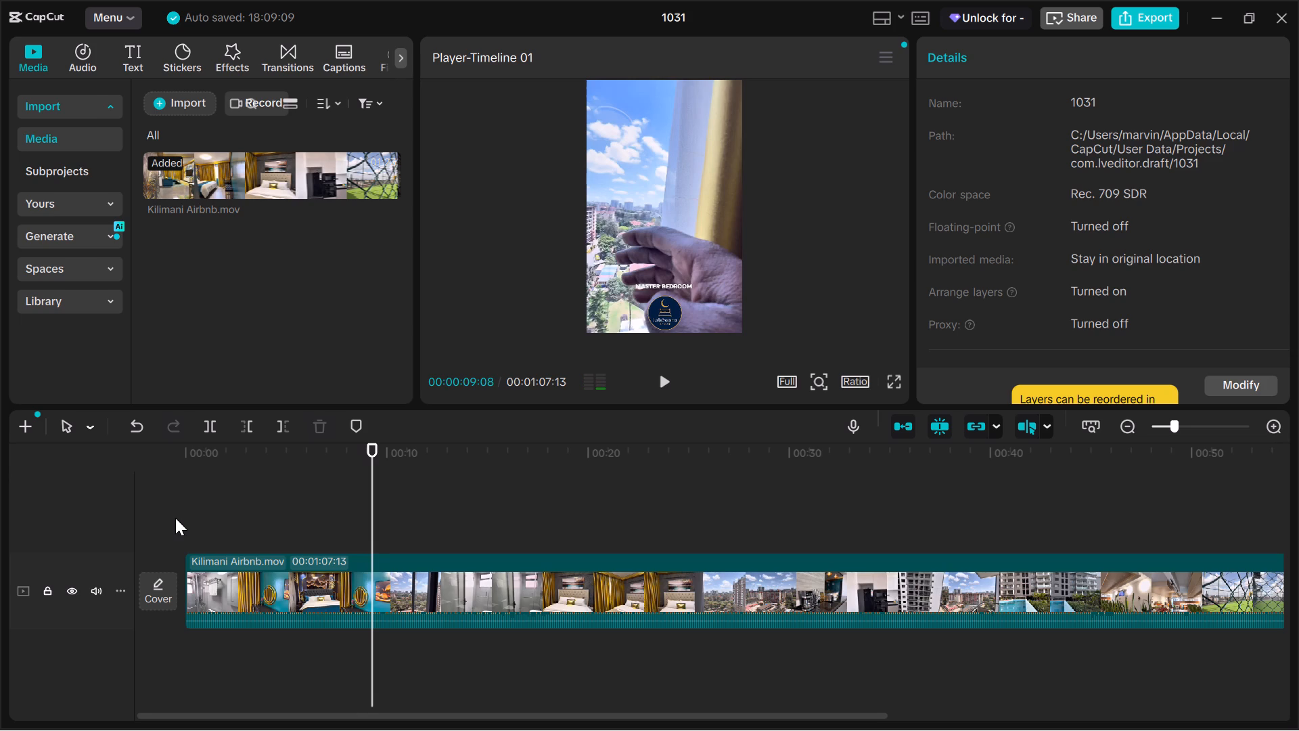
key(space)
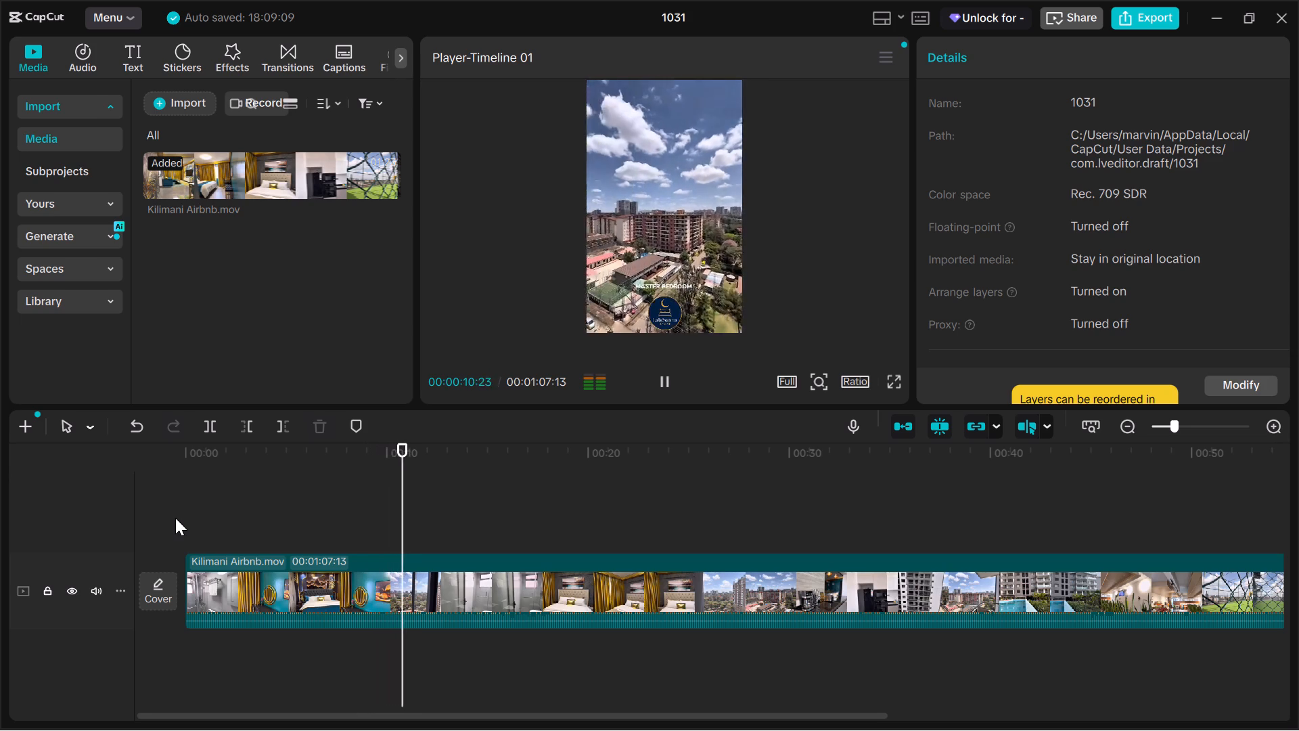
key(space)
key(space)
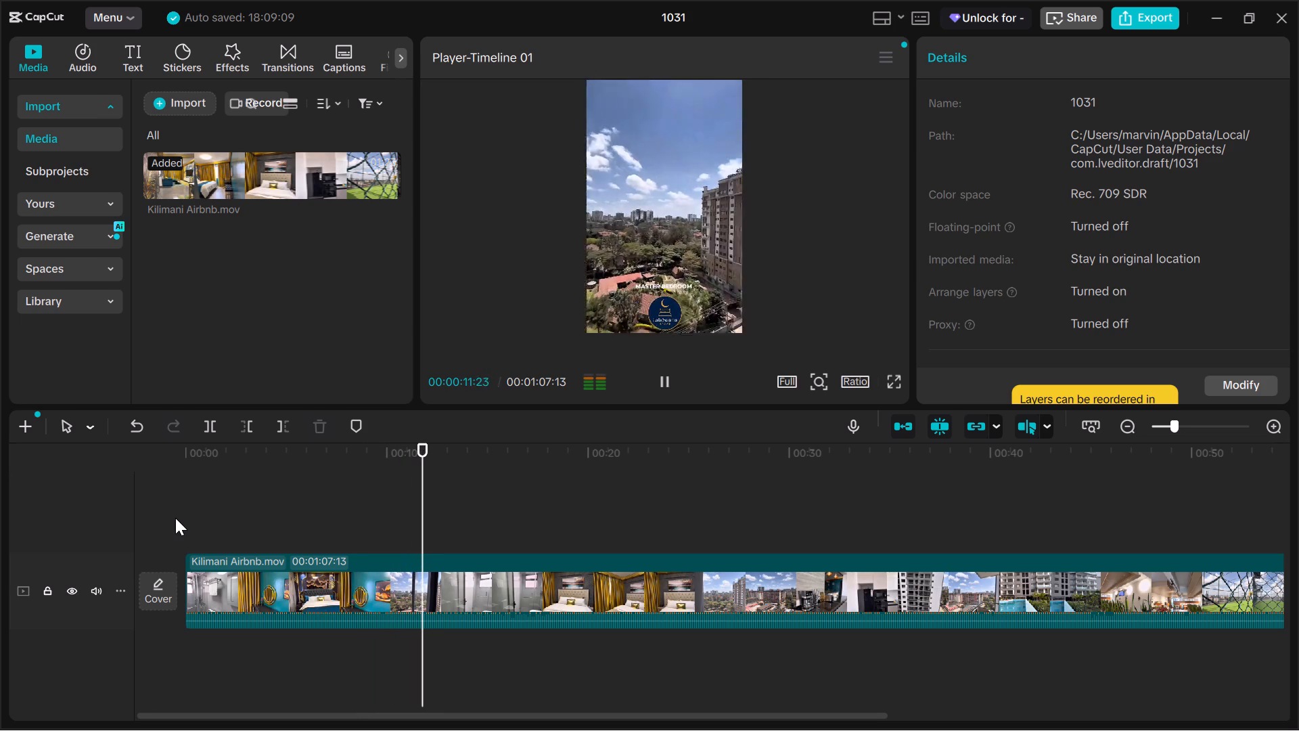
key(space)
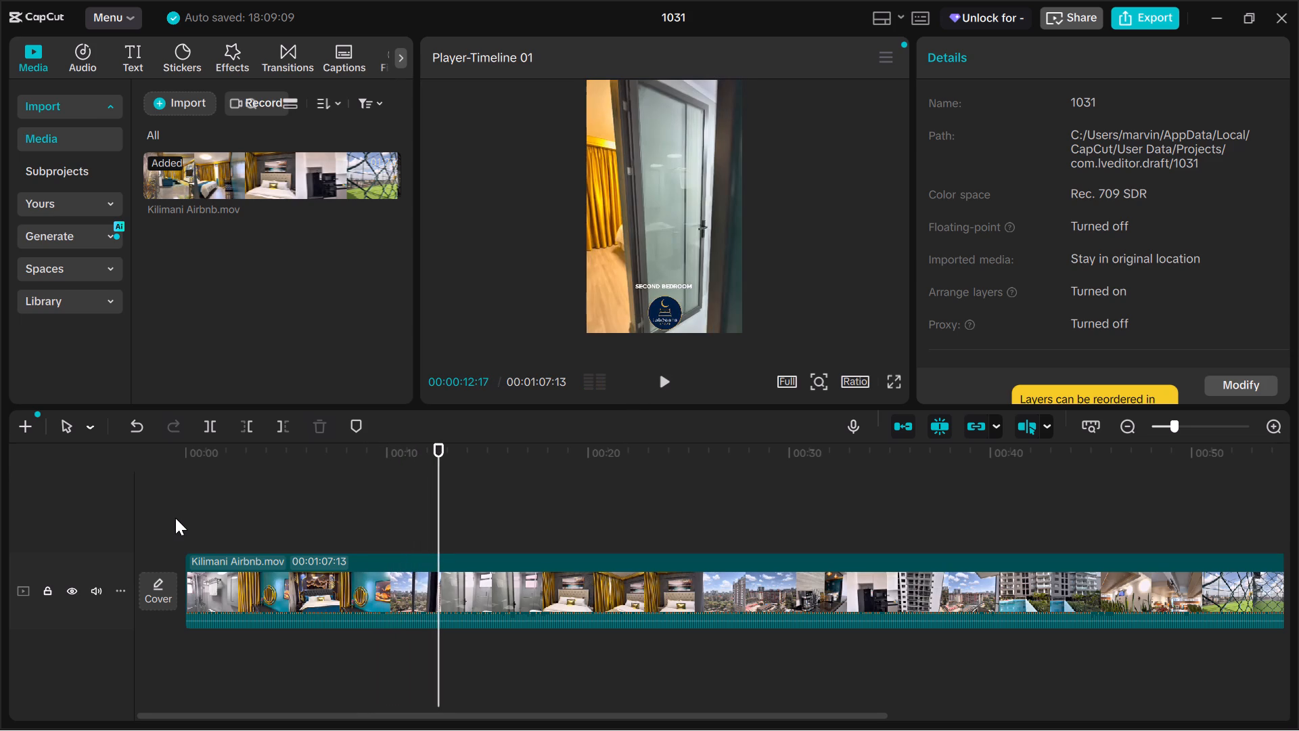
Split the clip at 00:00:08:24, on the golden curtain frame just before the view moves to the window.
key(Left)
key(Left)
key(Left)
key(Left)
key(Left)
key(Left)
key(Left)
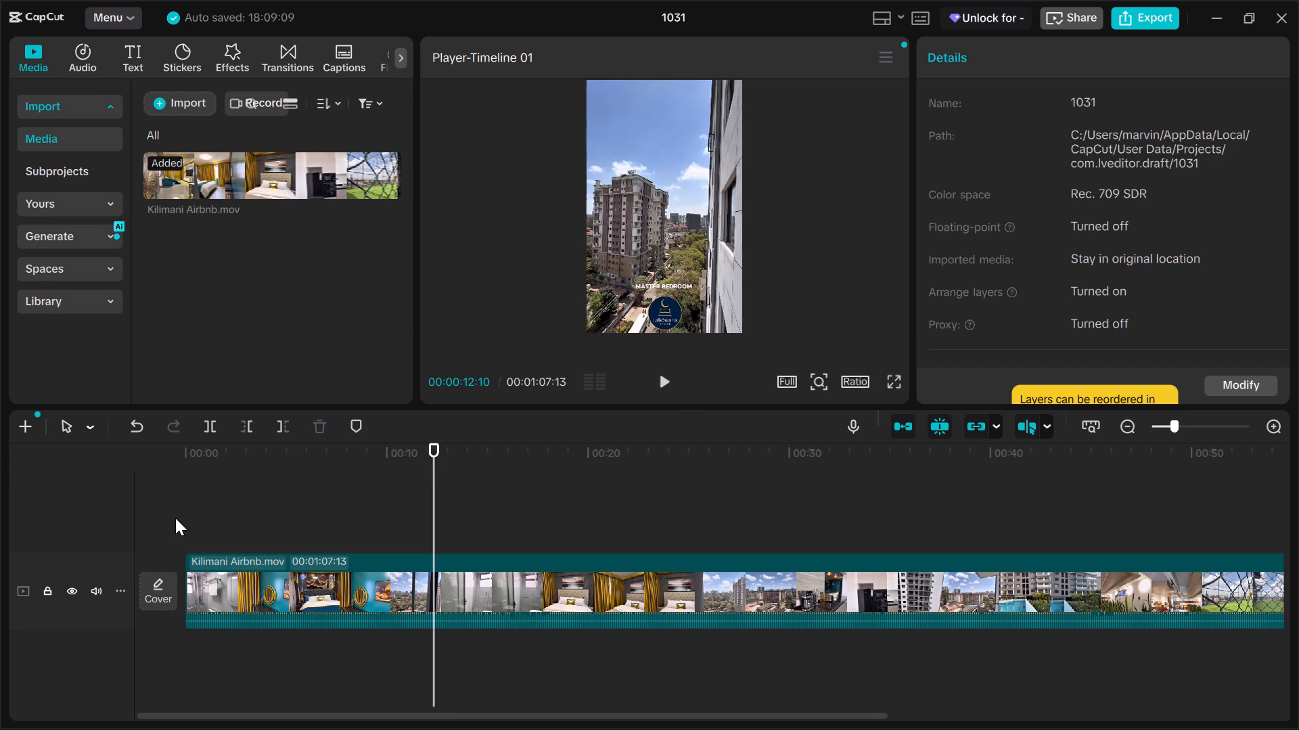
key(Left)
key(Left)
key(Left)
key(Left)
key(Left)
key(Left)
key(Left)
key(Left)
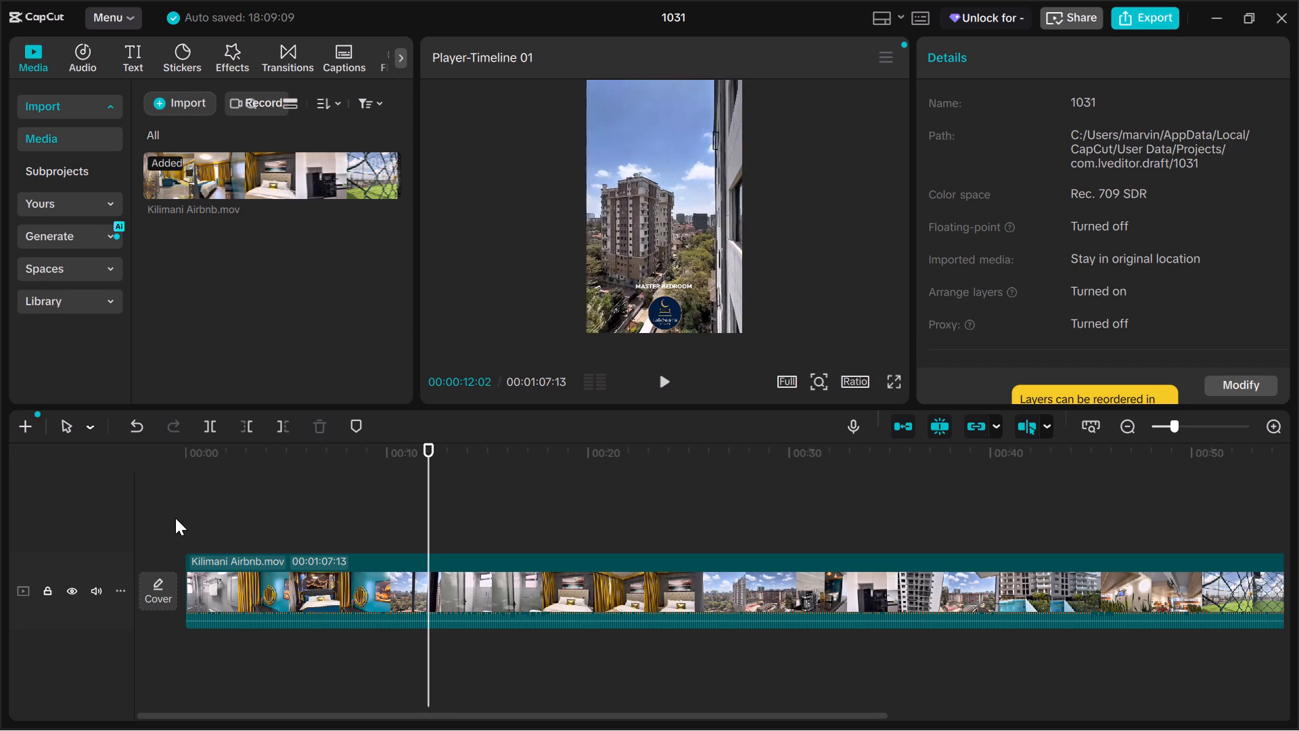
key(Left)
key(Left)
key(Left)
key(Left)
key(Left)
key(Left)
key(Left)
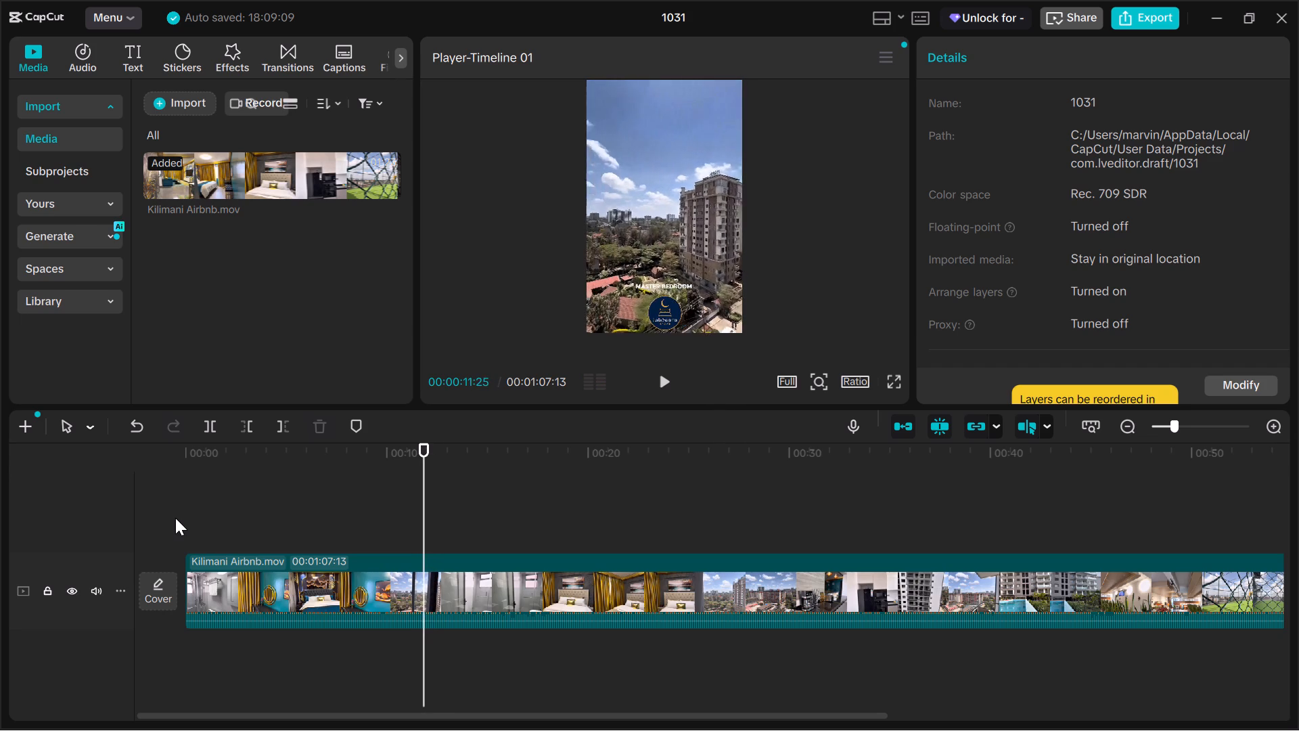
key(Left)
key(Left)
key(Left)
key(Left)
key(Left)
key(Left)
key(Left)
key(Left)
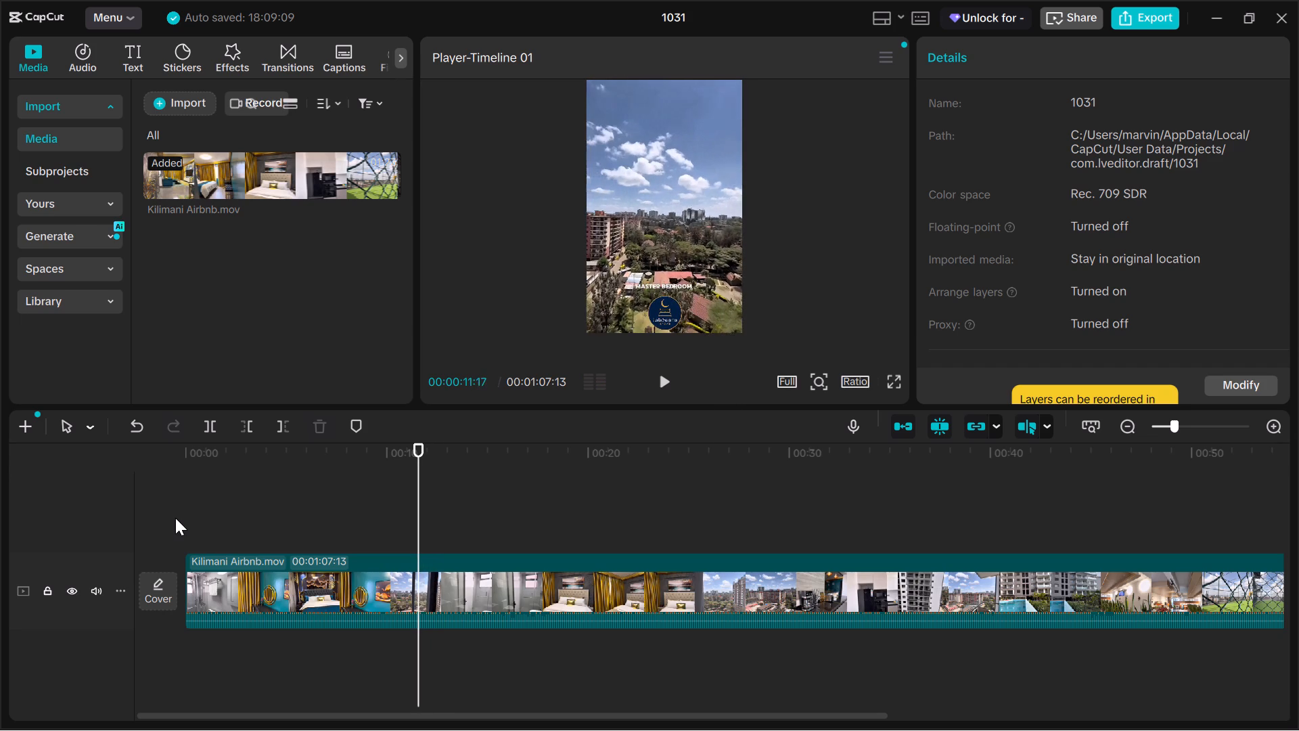
key(Left)
key(Left)
key(Left)
key(Left)
key(Left)
key(Left)
key(Left)
key(Left)
key(Left)
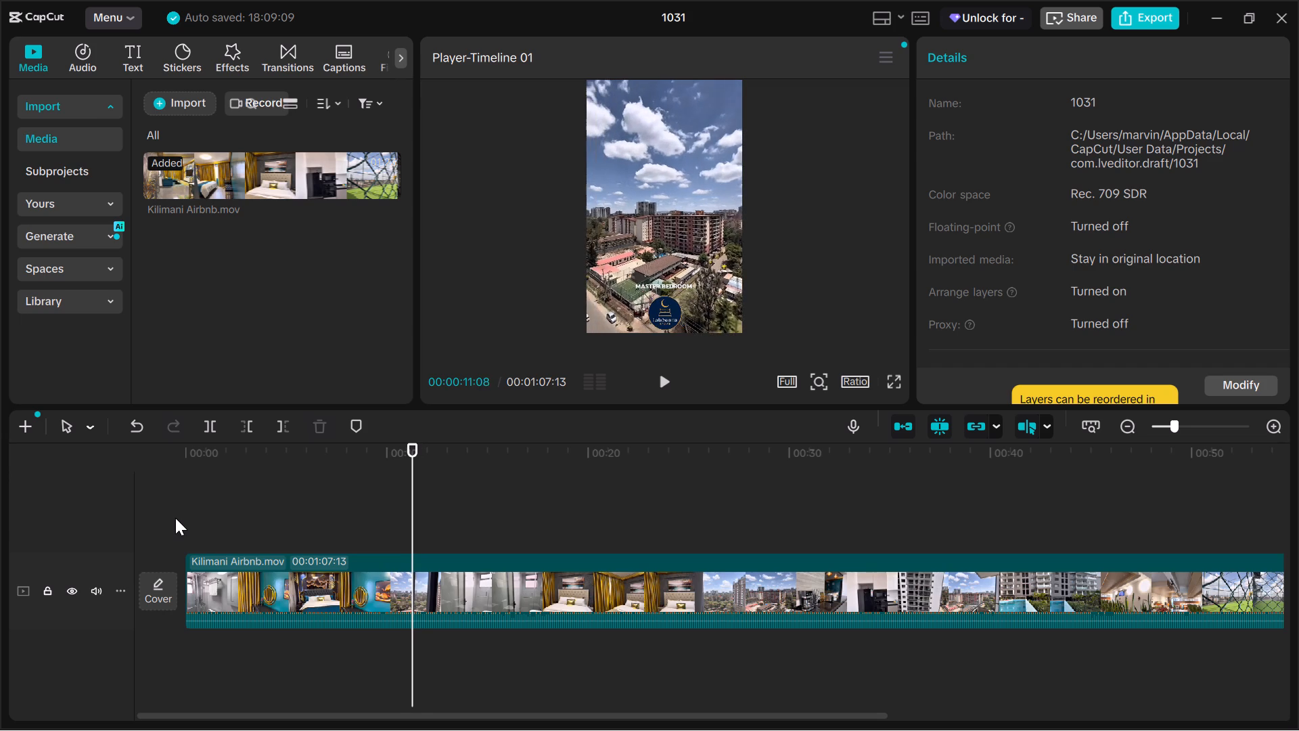
key(Left)
key(Left)
key(Left)
key(Left)
key(Left)
key(Left)
key(Left)
key(Left)
key(Left)
key(Left)
key(Left)
key(Left)
key(Left)
key(Left)
key(Left)
key(Left)
key(Left)
key(Left)
key(Left)
key(Left)
key(Left)
key(Left)
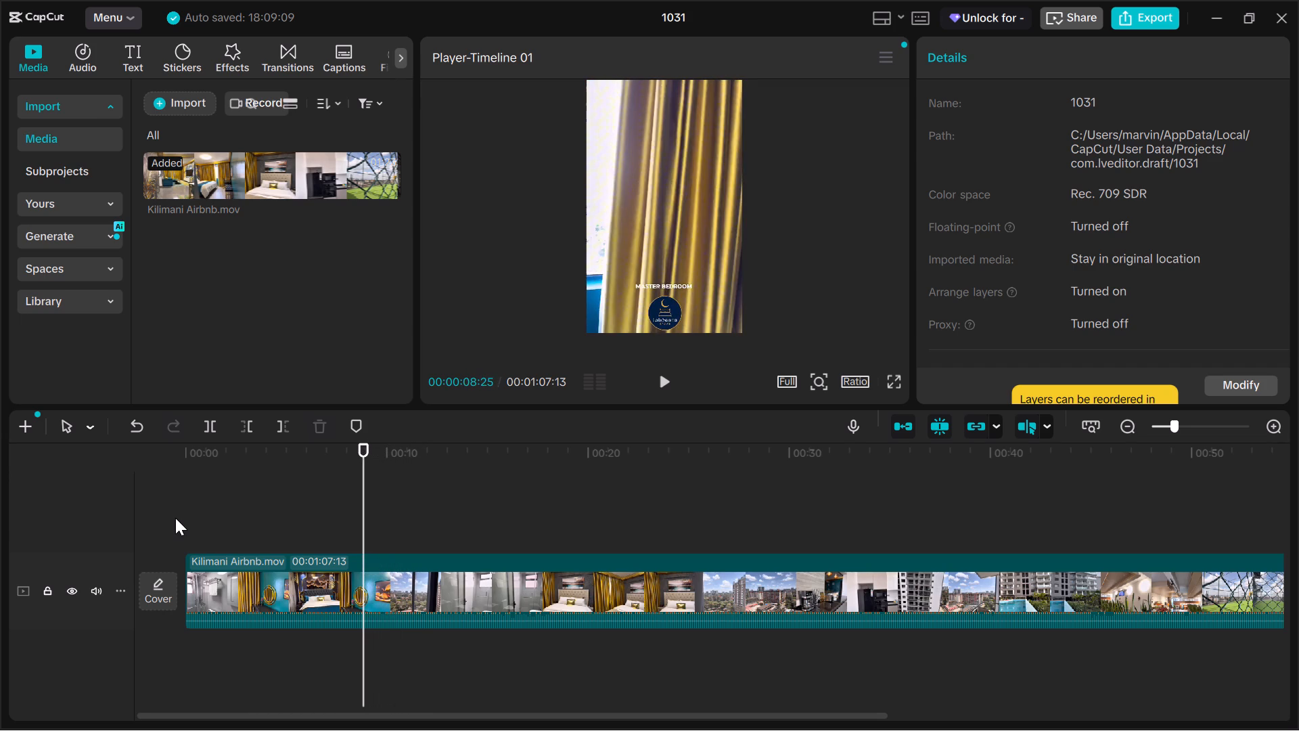
key(Left)
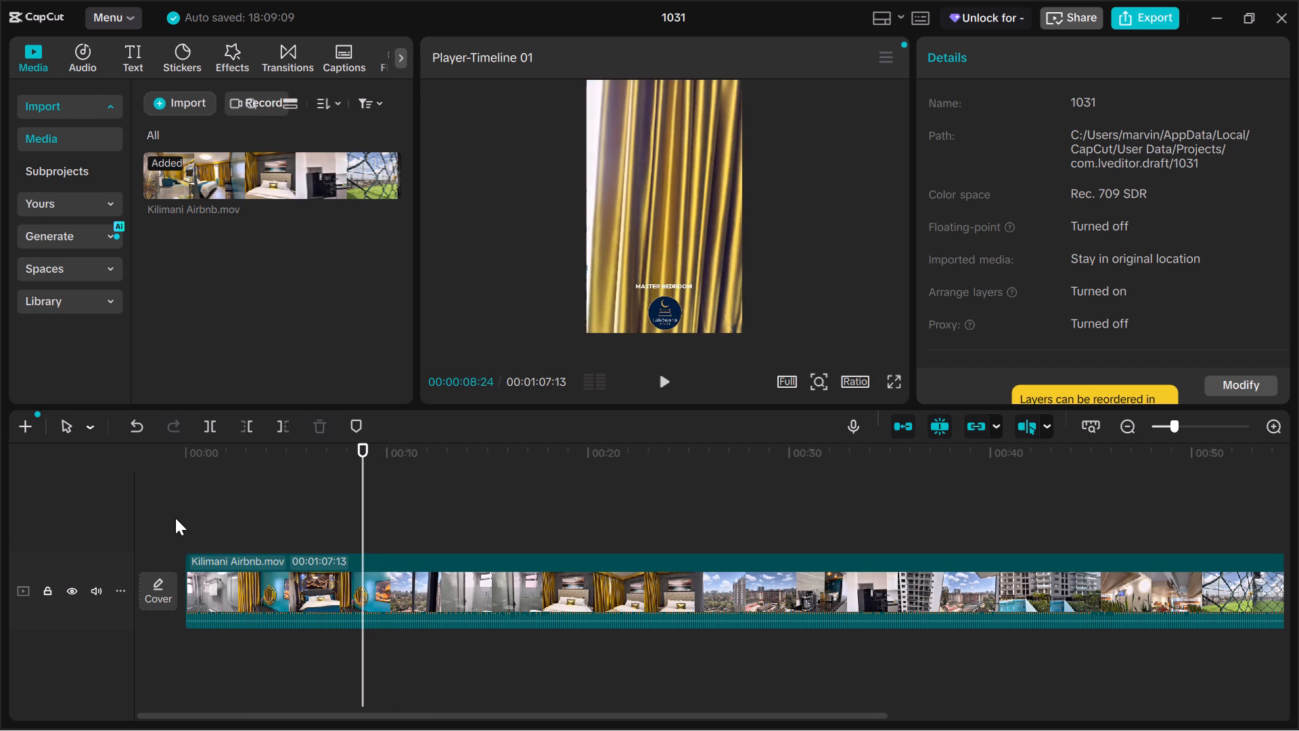
key(b)
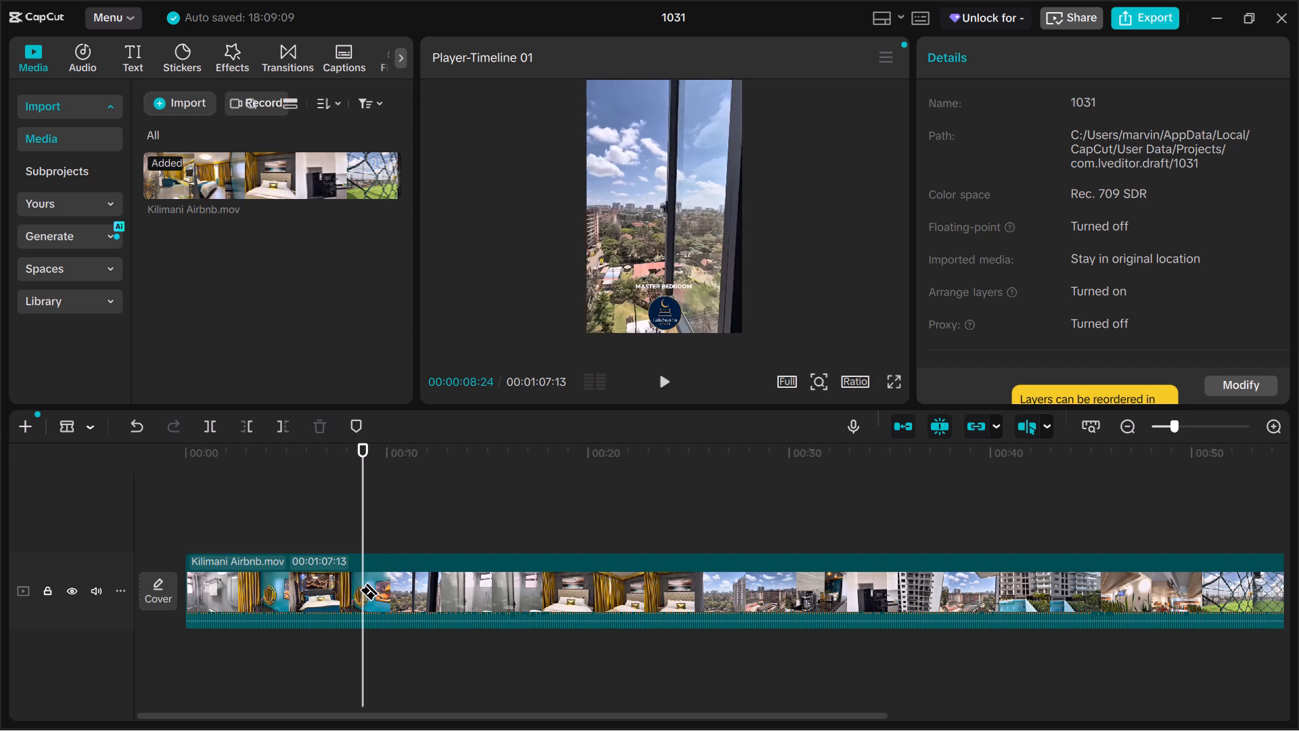
click(363, 579)
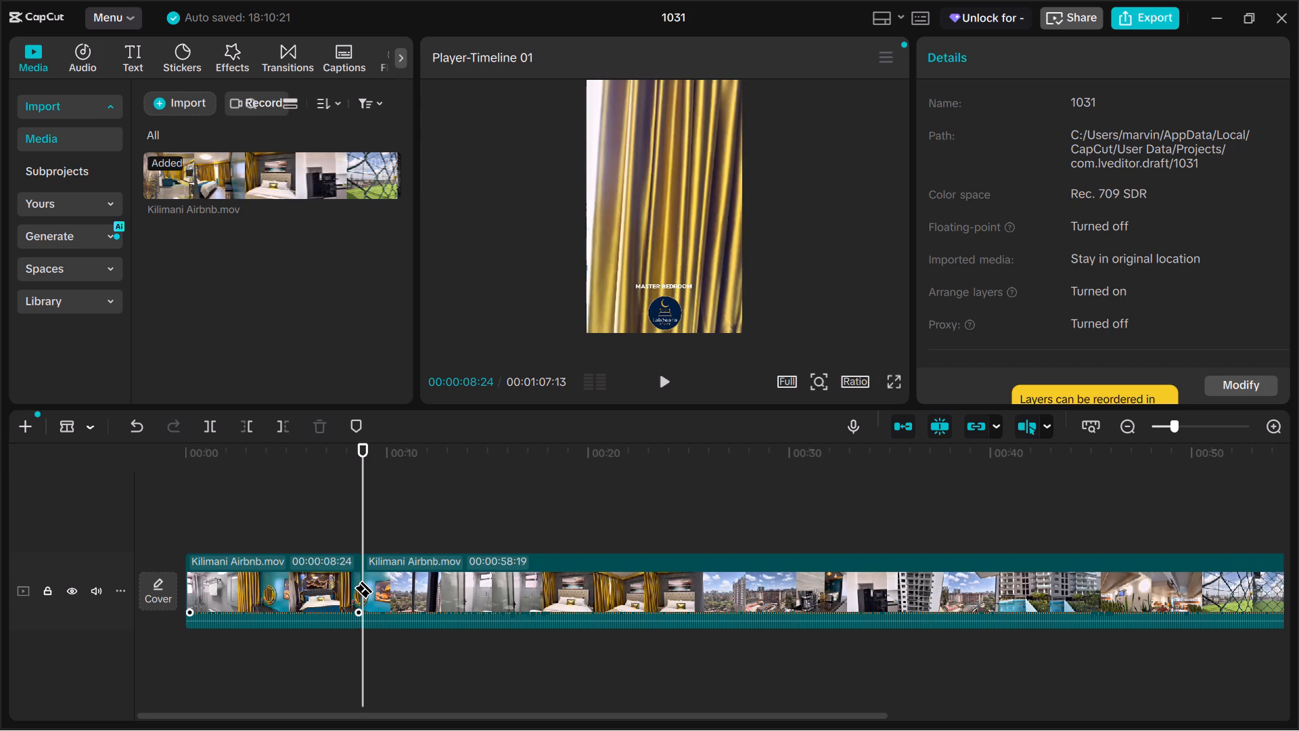
key(a)
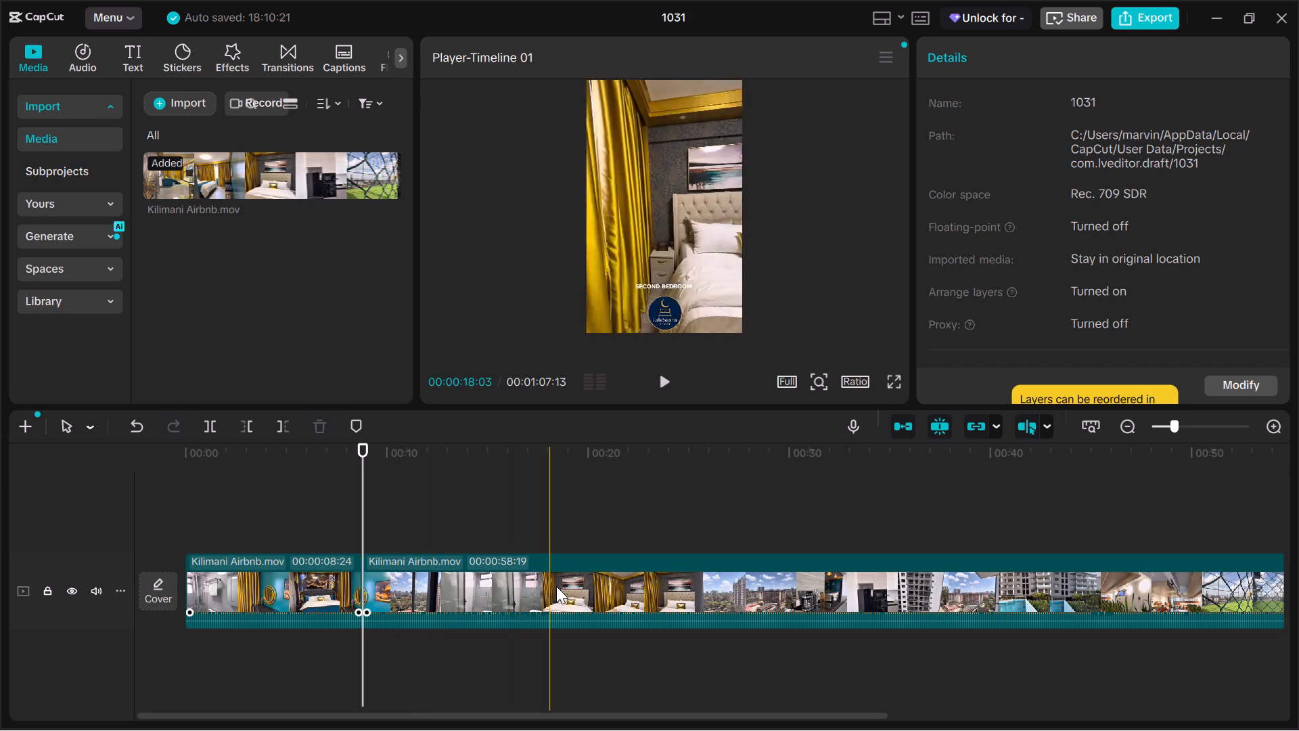
Delete the long segment after the split, keeping only the master bedroom footage.
click(649, 609)
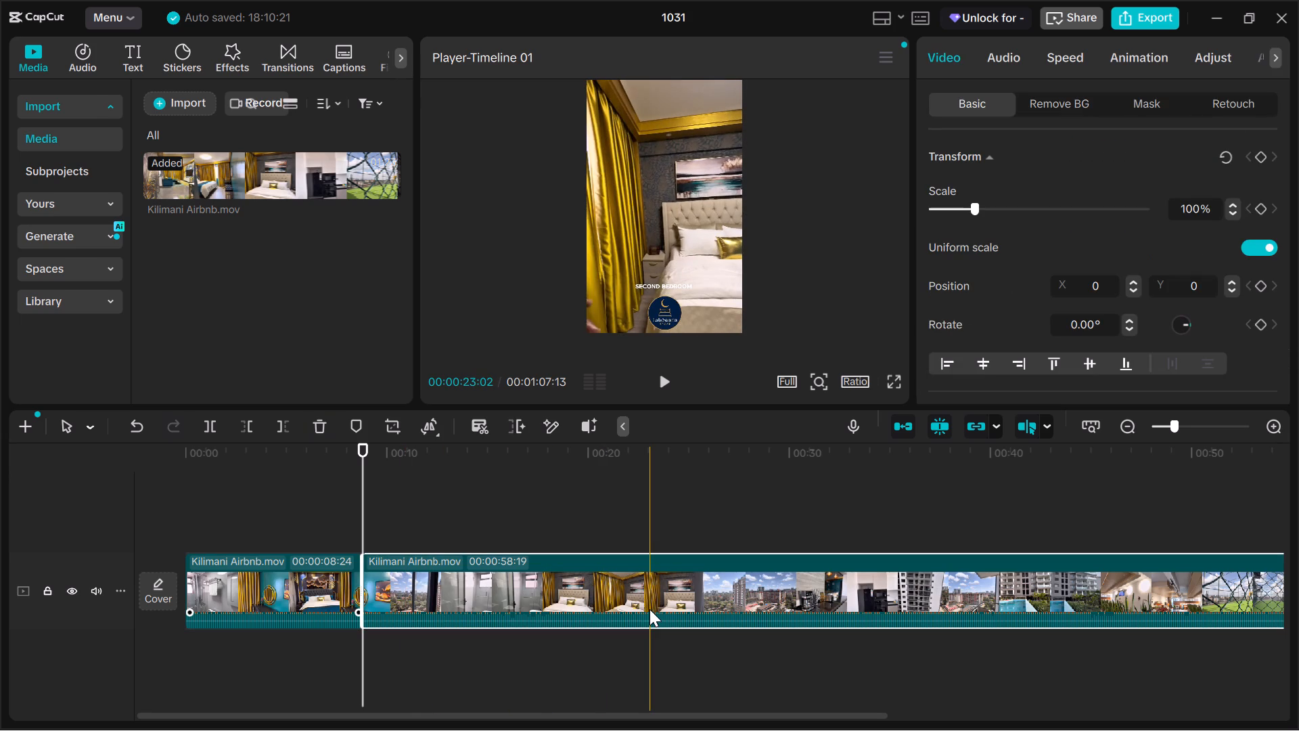
key(Delete)
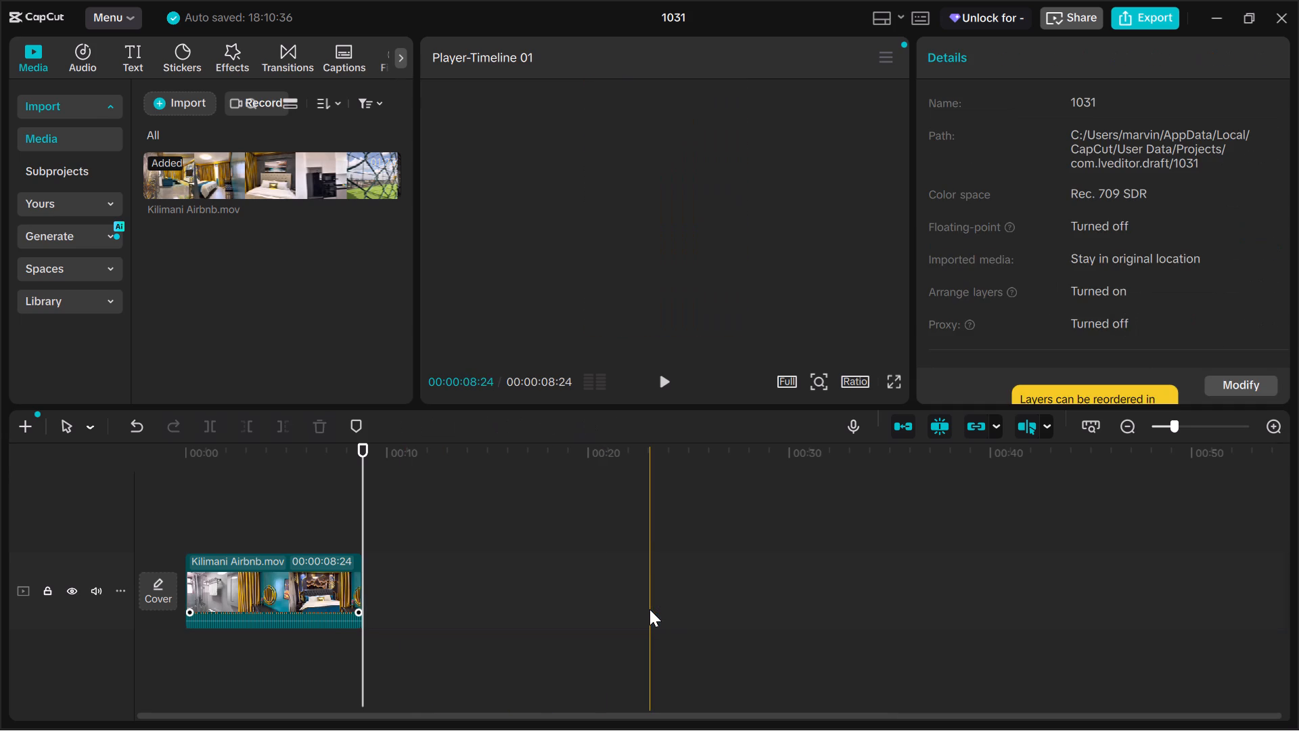
Export the master bedroom clip to the Desktop as an MP4 named "master bedroom" and close the export window.
click(315, 596)
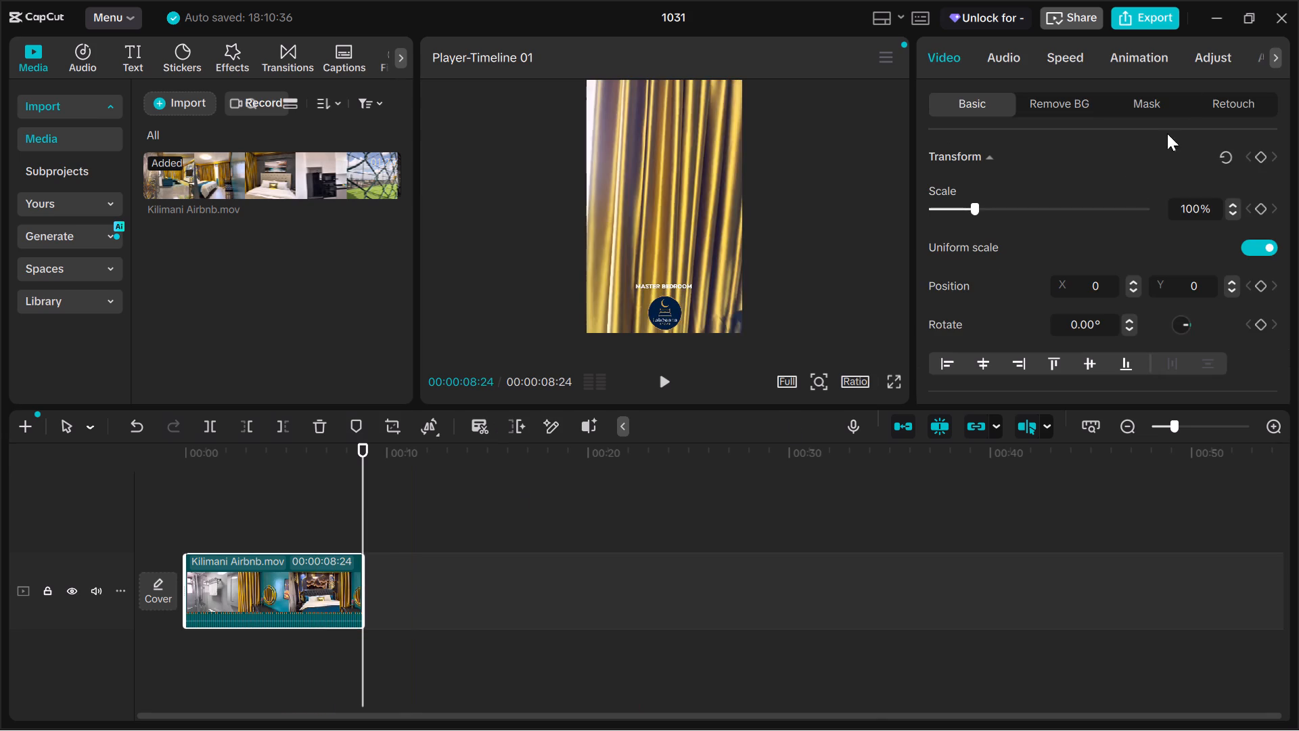
click(1129, 18)
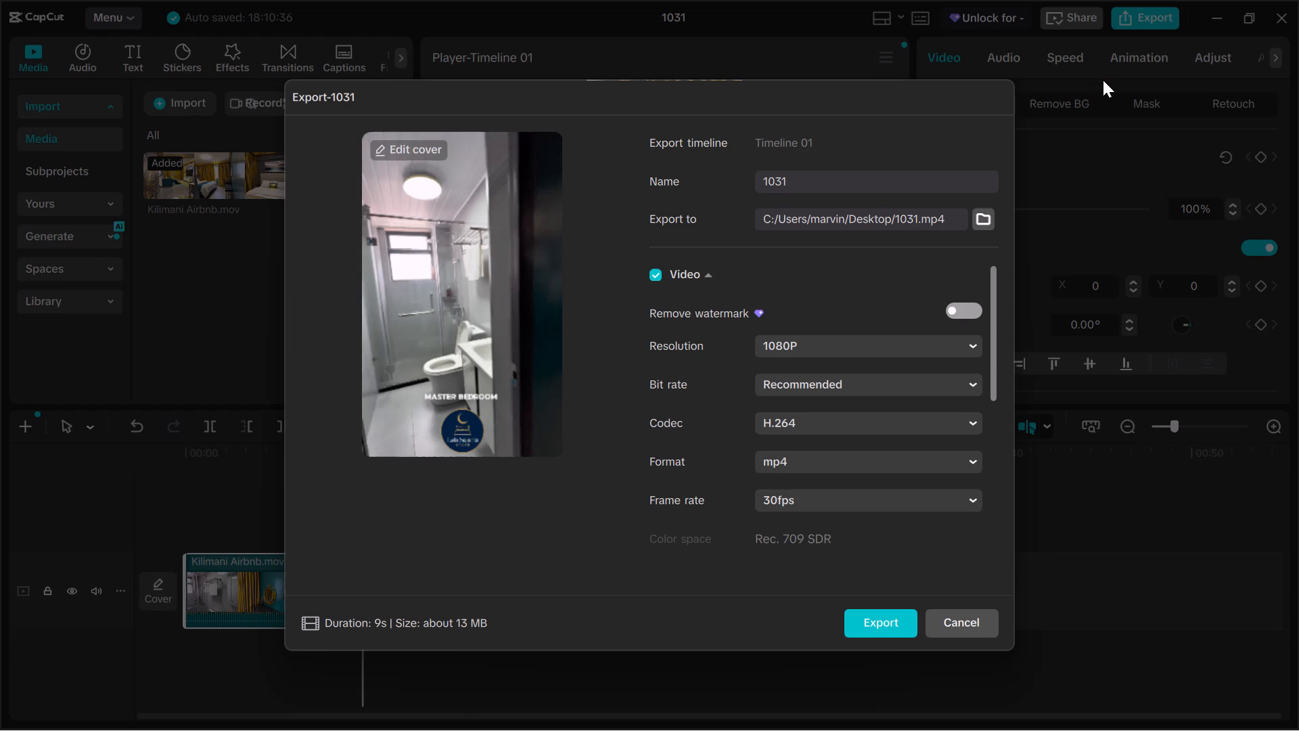
click(848, 190)
key(BackSpace)
key(BackSpace)
key(BackSpace)
key(BackSpace)
key(BackSpace)
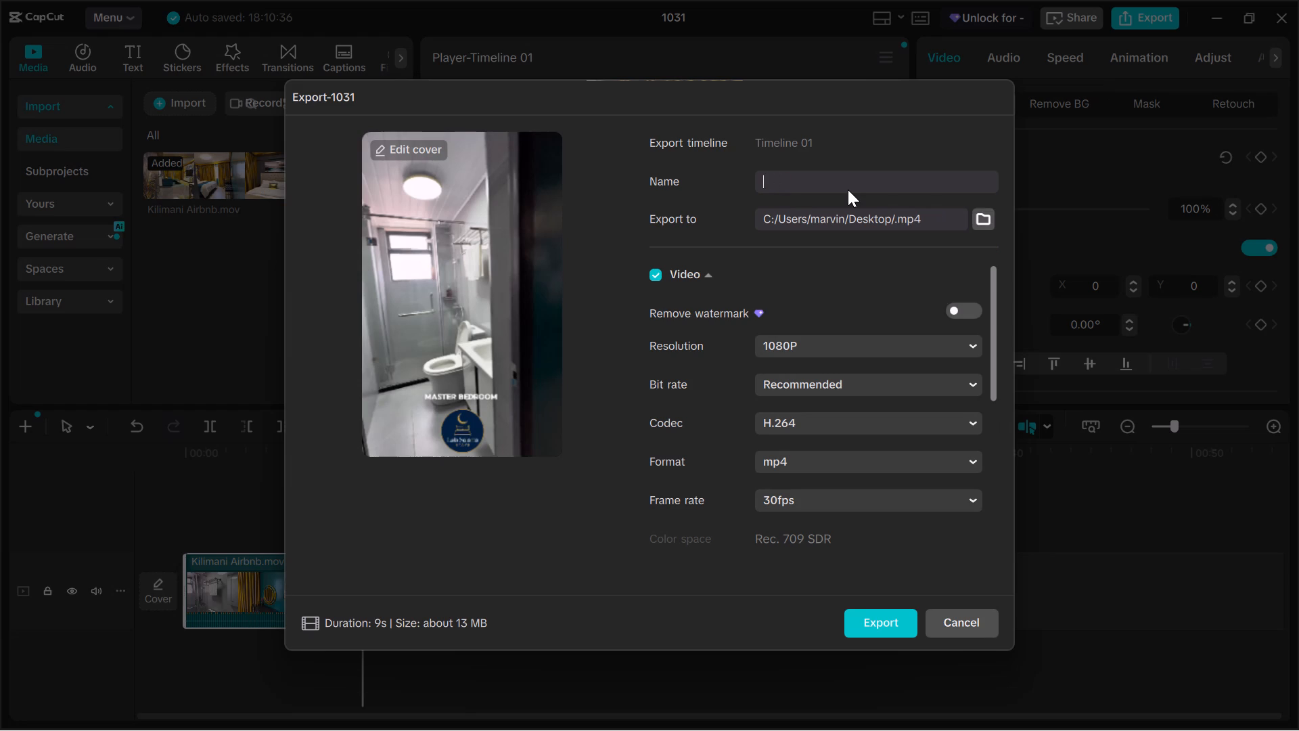
text(ma)
text(ster bedroom)
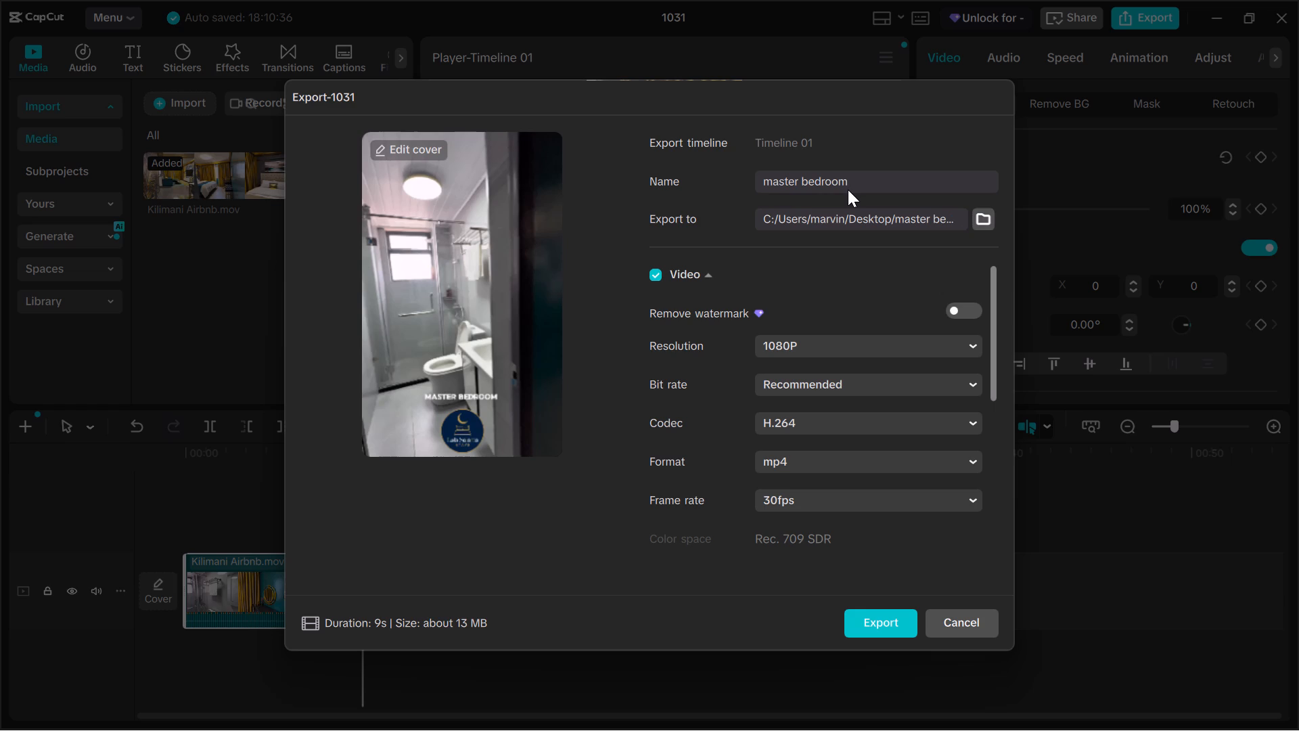
click(901, 623)
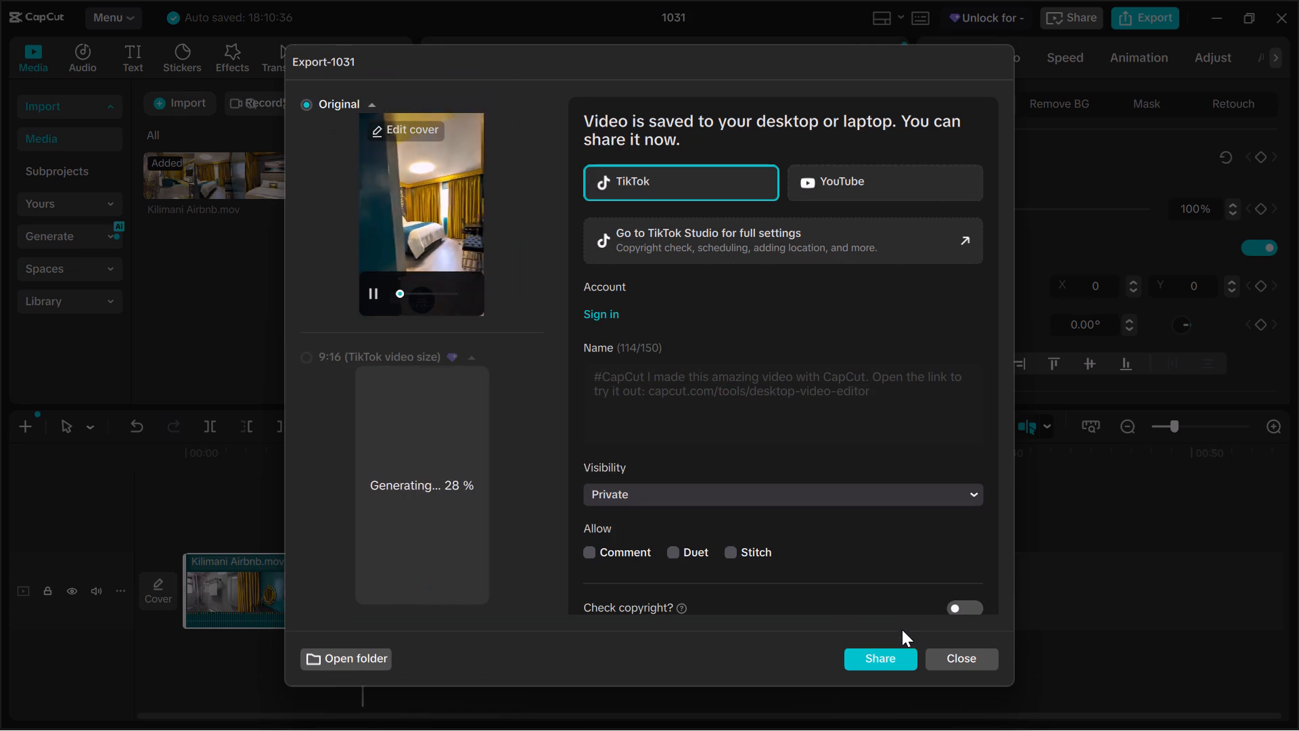
click(964, 651)
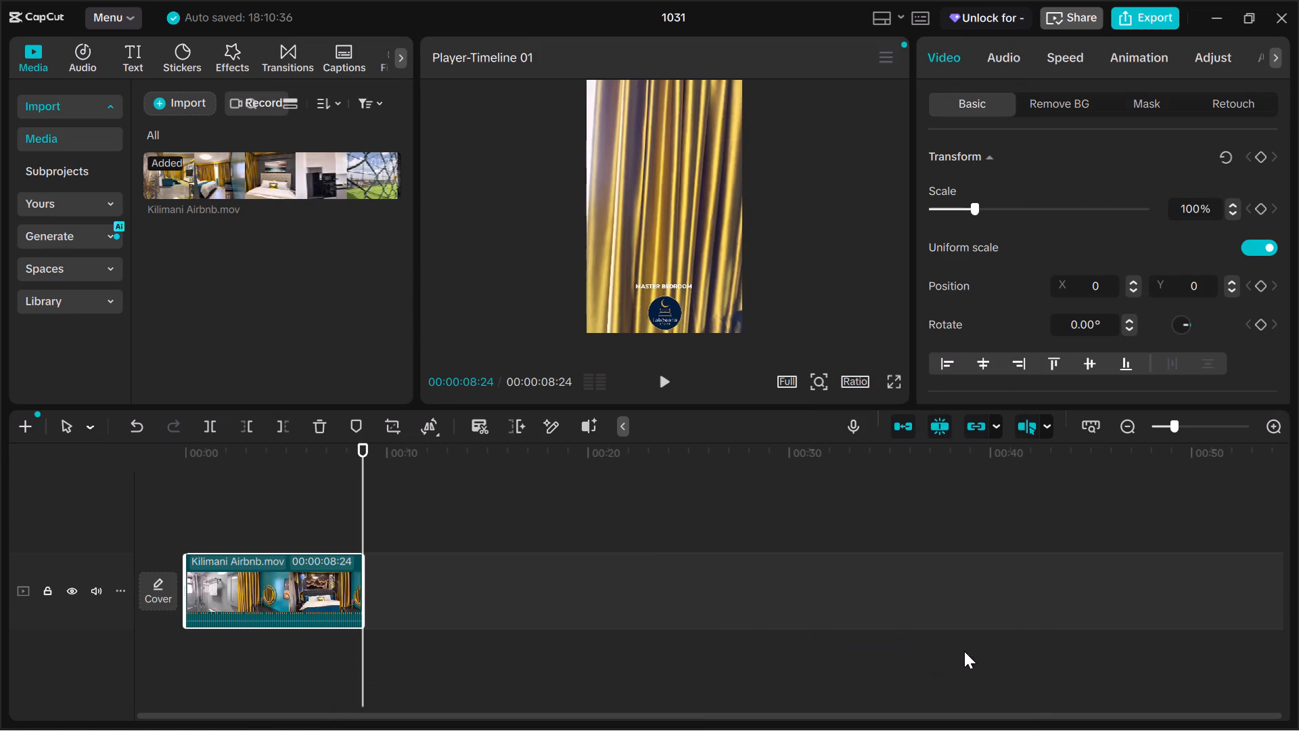
Undo the deletion of the remaining footage and delete the already exported master bedroom segment instead.
key(ctrl+z)
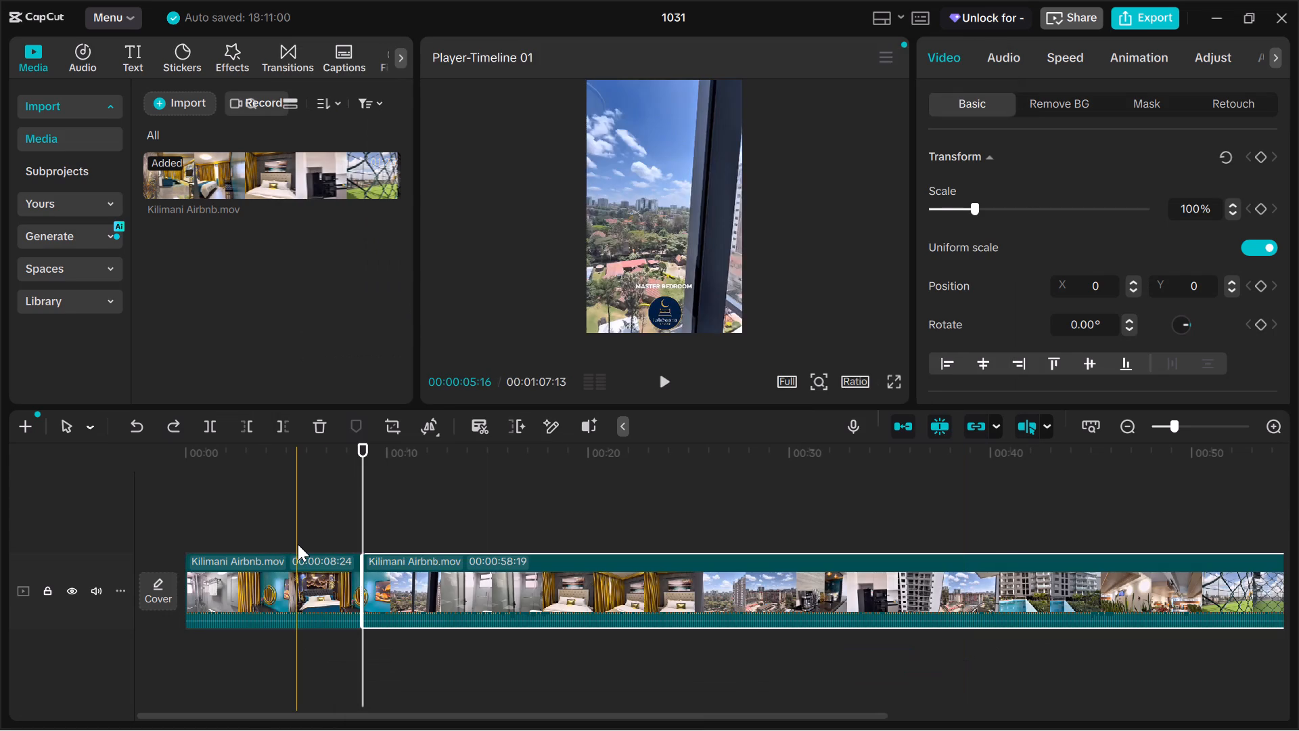
click(328, 584)
key(Delete)
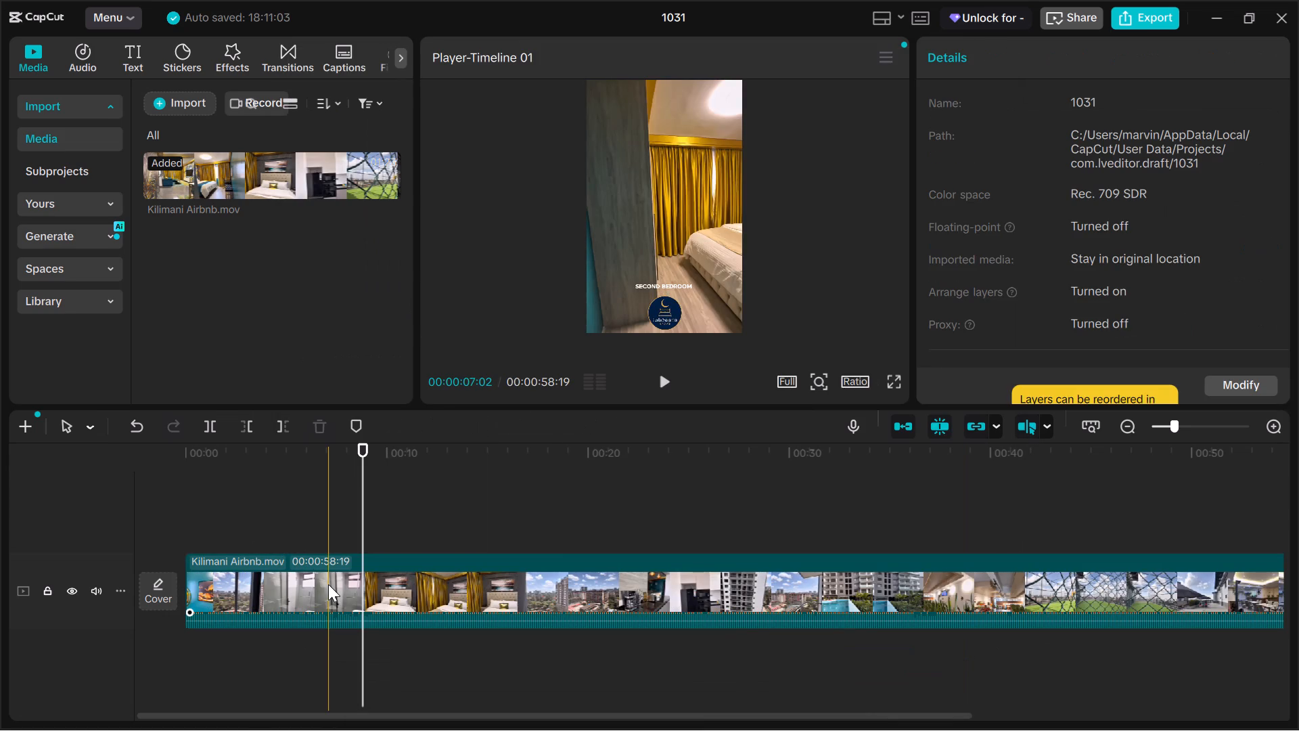
Play the remaining footage from its start to find where the window view changes to the second bedroom.
click(160, 508)
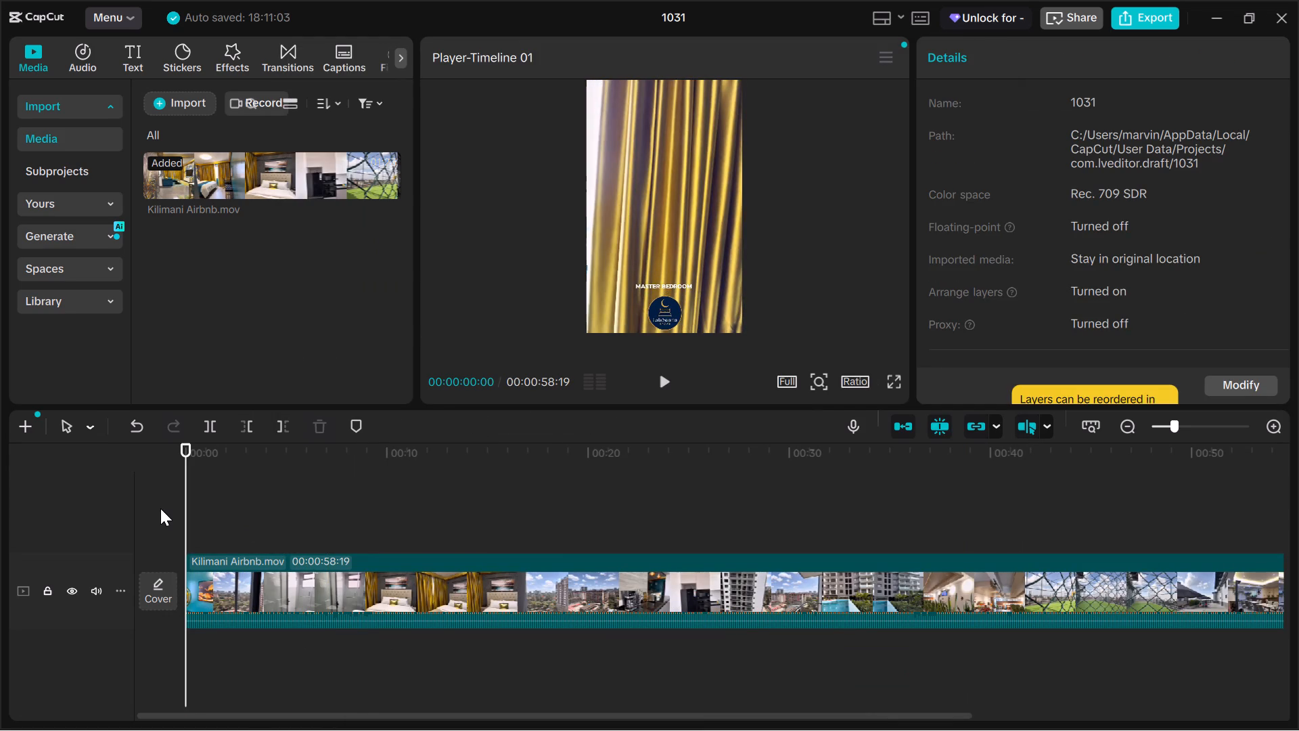
key(space)
key(space)
key(space)
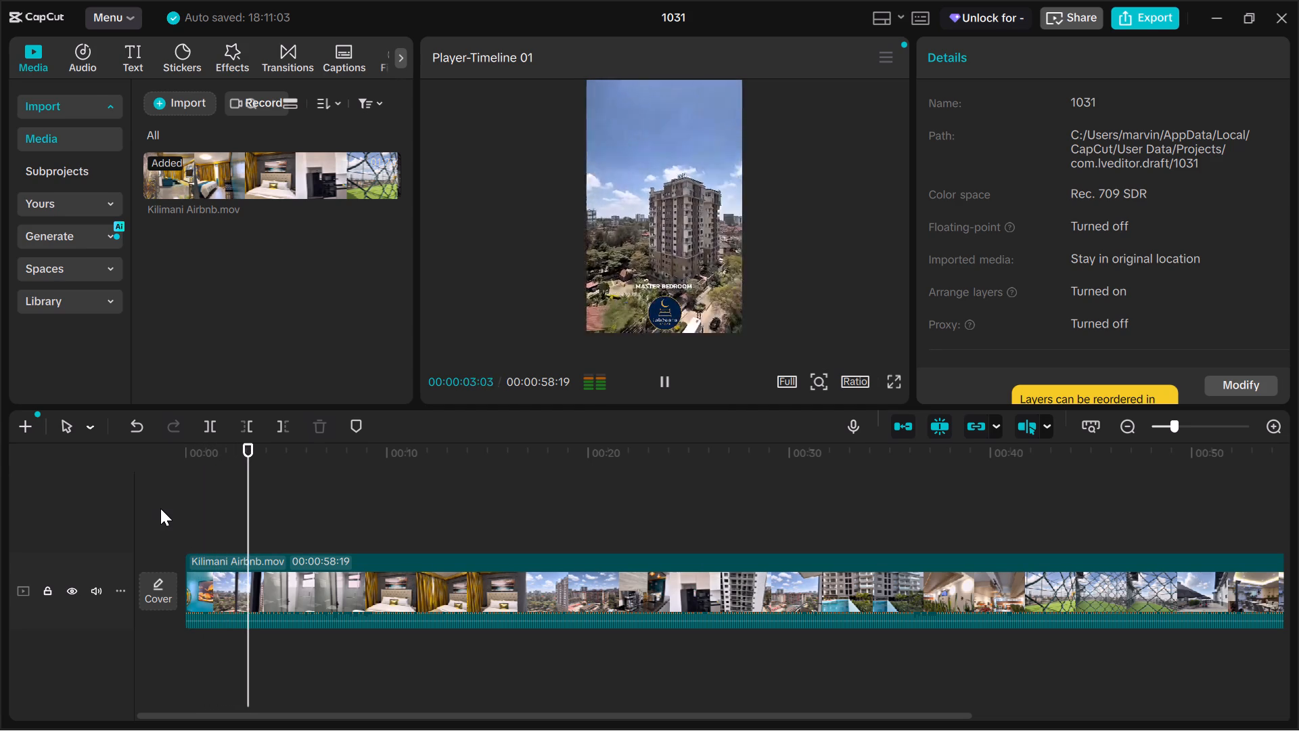
key(space)
key(space)
key(space)
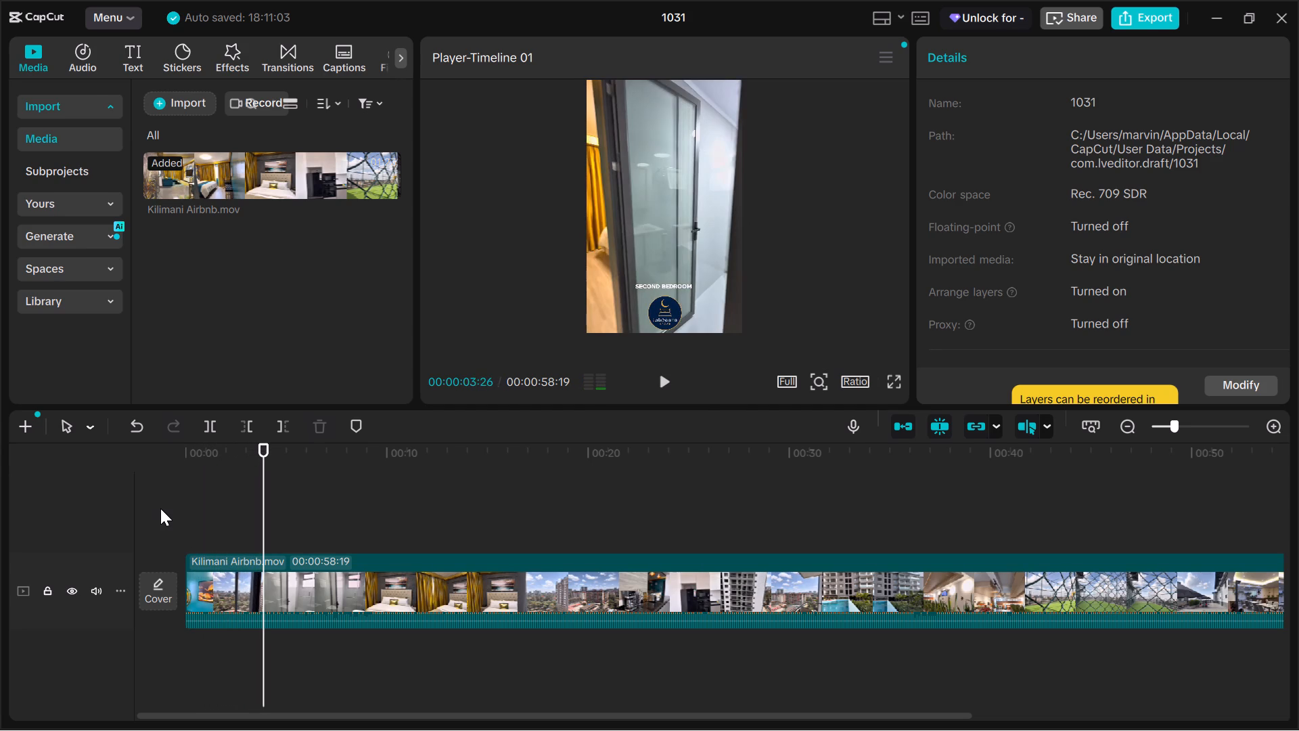
Split the clip at 00:00:03:17, on the last outdoor frame just before the second bedroom appears.
key(Left)
key(Left)
key(Left)
key(Left)
key(Left)
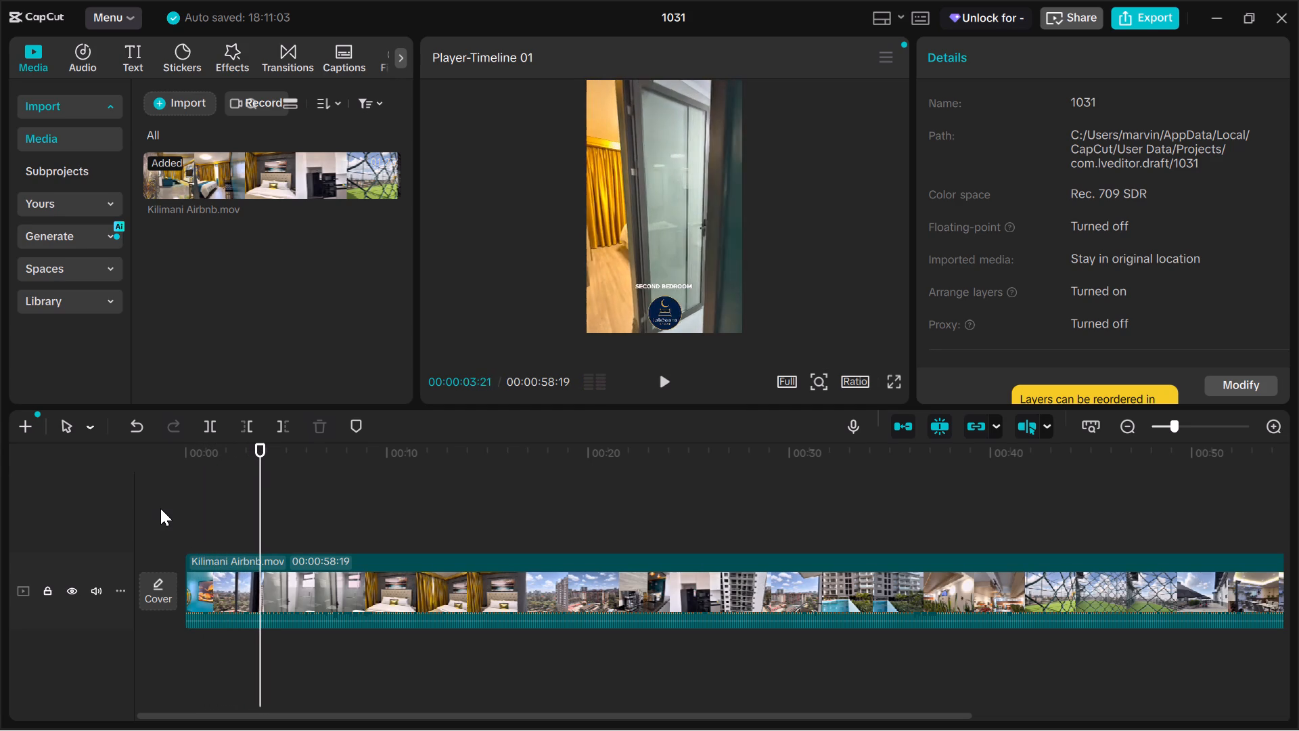
key(Left)
key(Left)
key(Left)
key(Left)
key(Left)
key(Left)
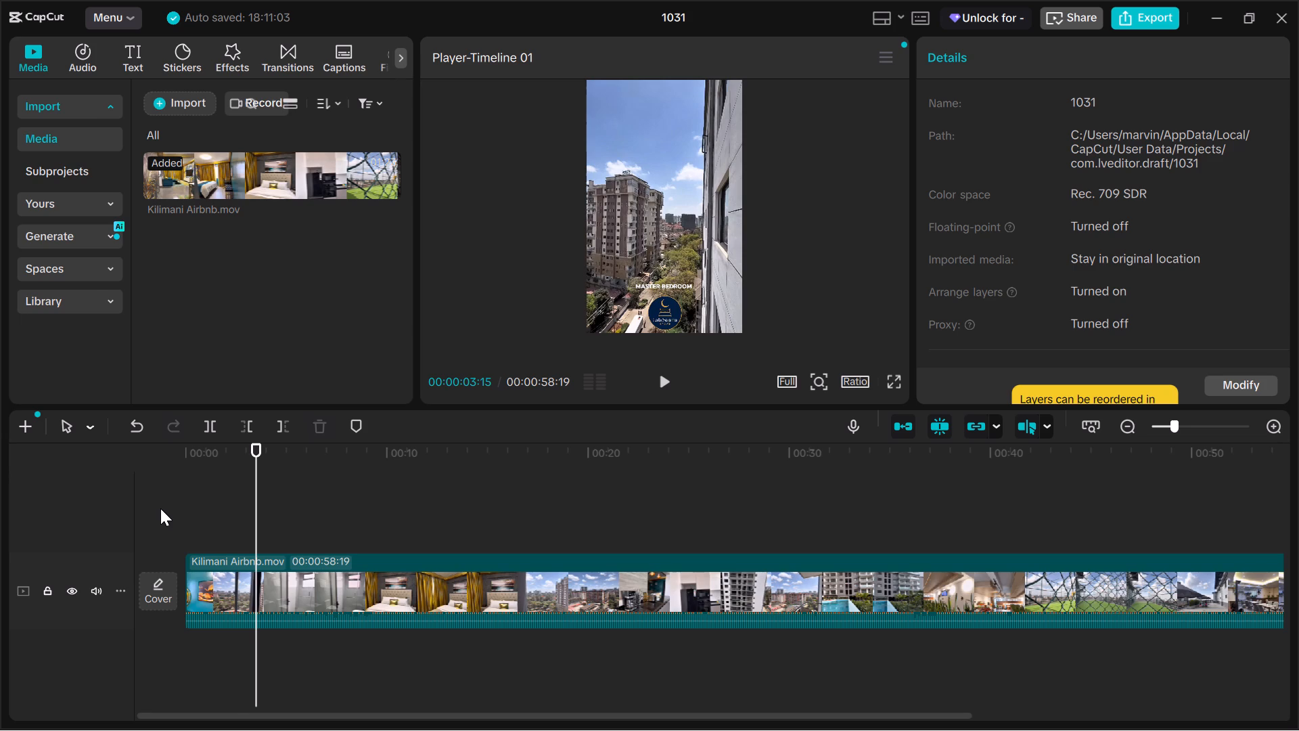
key(Right)
key(Right)
key(Right)
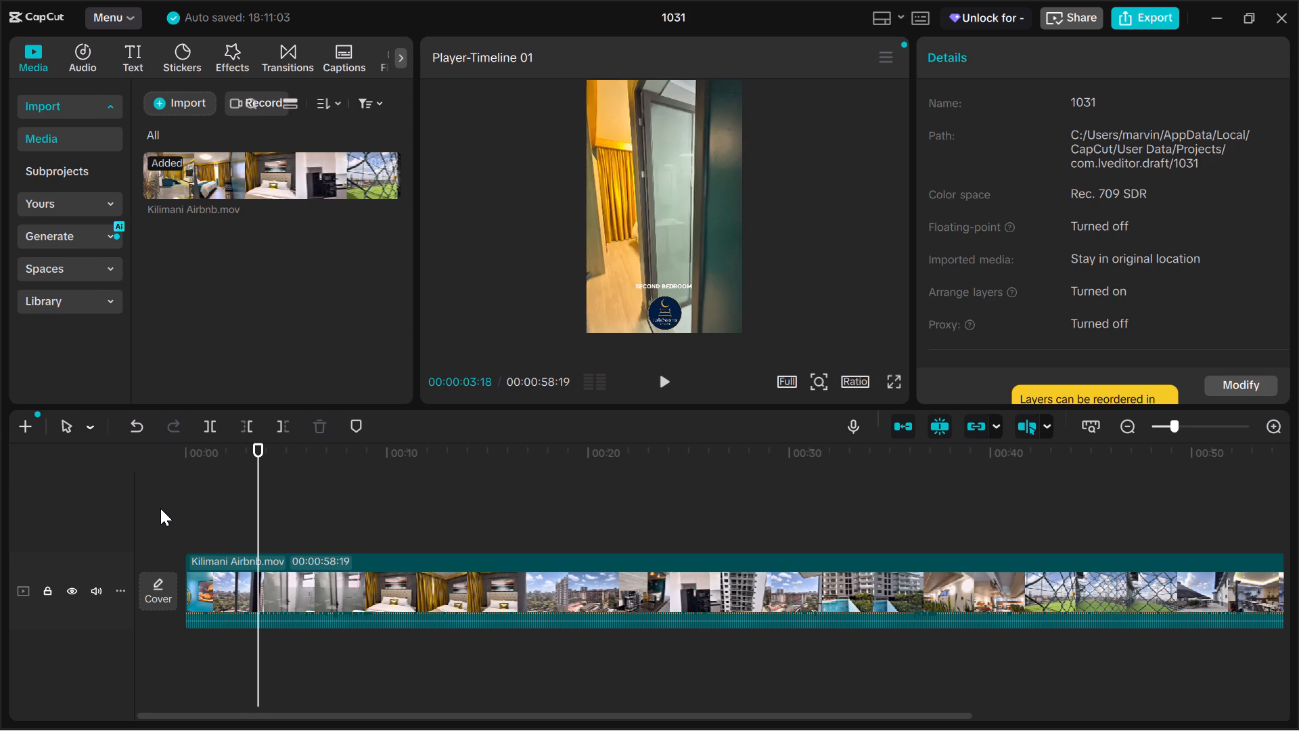
key(Left)
key(Left)
key(Left)
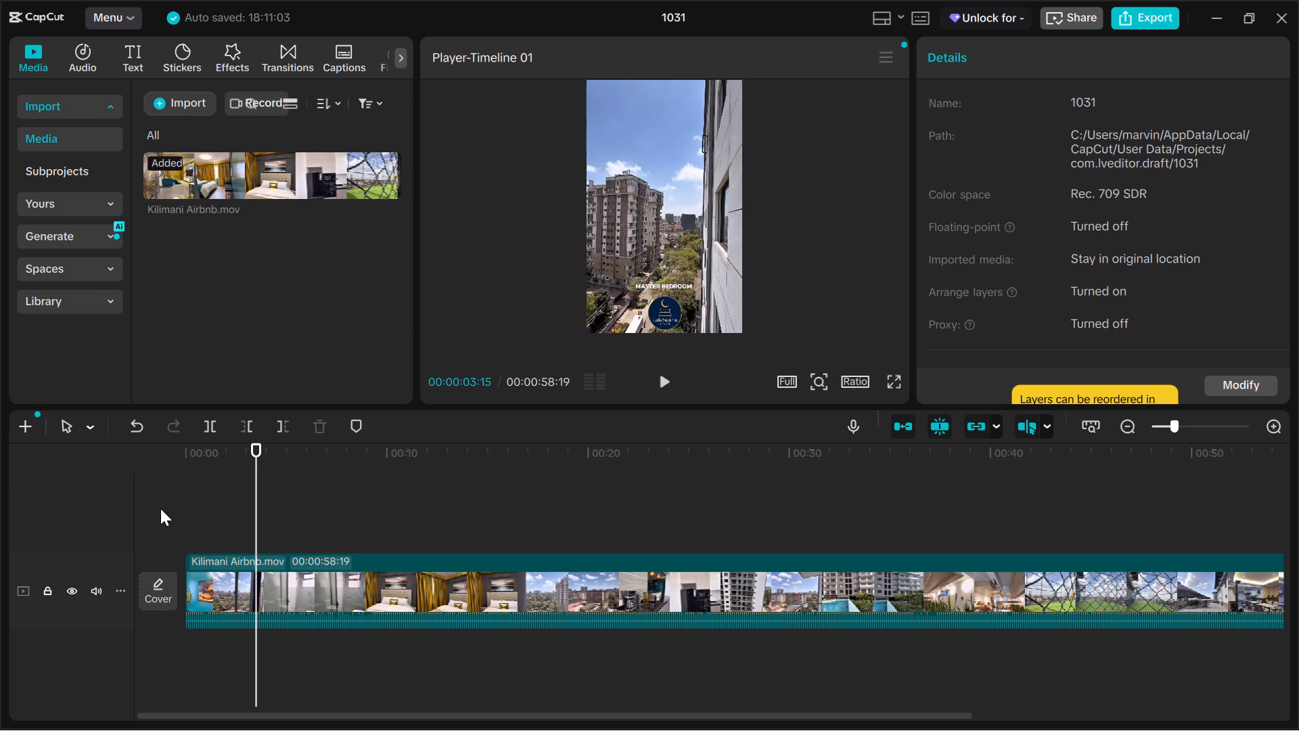
key(Right)
key(Right)
key(Right)
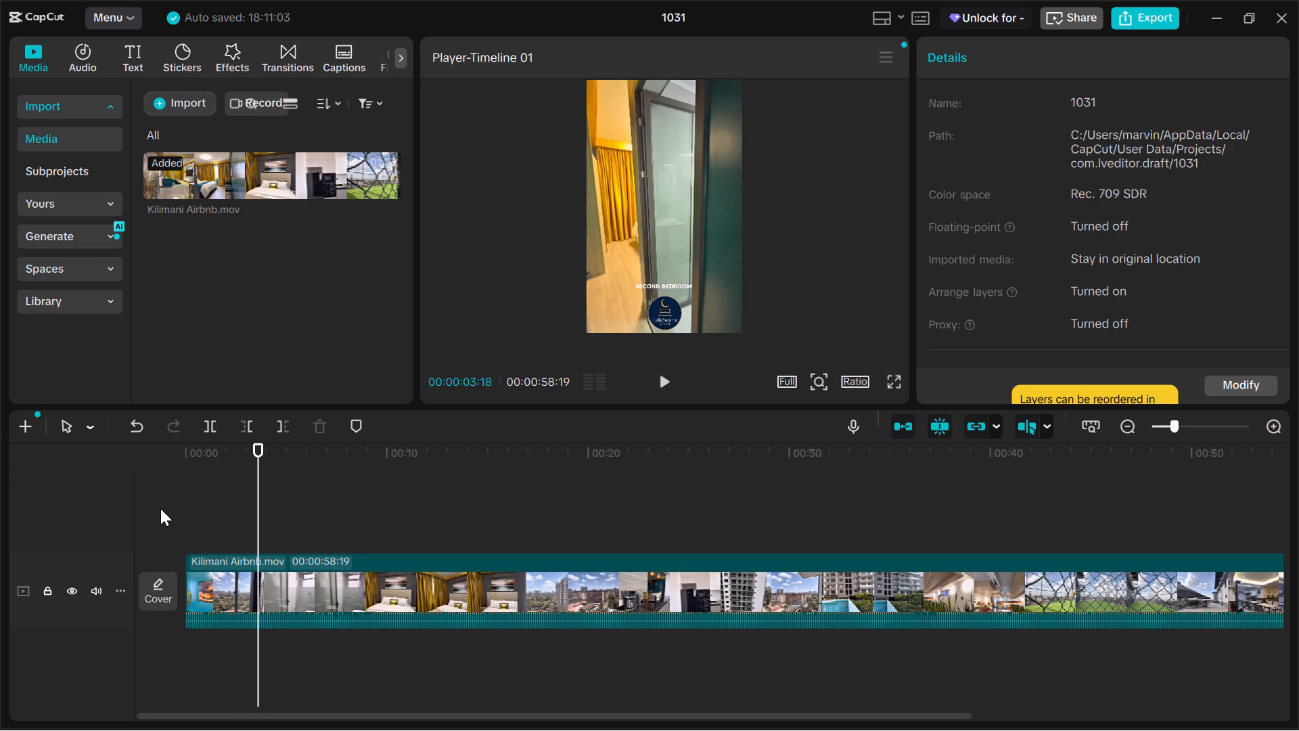
key(Left)
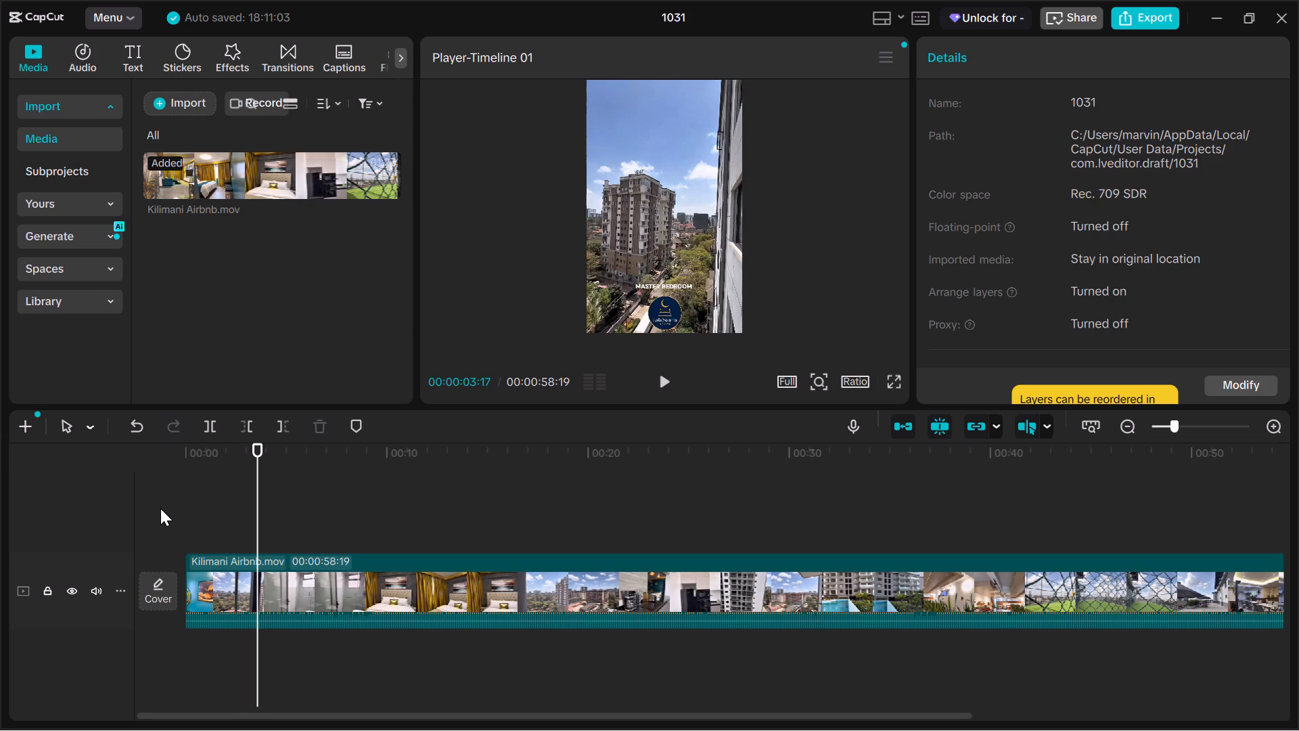
key(b)
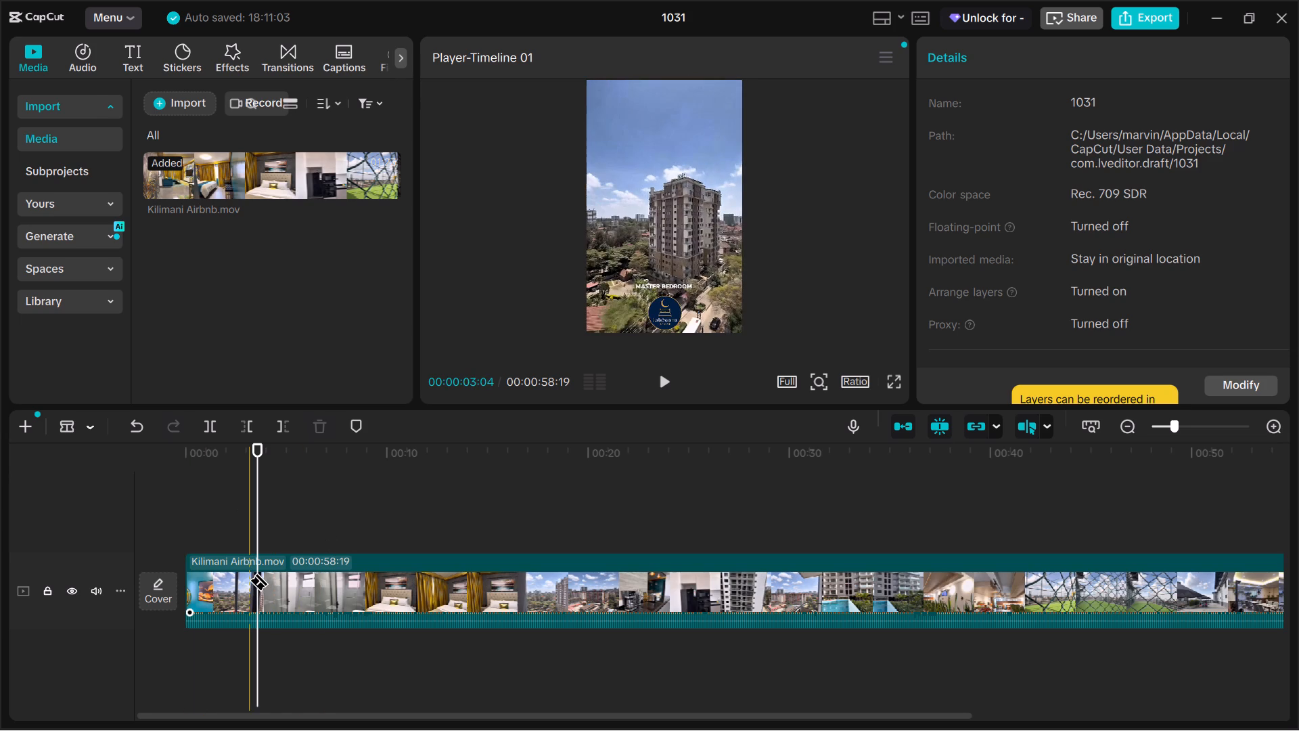
click(255, 585)
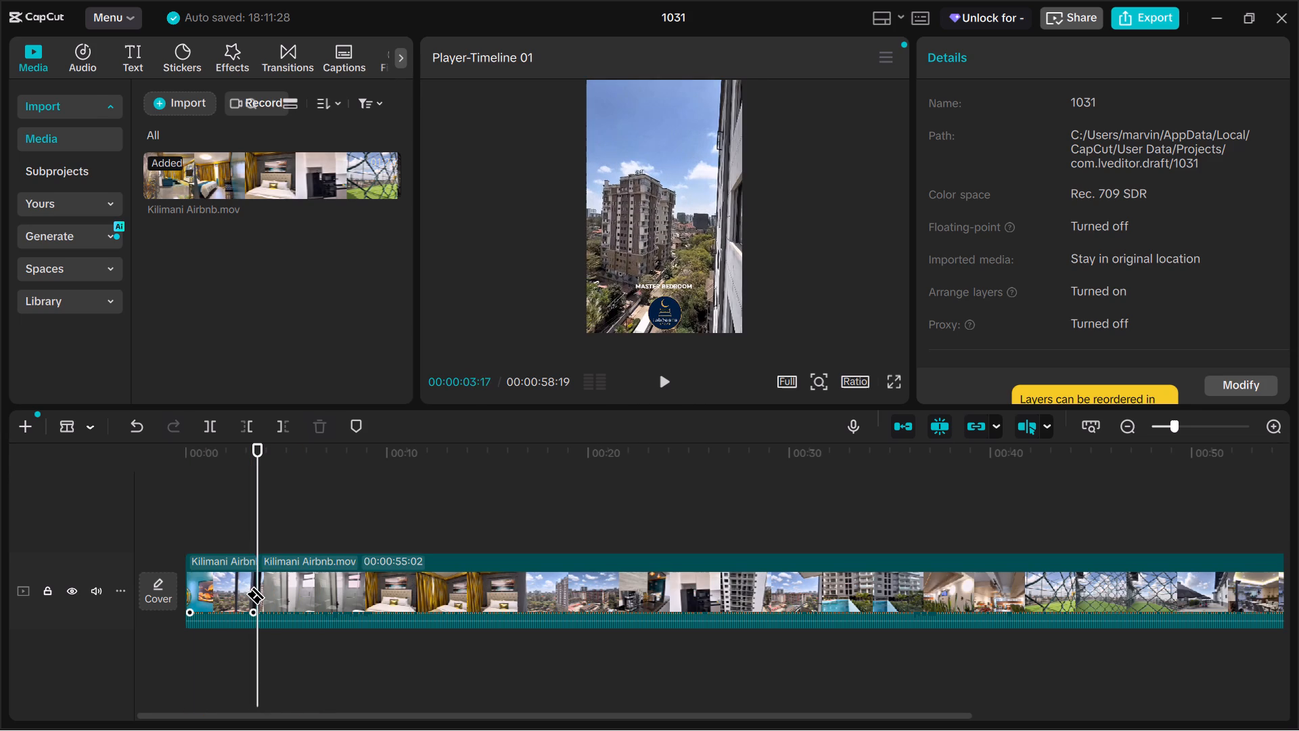
Delete the long segment after the split, keeping only the master bedroom's window view footage.
click(393, 611)
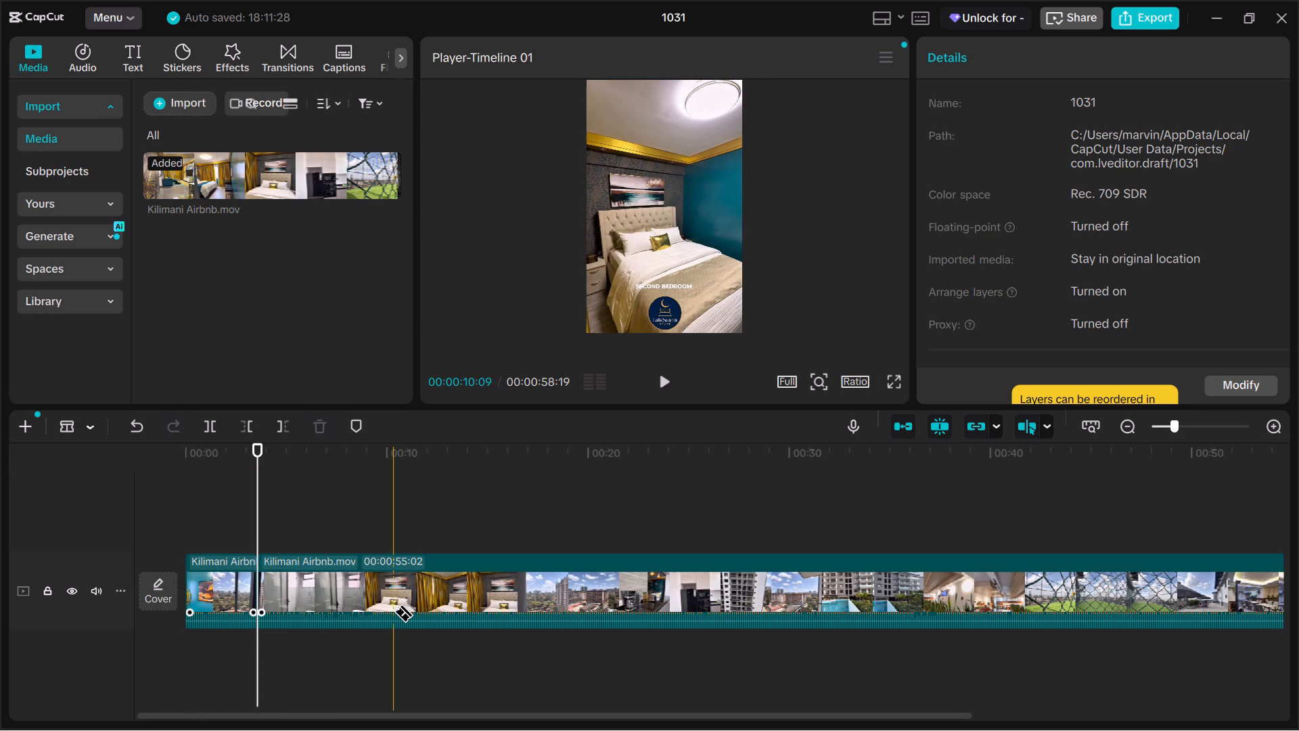
key(ctrl+z)
key(a)
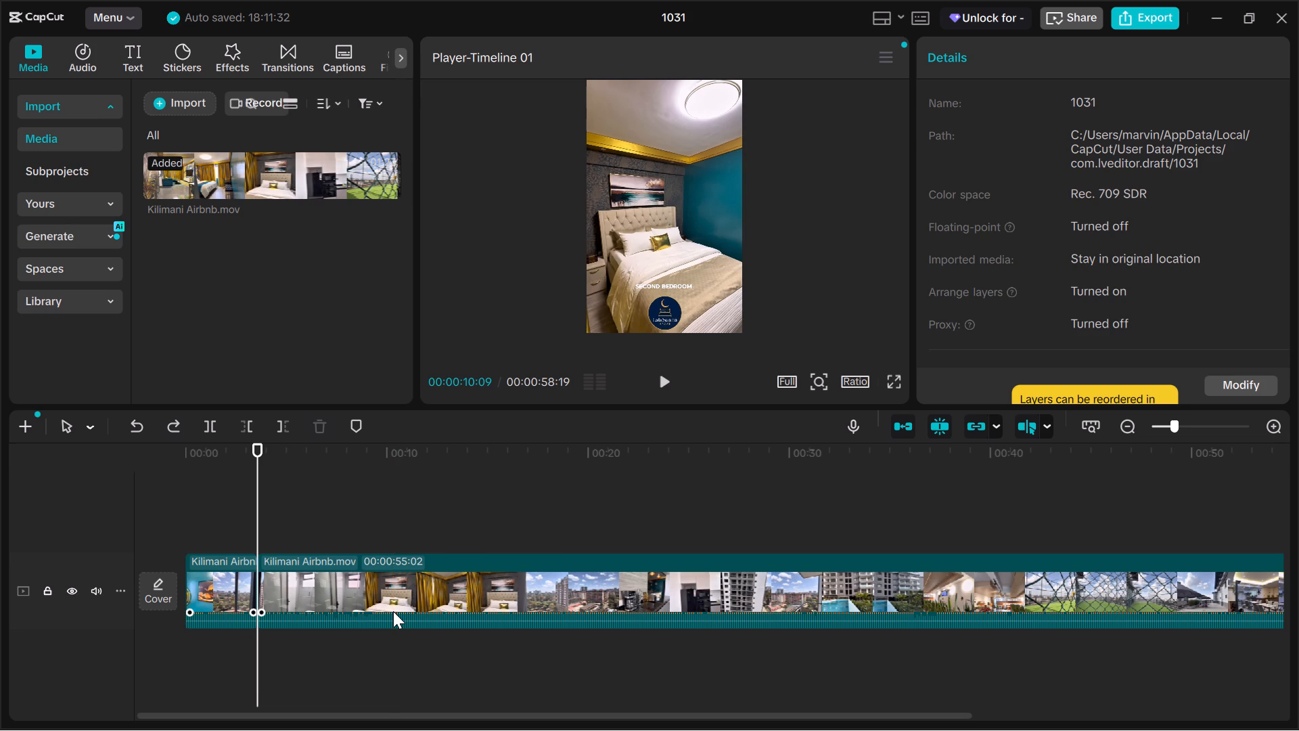
click(440, 594)
key(Delete)
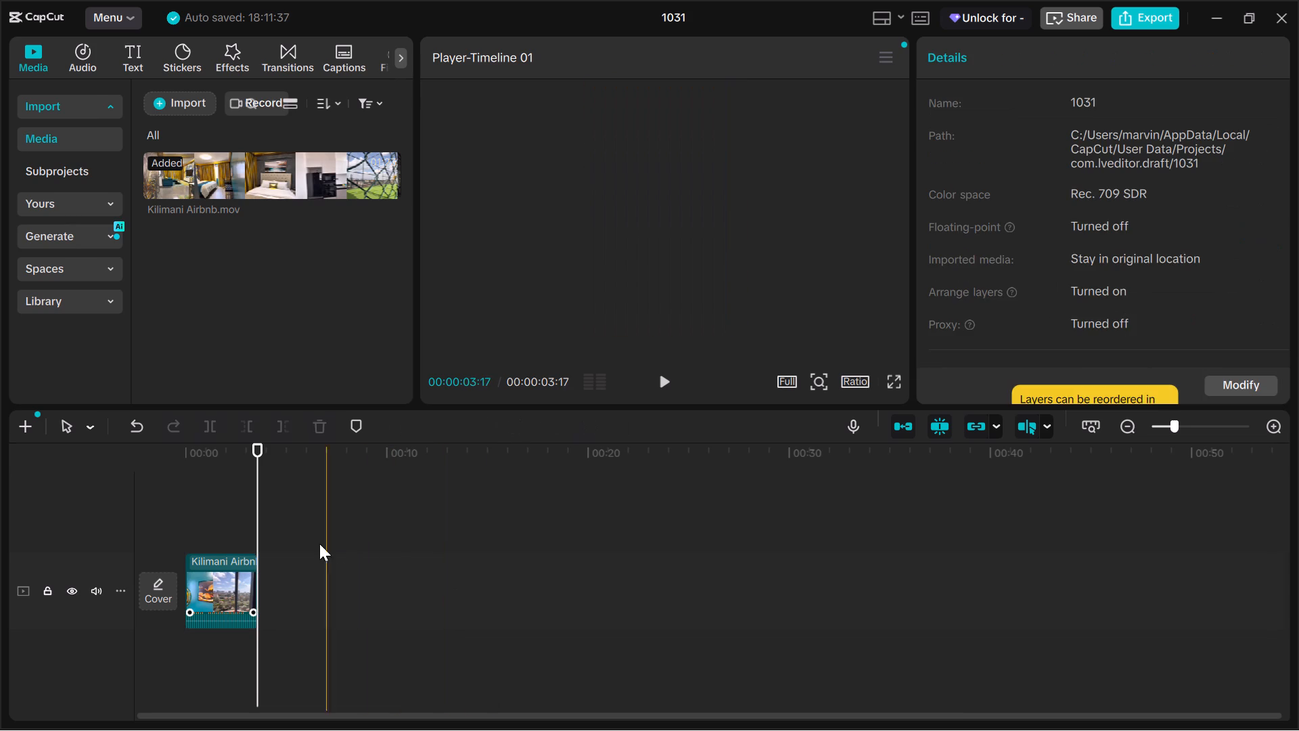
Export the window view clip to the Desktop as an MP4 named "master bedroom outside" and close the export window.
click(225, 571)
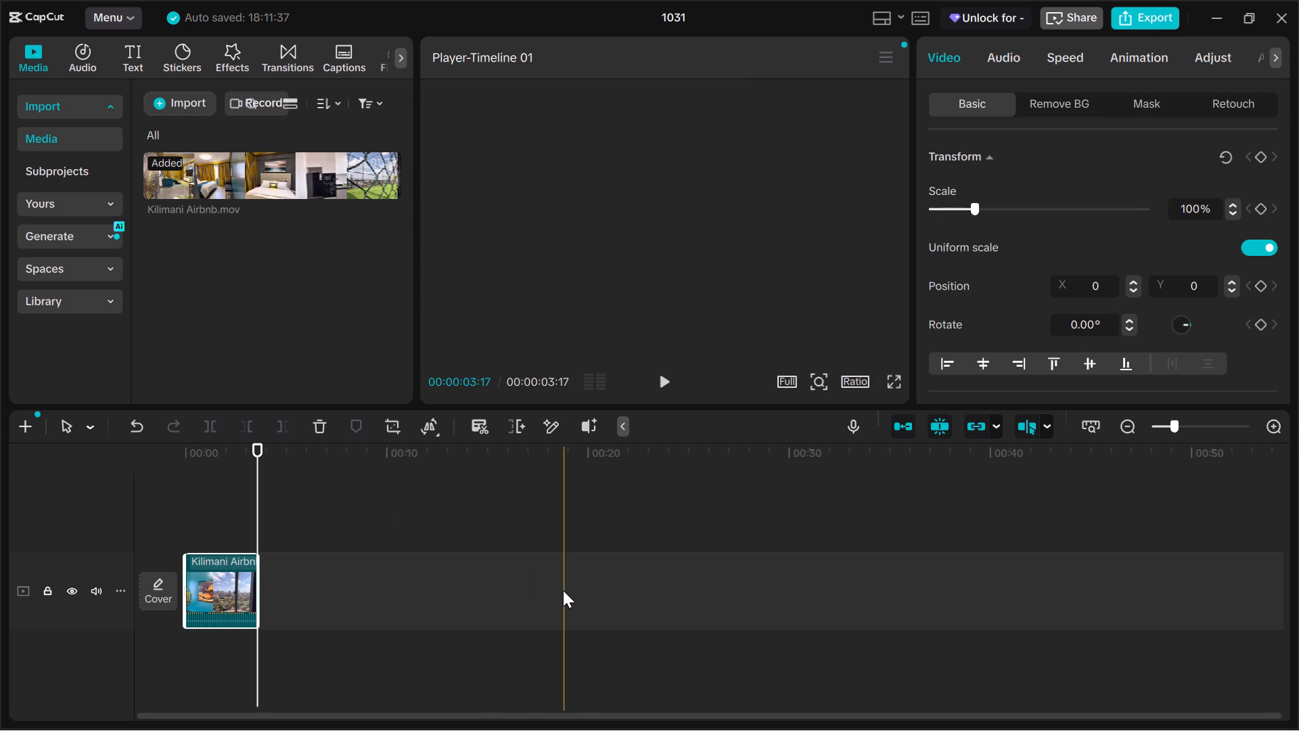
click(1152, 11)
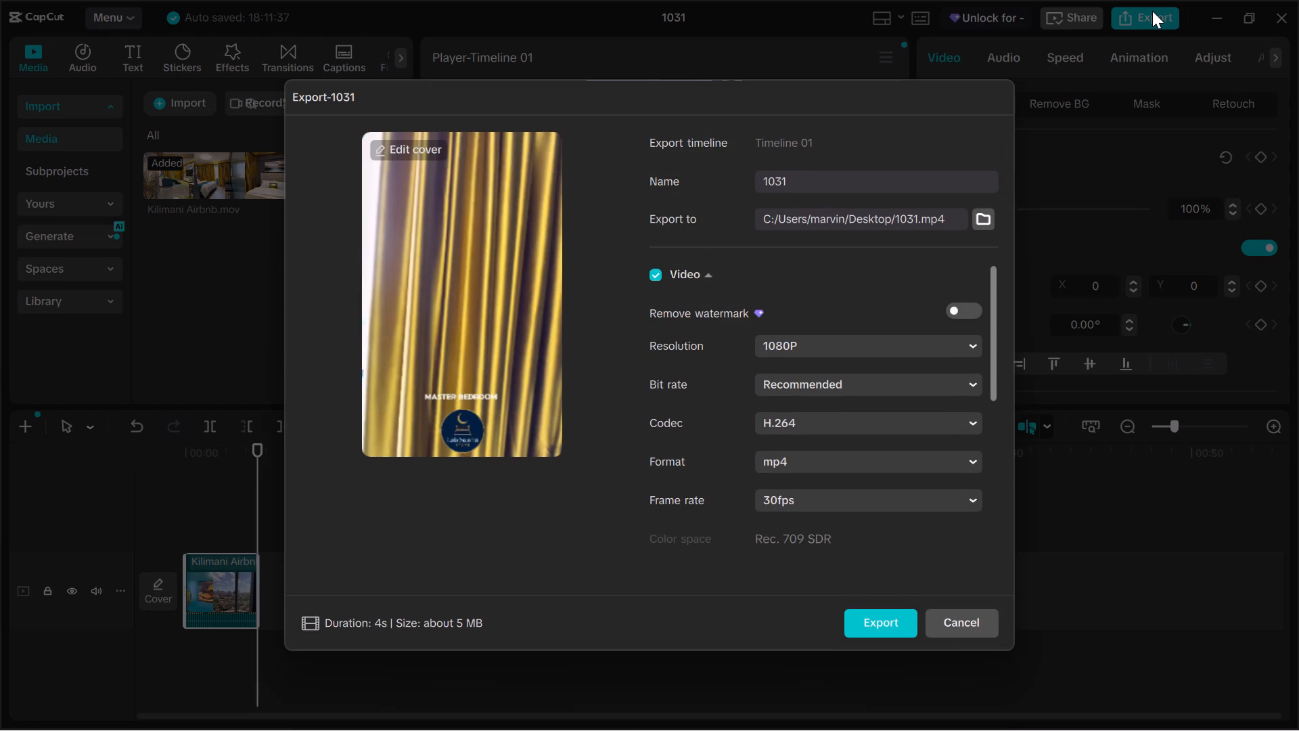
click(800, 186)
key(Delete)
key(BackSpace)
key(BackSpace)
key(BackSpace)
key(BackSpace)
key(BackSpace)
key(BackSpace)
key(BackSpace)
key(BackSpace)
key(BackSpace)
key(BackSpace)
key(BackSpace)
key(BackSpace)
text(masrer)
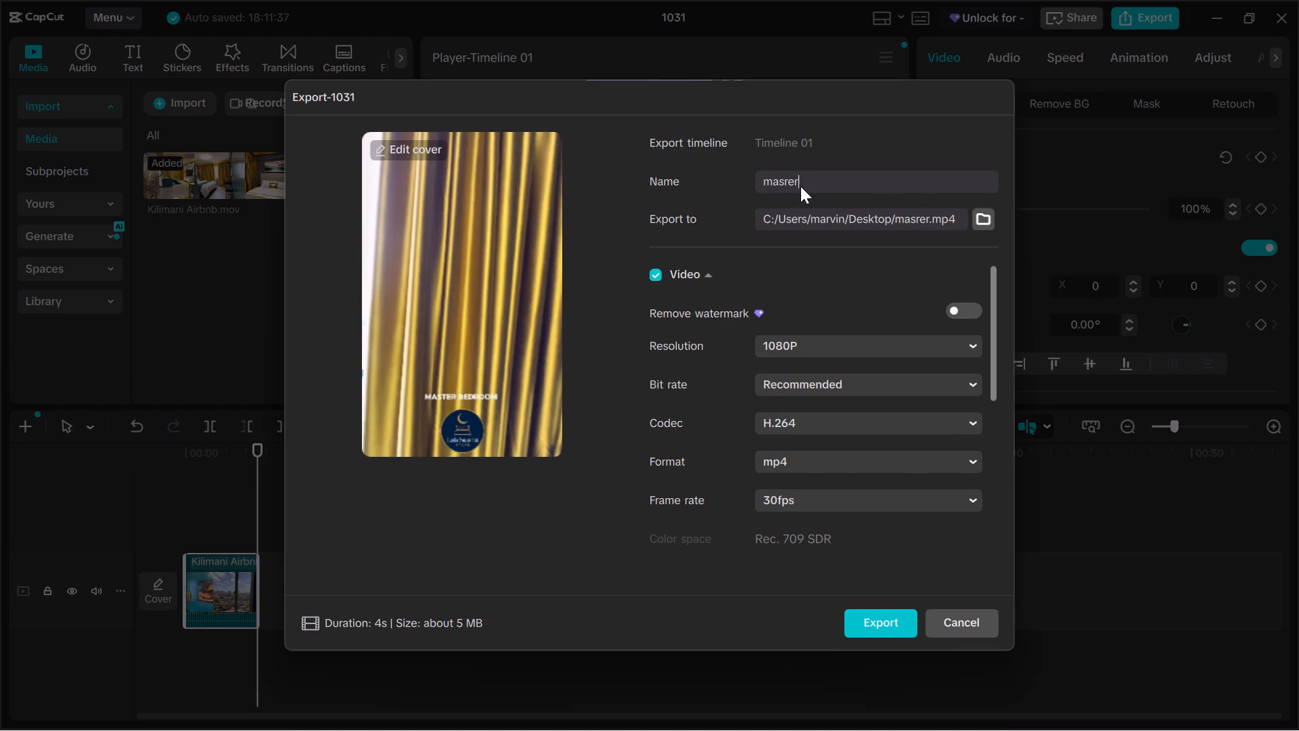
key(BackSpace)
key(BackSpace)
key(BackSpace)
text(ter bedroom)
key(space)
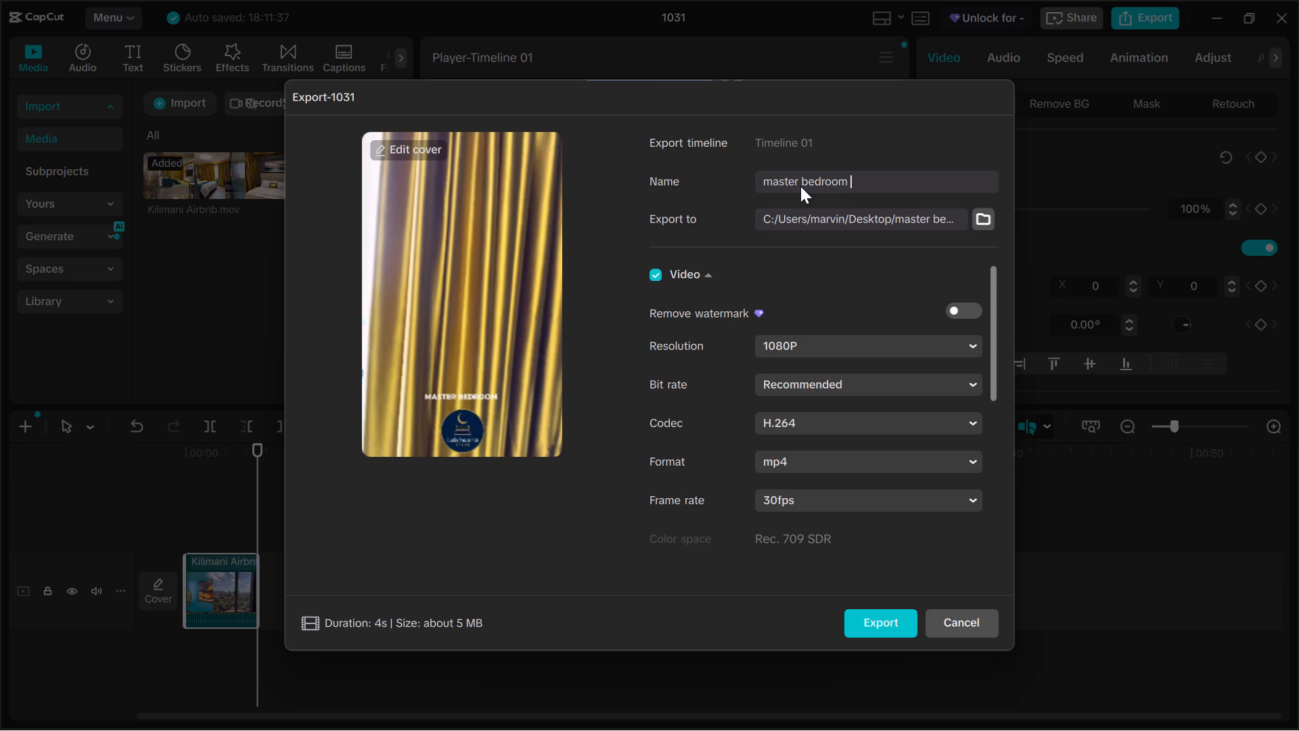
text(outs)
text(ide)
click(886, 619)
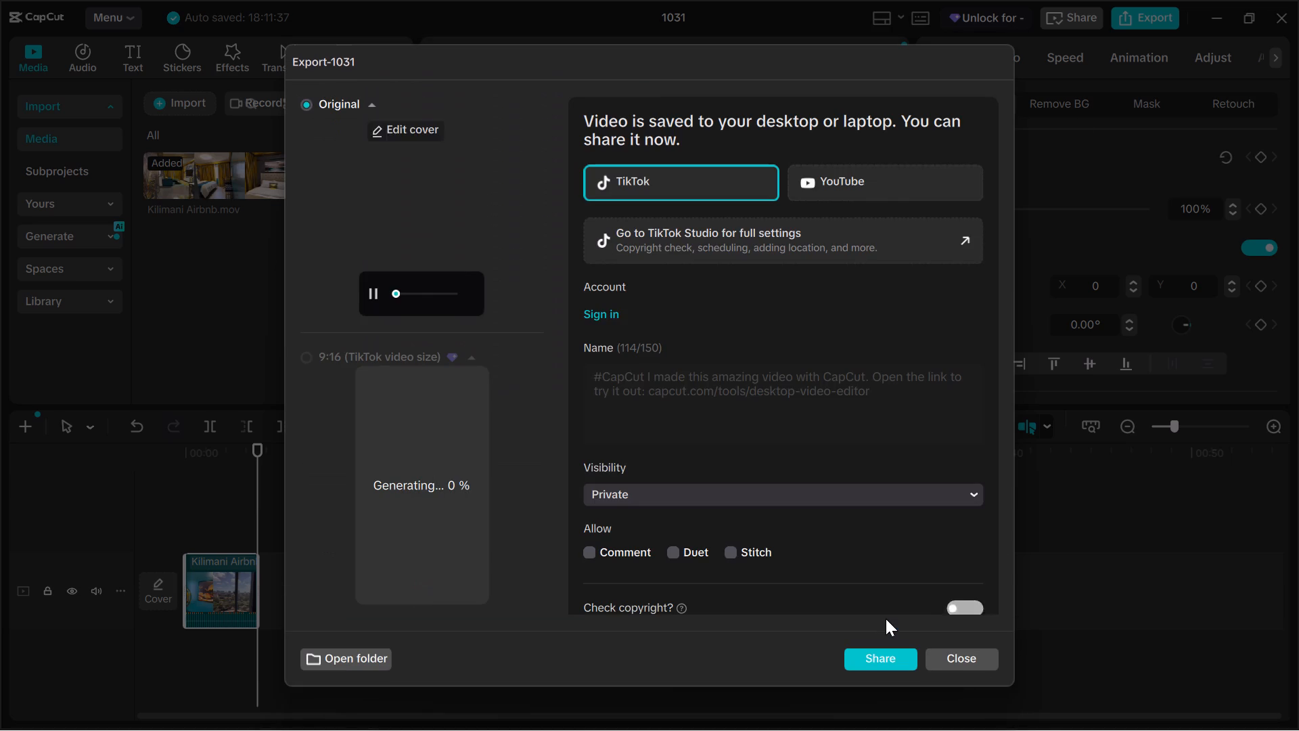
click(962, 663)
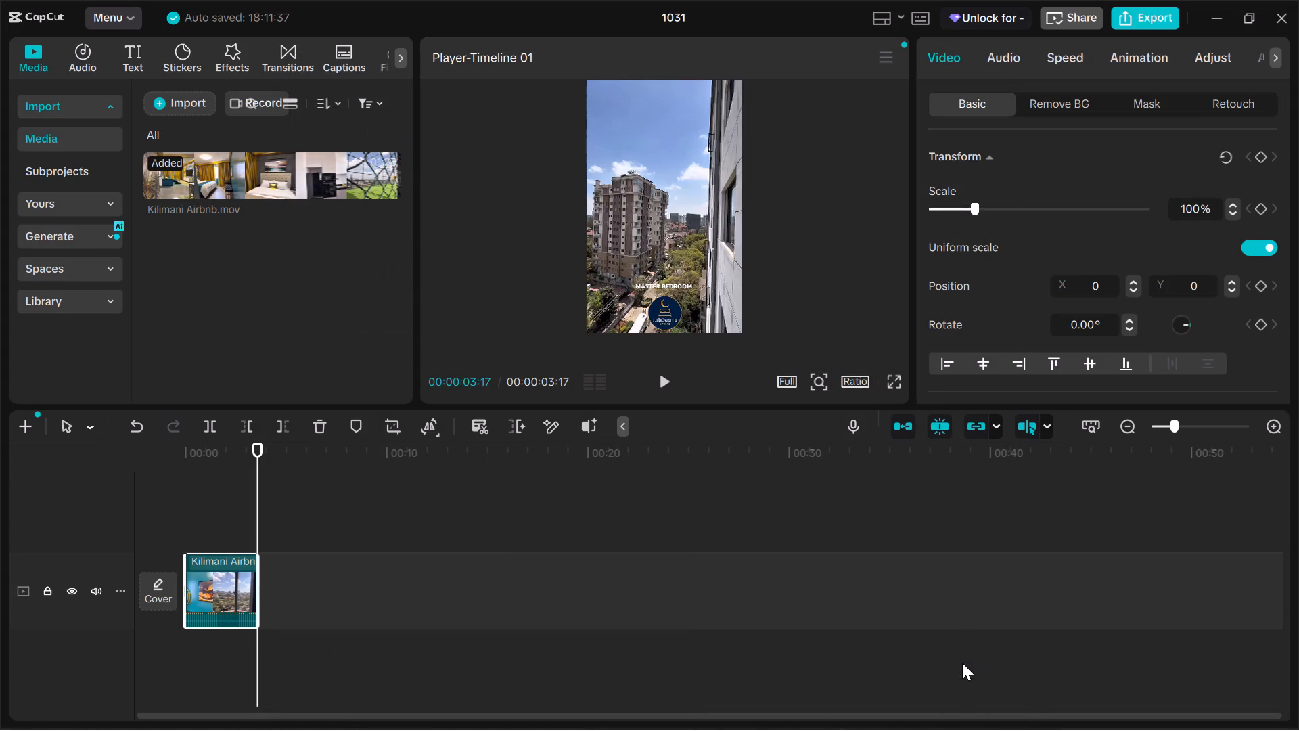
Undo the deletion of the remaining footage and delete the already exported window view segment instead.
key(ctrl+z)
click(229, 583)
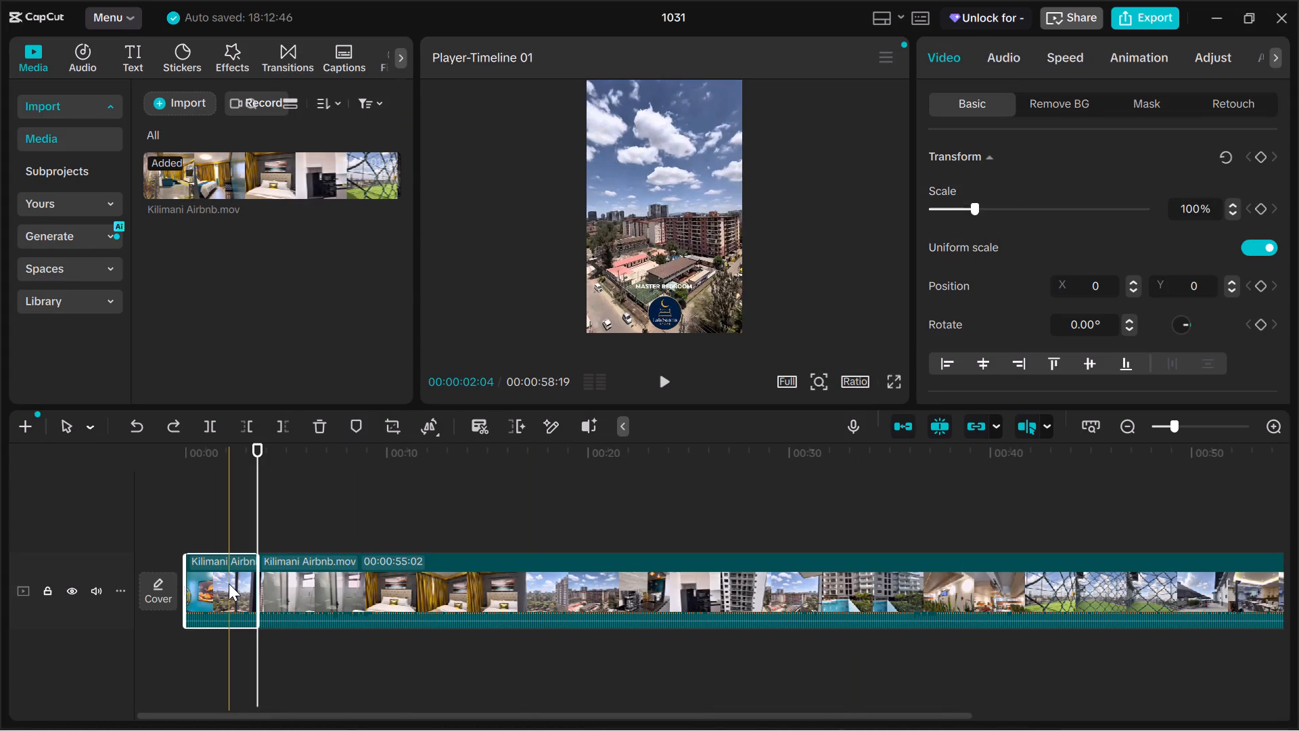
key(Delete)
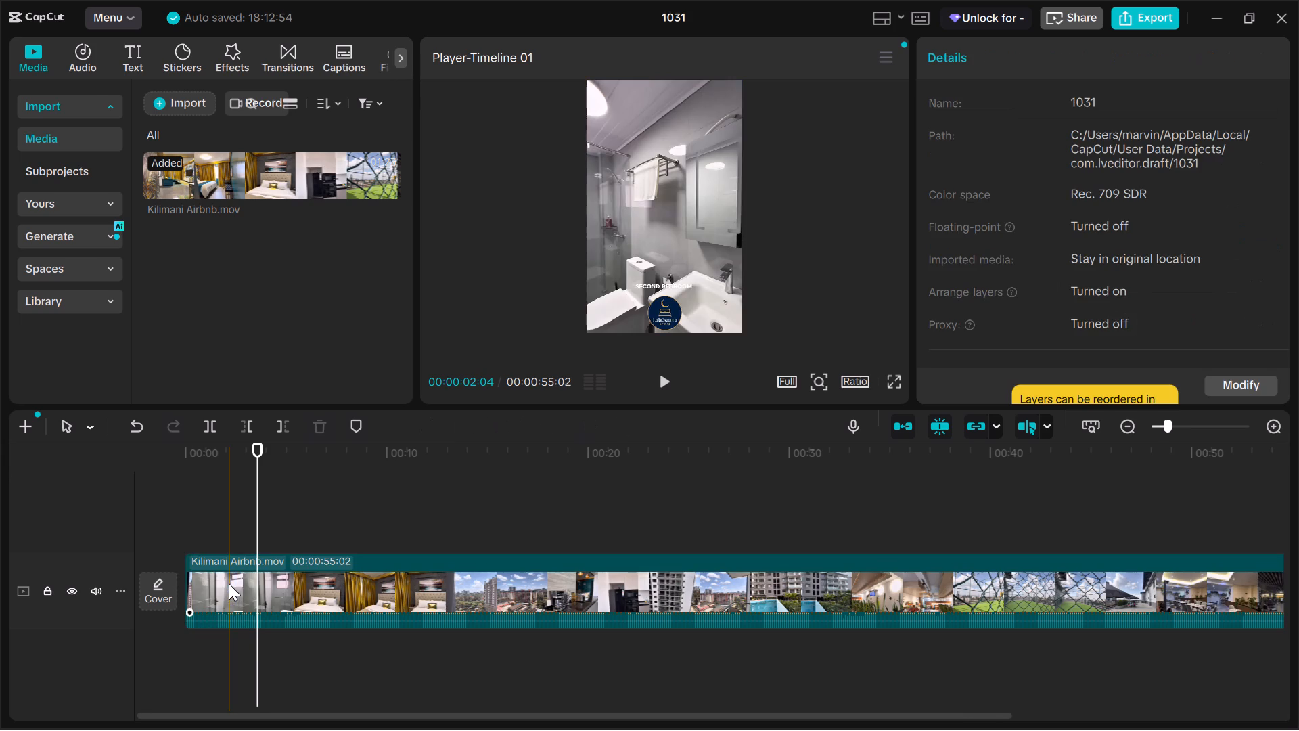
Play the remaining footage from its start and examine where the second bedroom's interior gives way to its window view.
click(185, 517)
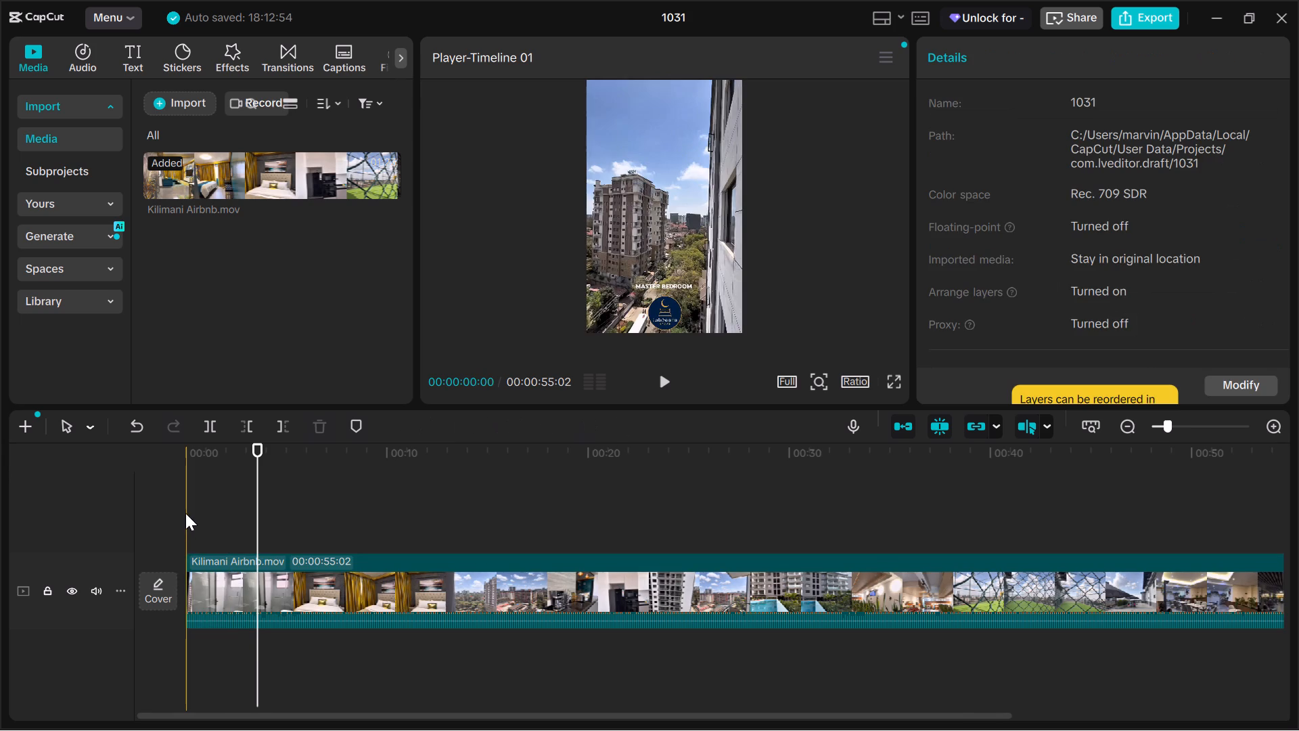
click(161, 505)
key(space)
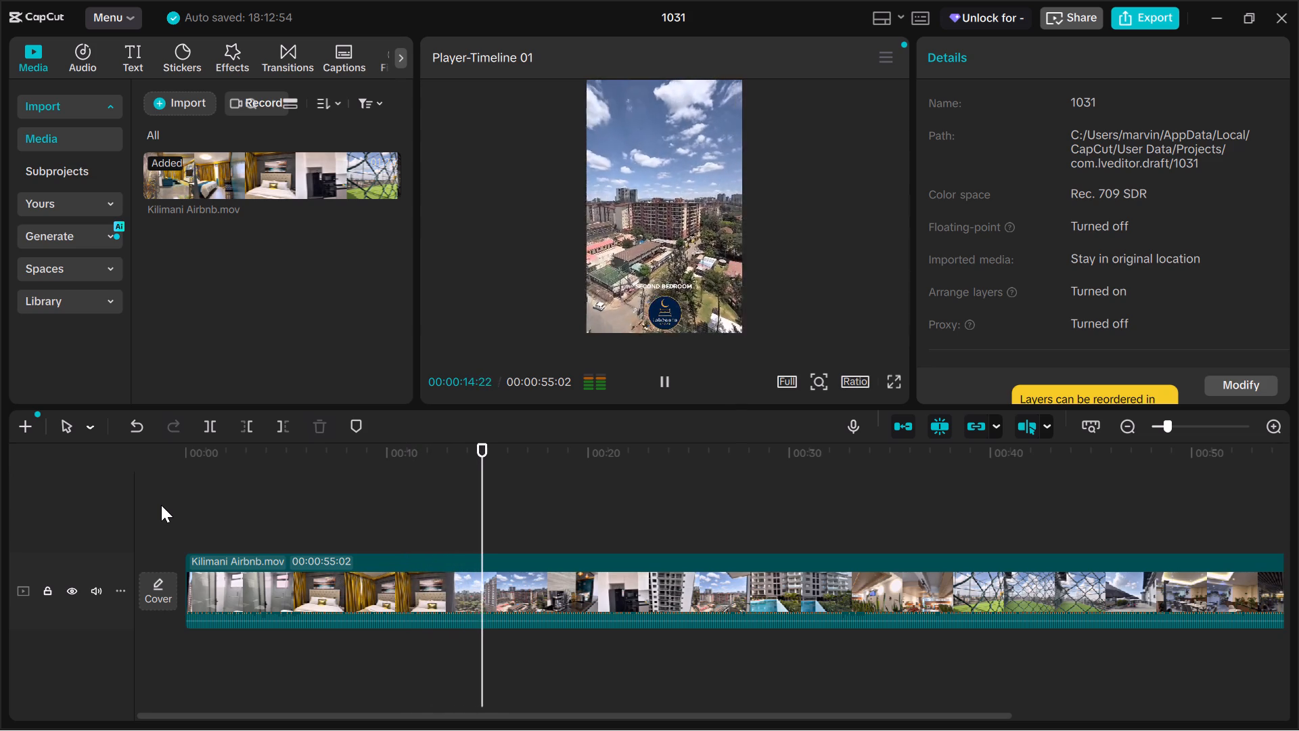
click(183, 497)
key(space)
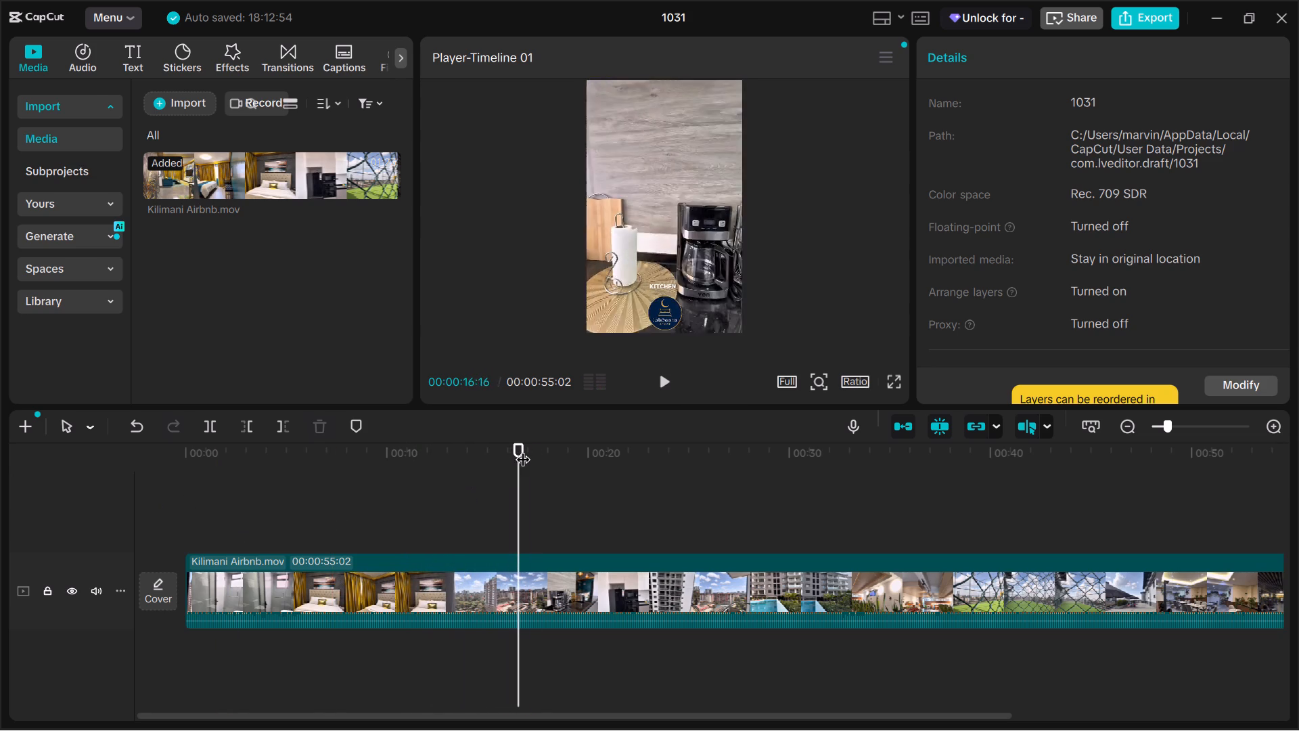
drag(522, 449, 141, 460)
key(space)
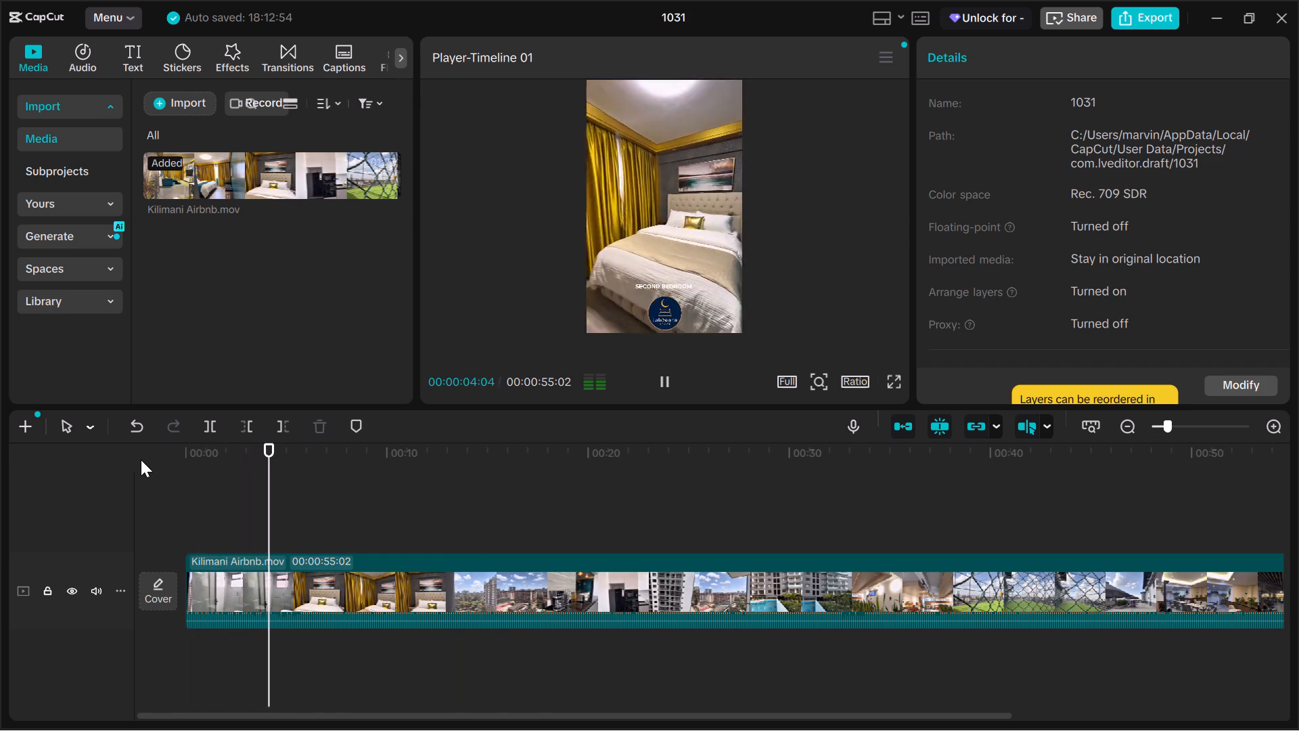
key(space)
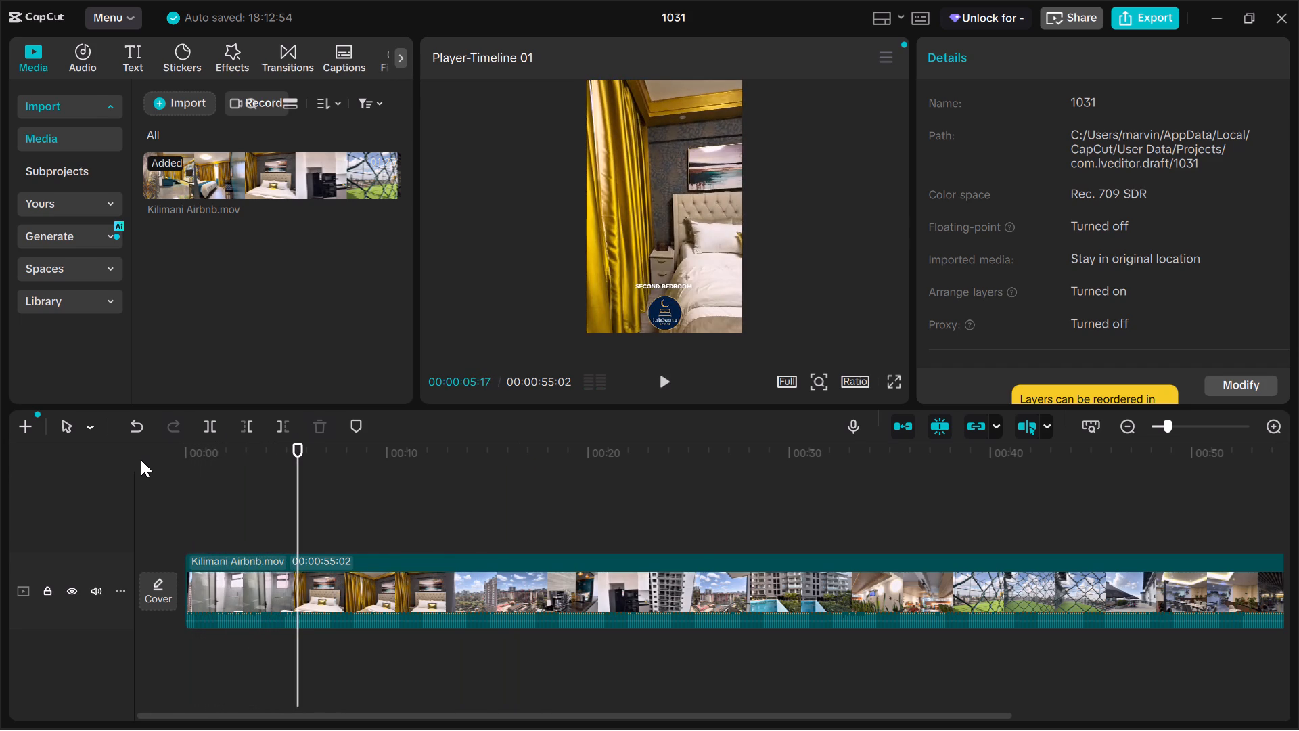
key(space)
key(space)
key(space)
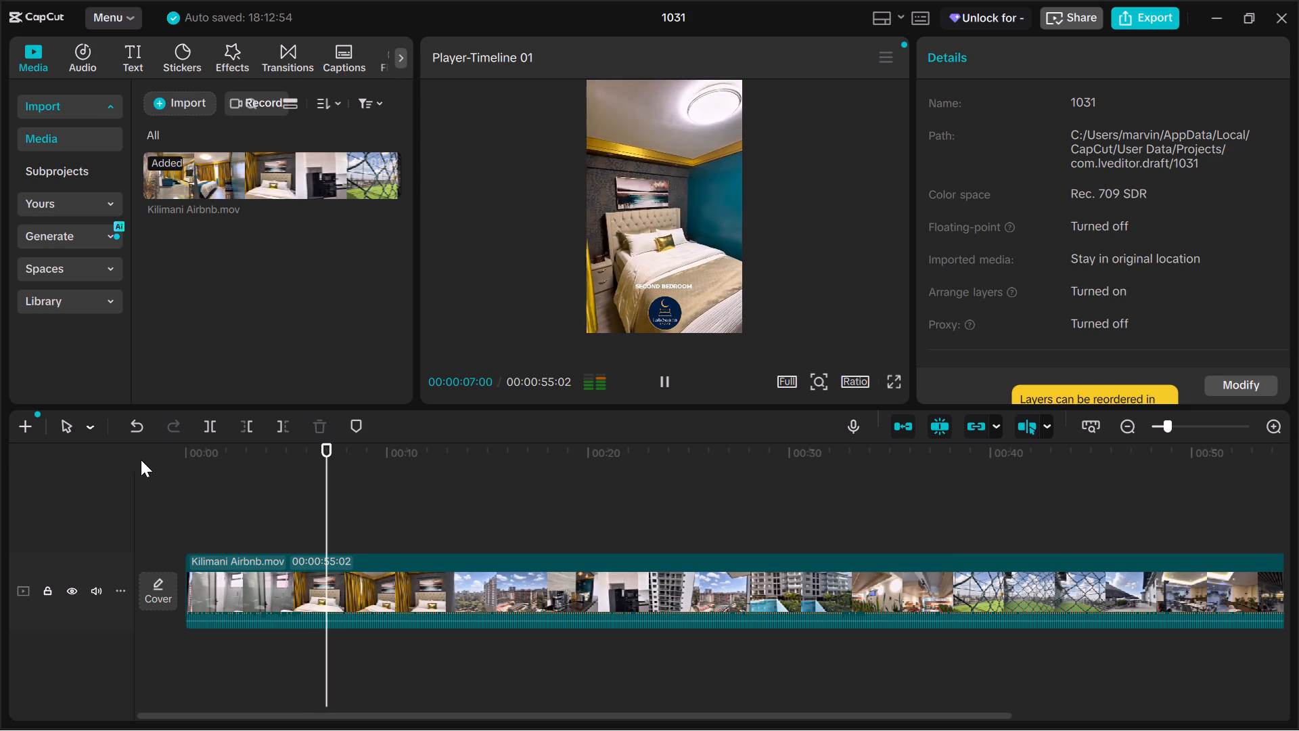
key(space)
key(space)
key(space)
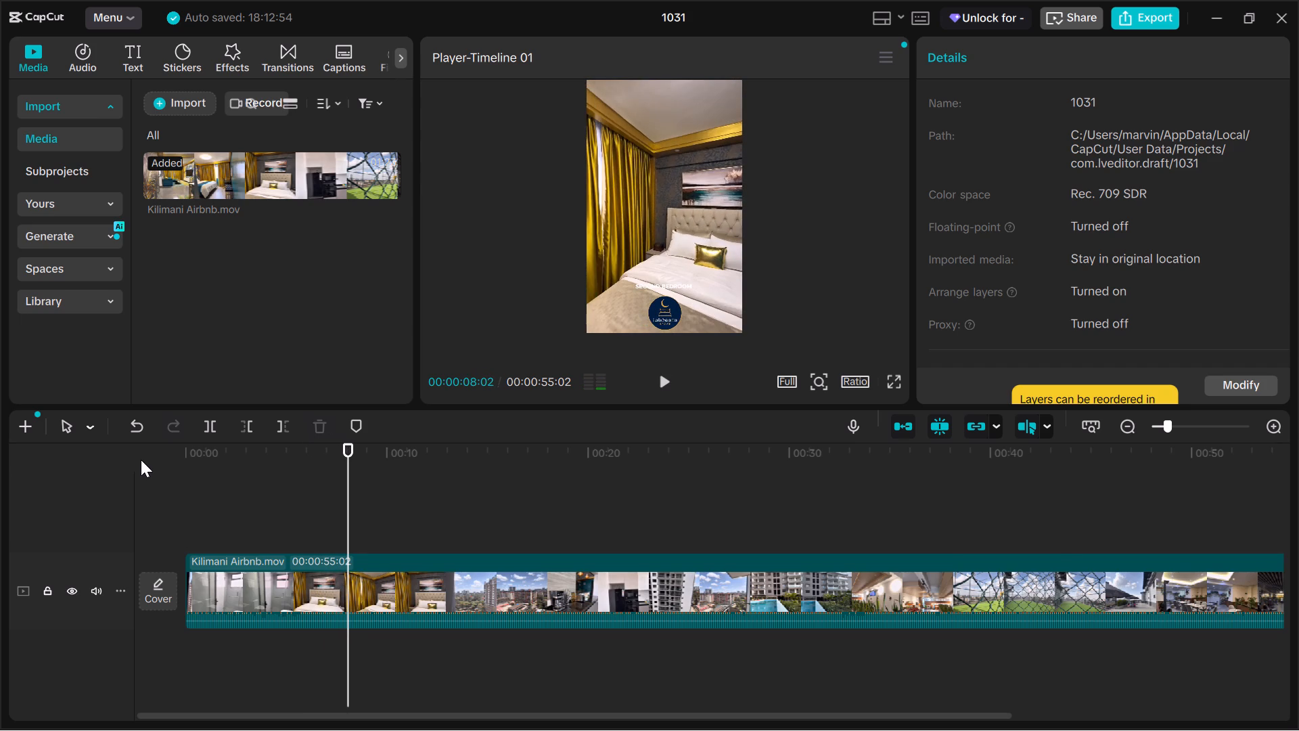
key(space)
key(space)
key(space)
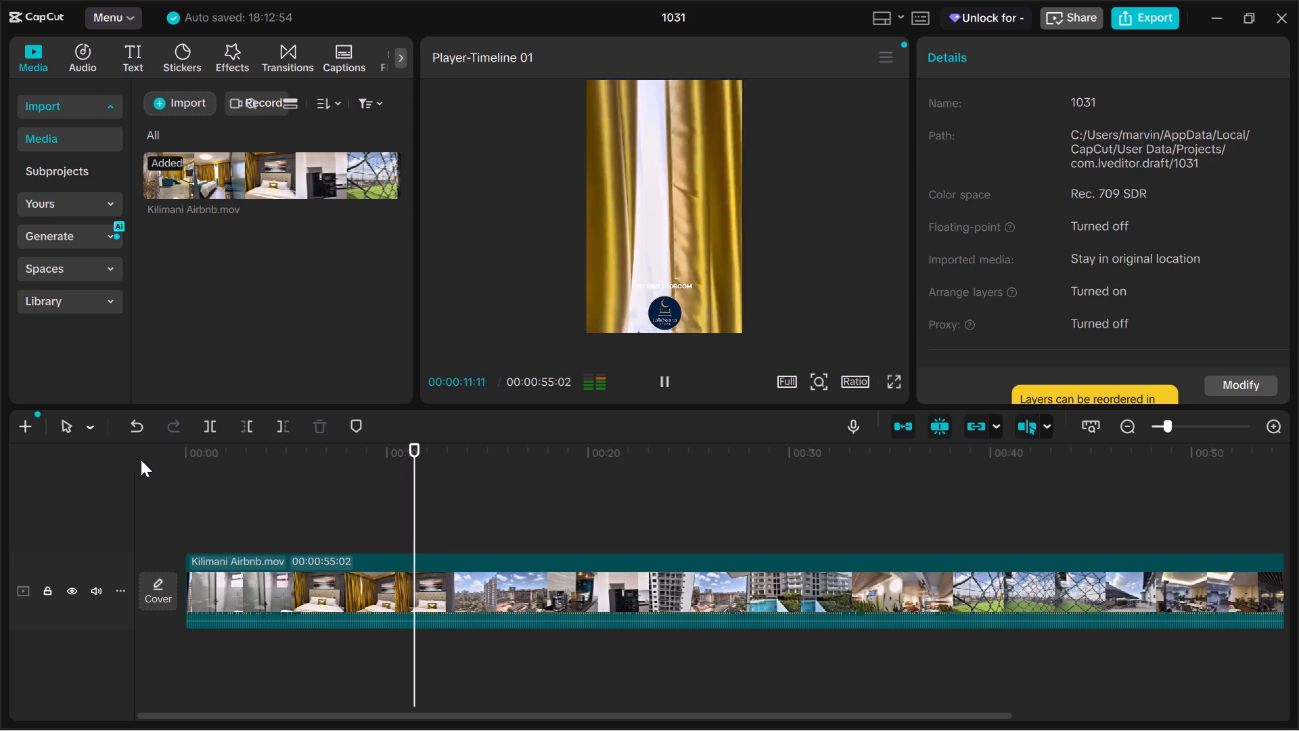
Split the clip at 00:00:11:09, on the second bedroom's curtain frame just before the outside view opens.
key(space)
key(Left)
key(Left)
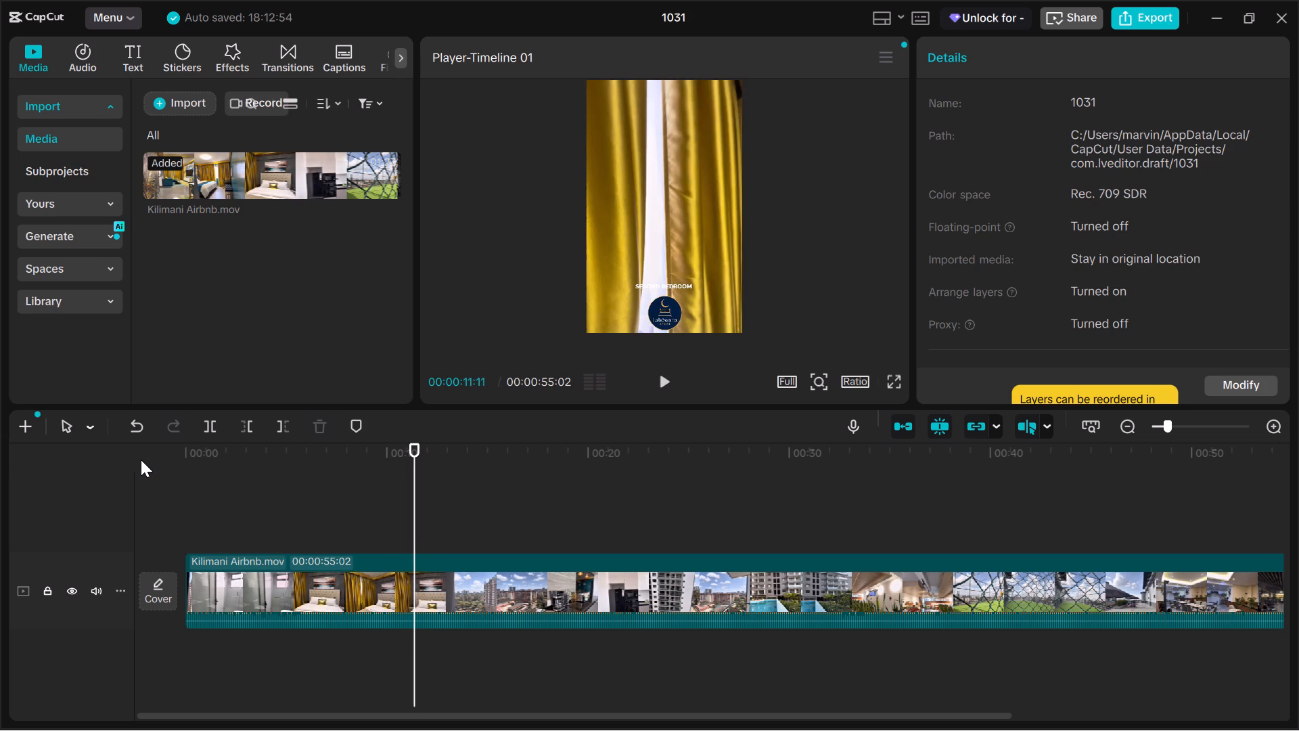
key(Left)
key(Left)
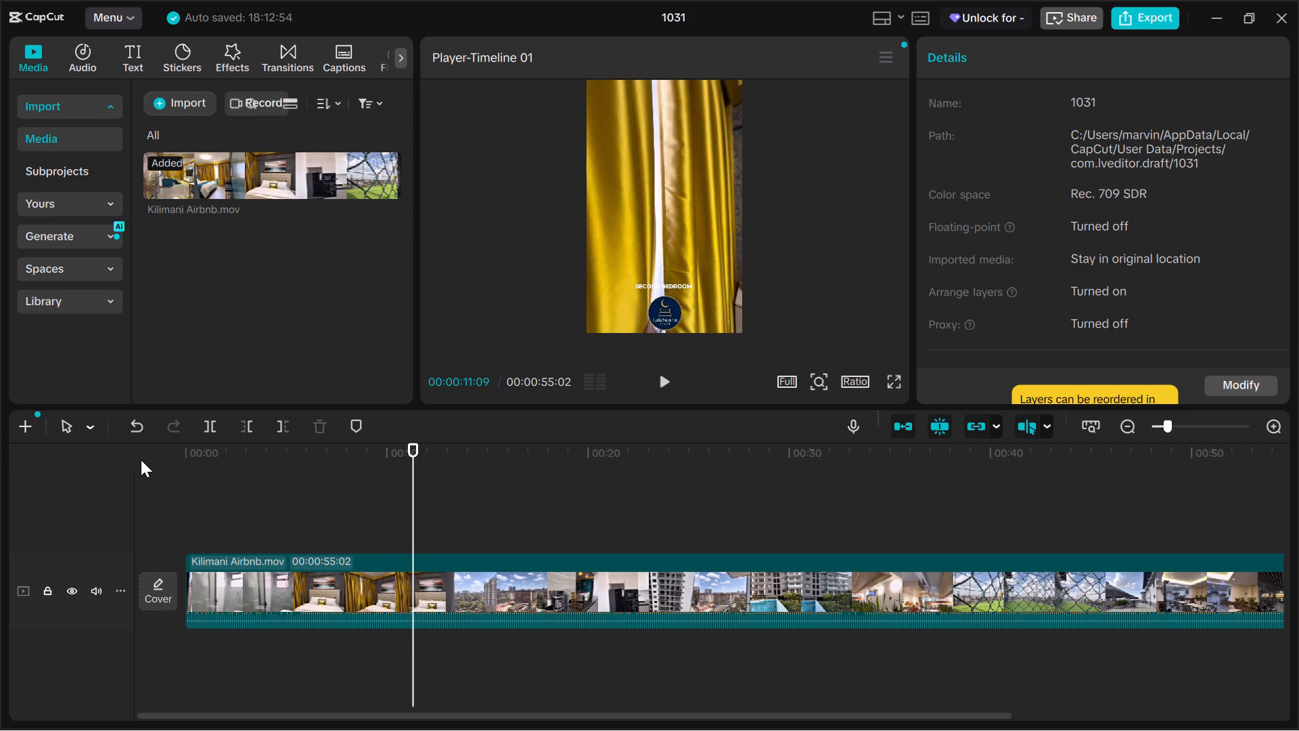
key(Delete)
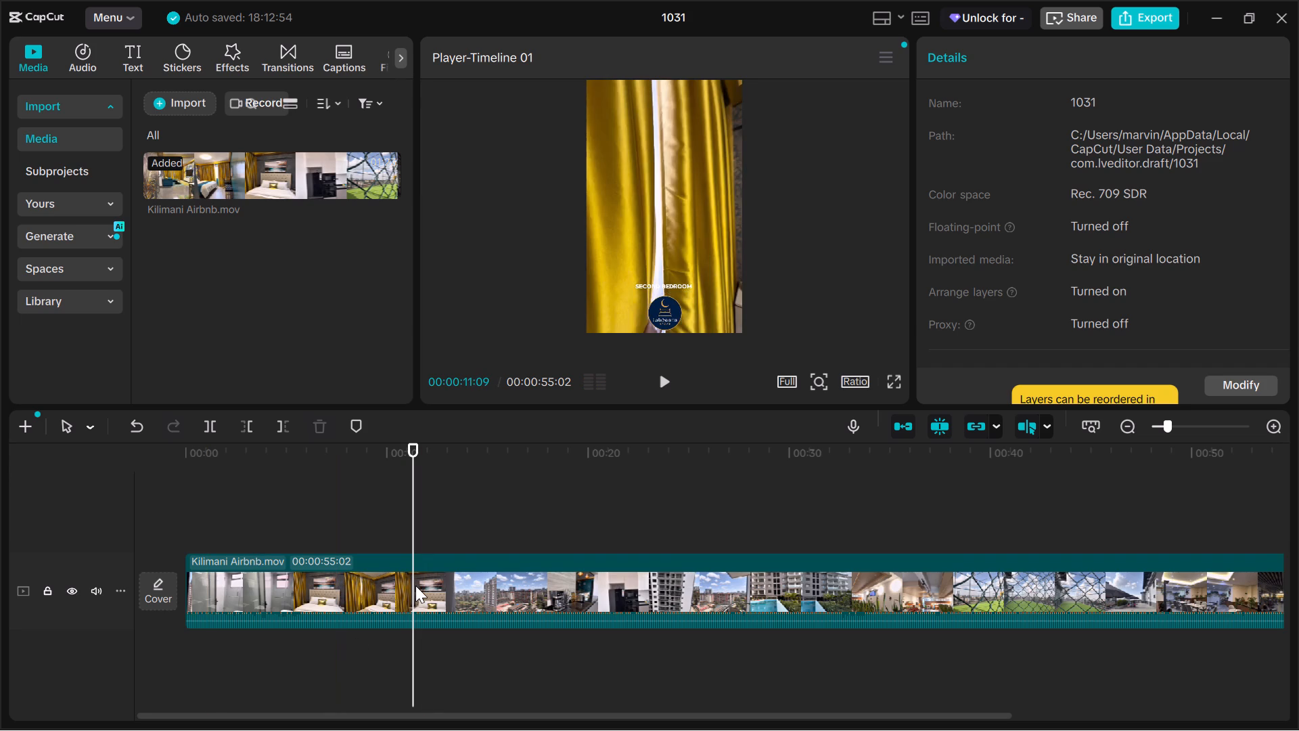
click(415, 585)
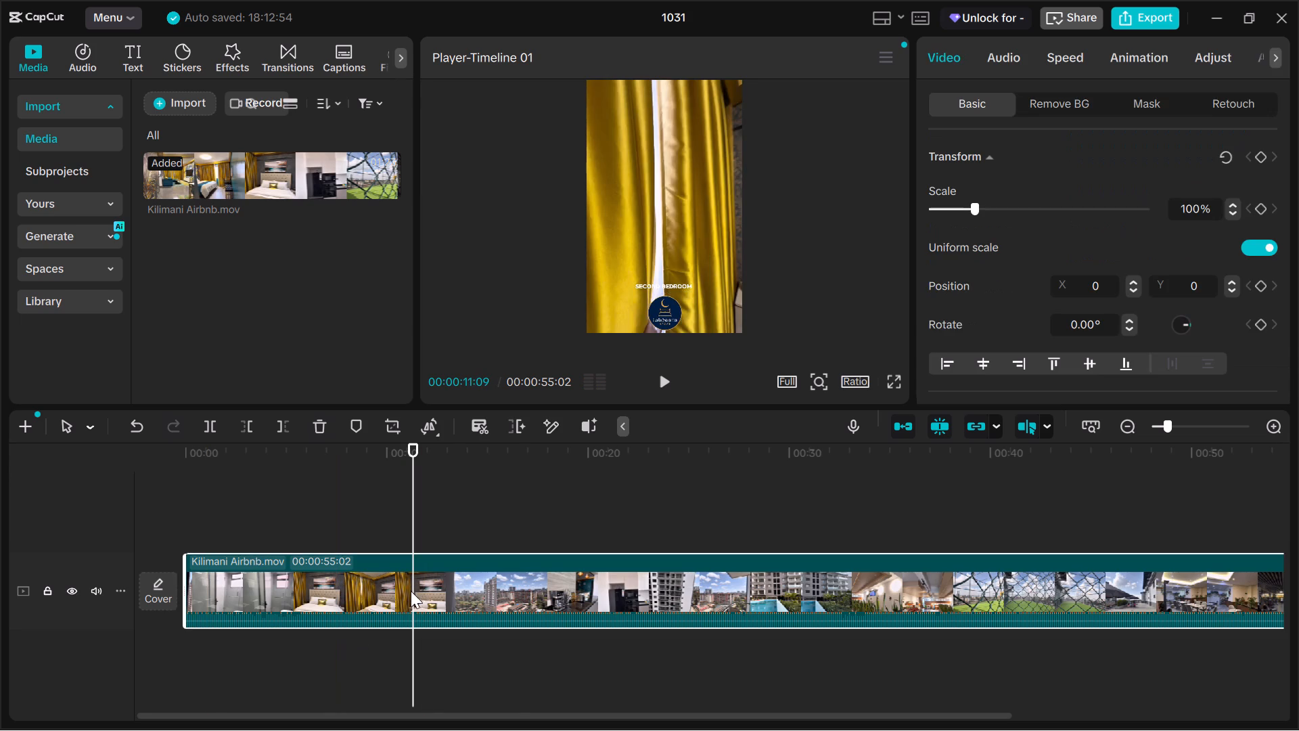
click(412, 569)
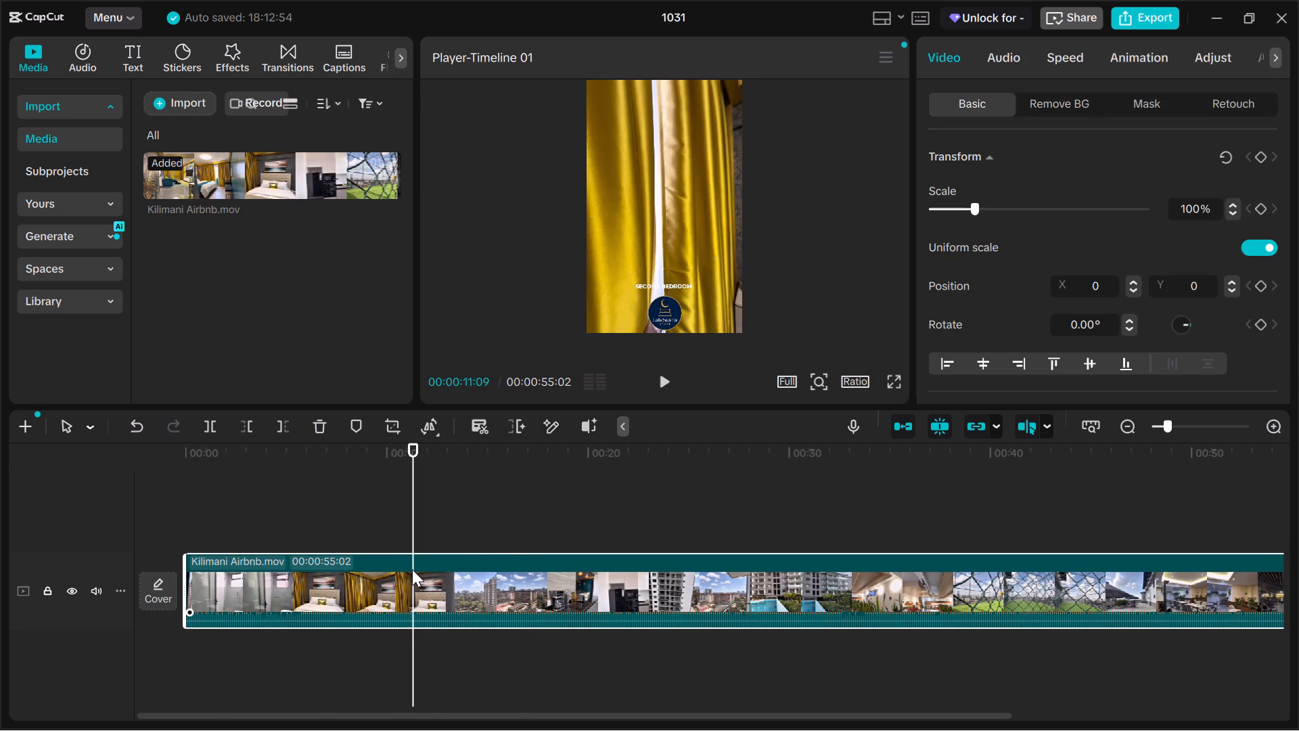
click(412, 569)
key(b)
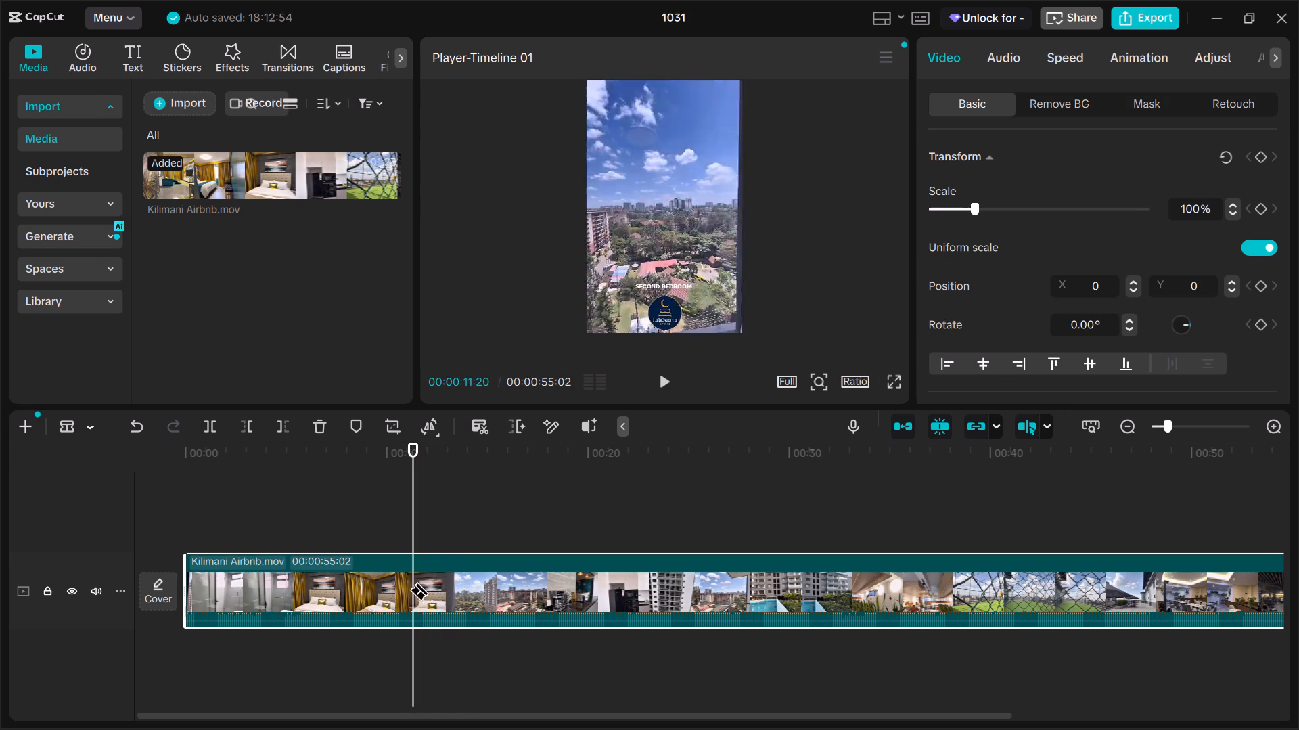
click(417, 582)
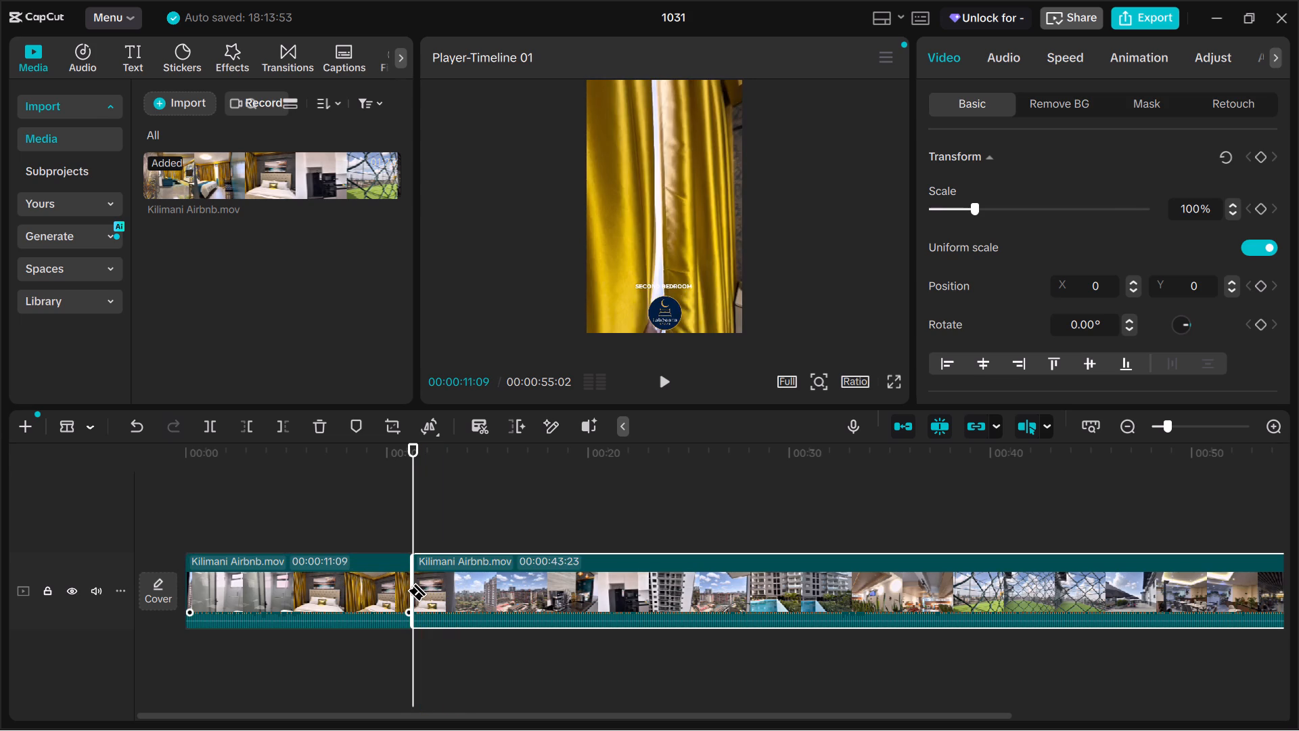
Delete the long segment after the split, keeping only the second bedroom's bathroom and interior footage.
key(Delete)
key(a)
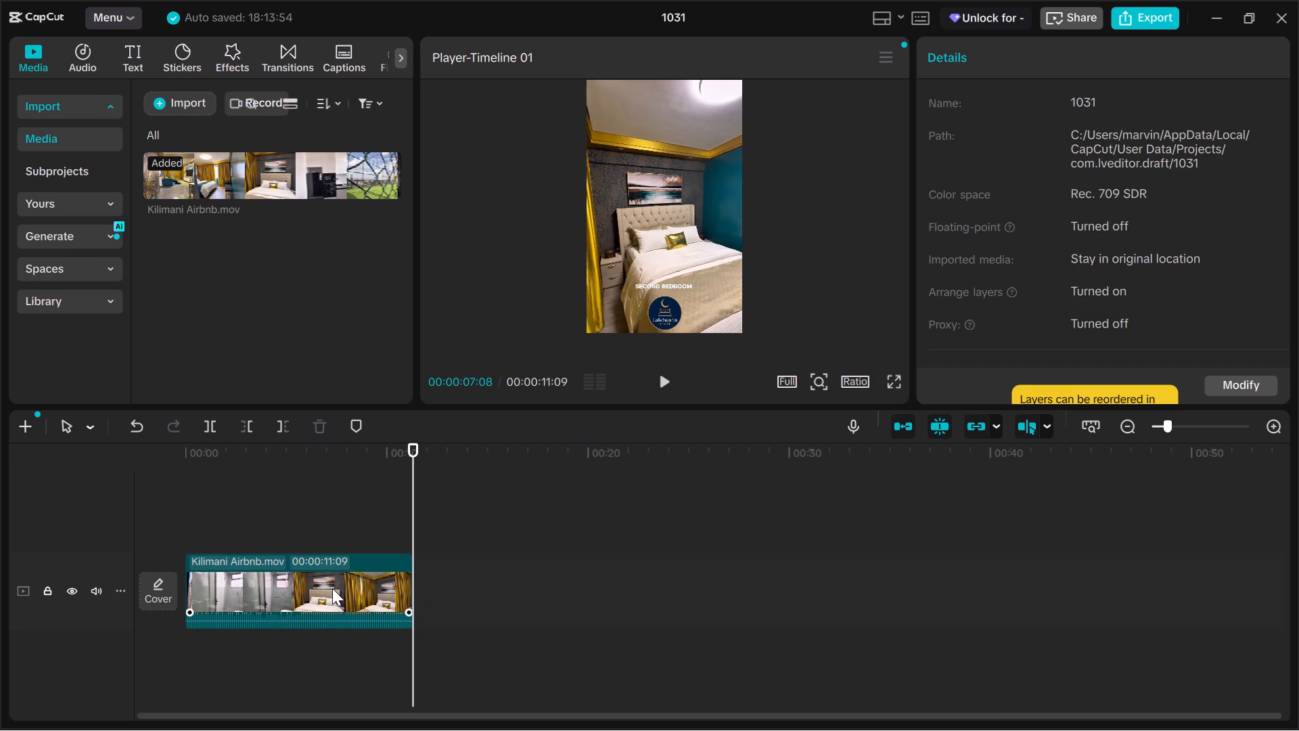
Export the second bedroom clip to the Desktop as an MP4 named "secon room" and close the export window.
click(365, 590)
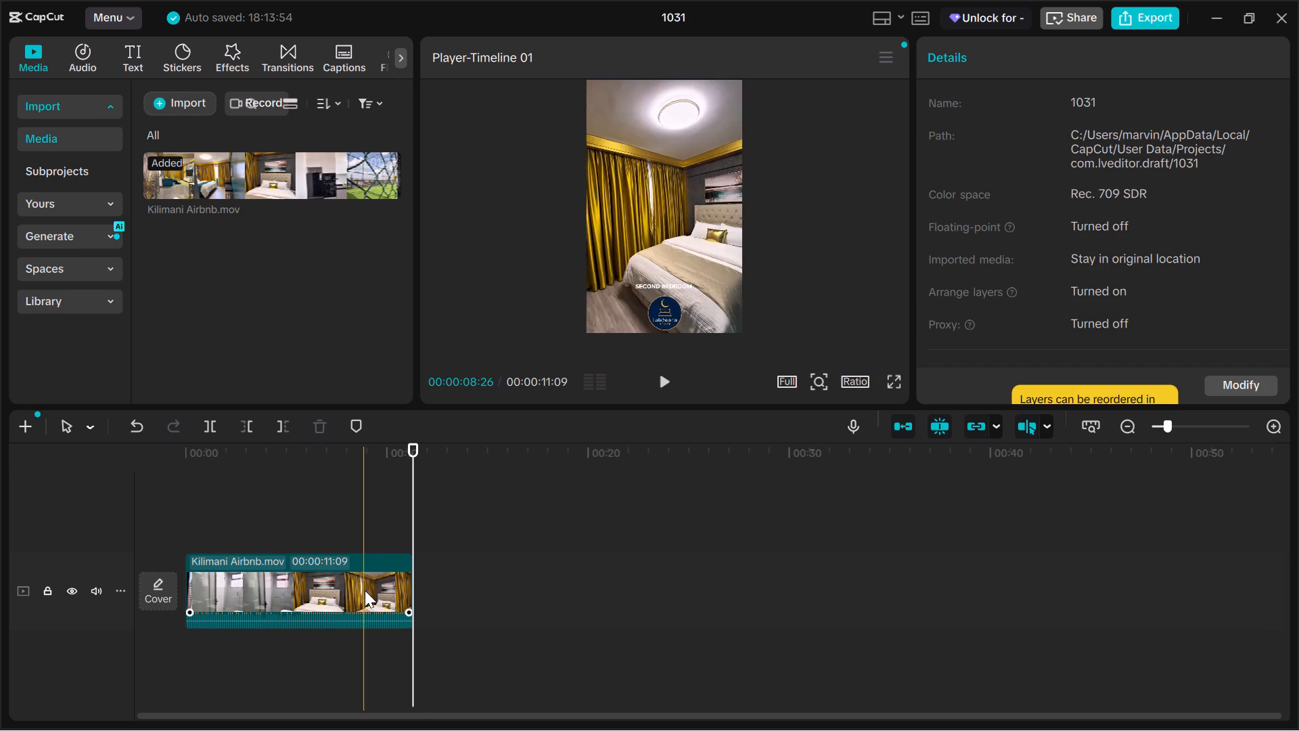
click(1142, 18)
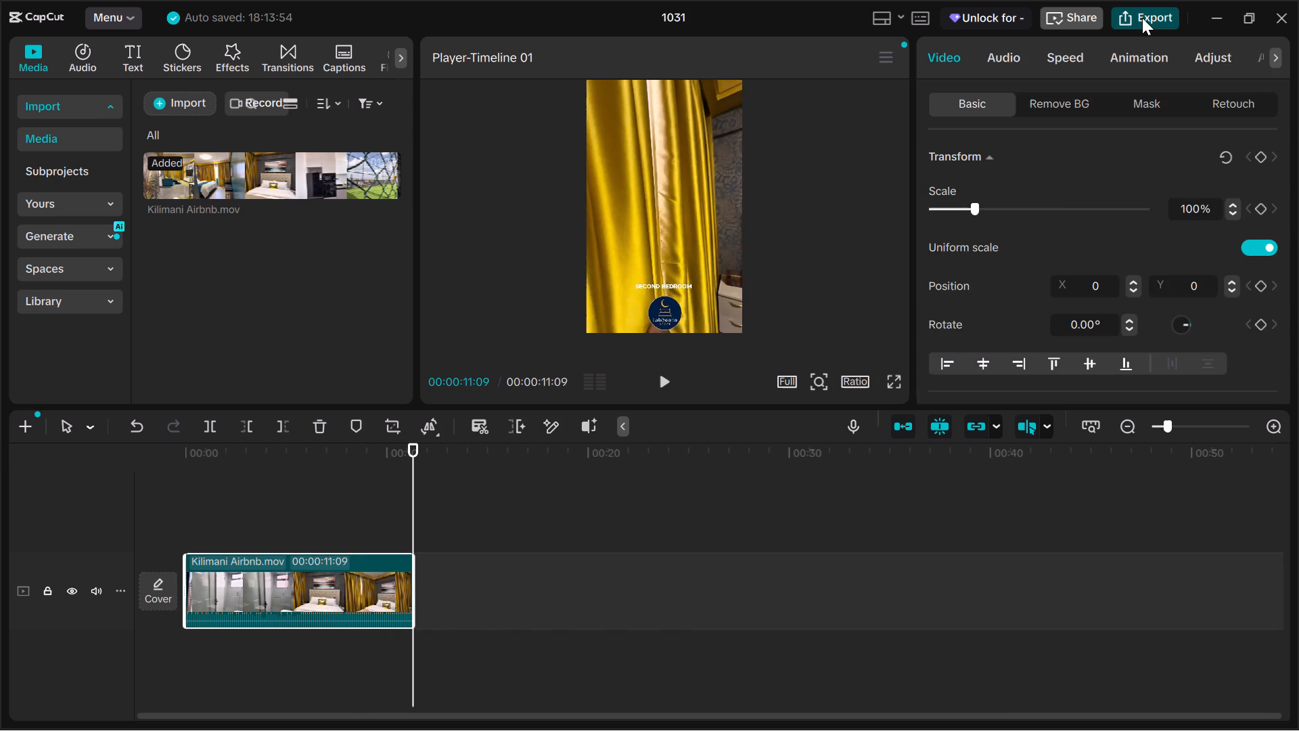
click(829, 171)
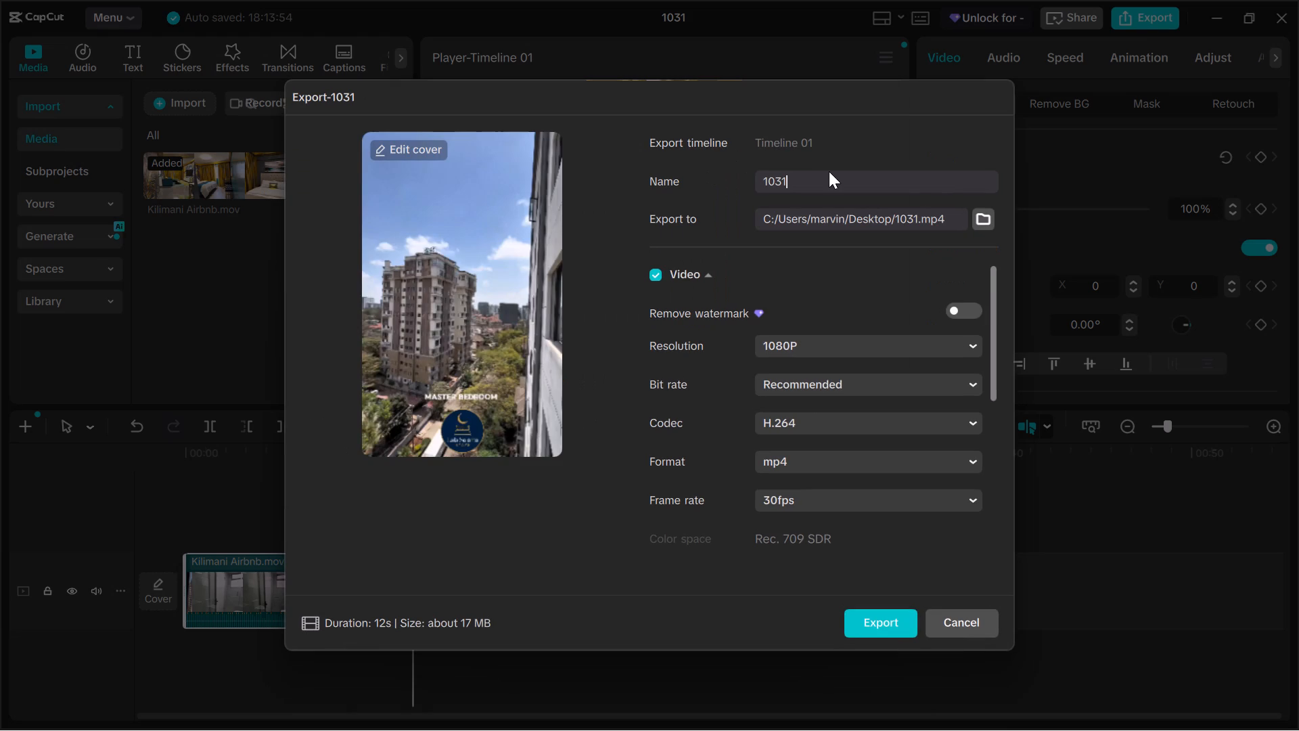
key(BackSpace)
key(BackSpace)
key(BackSpace)
key(BackSpace)
text(secon room)
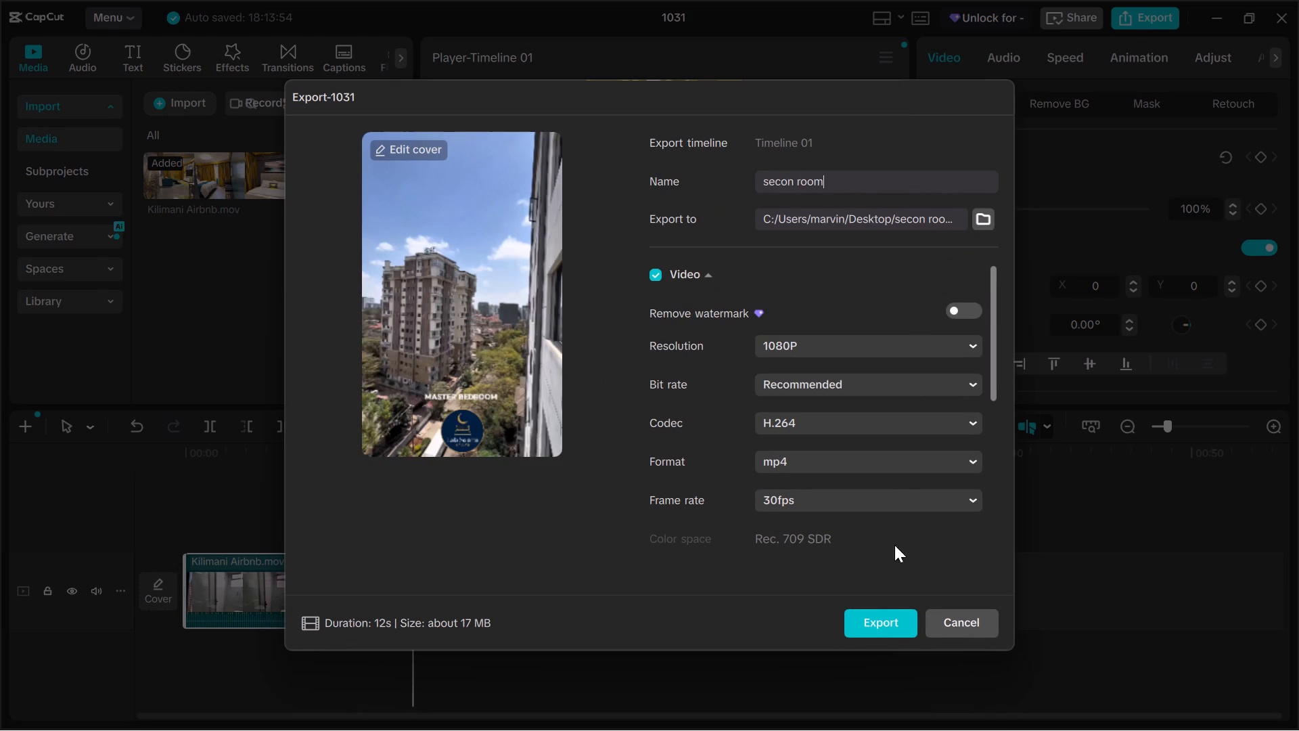
click(867, 628)
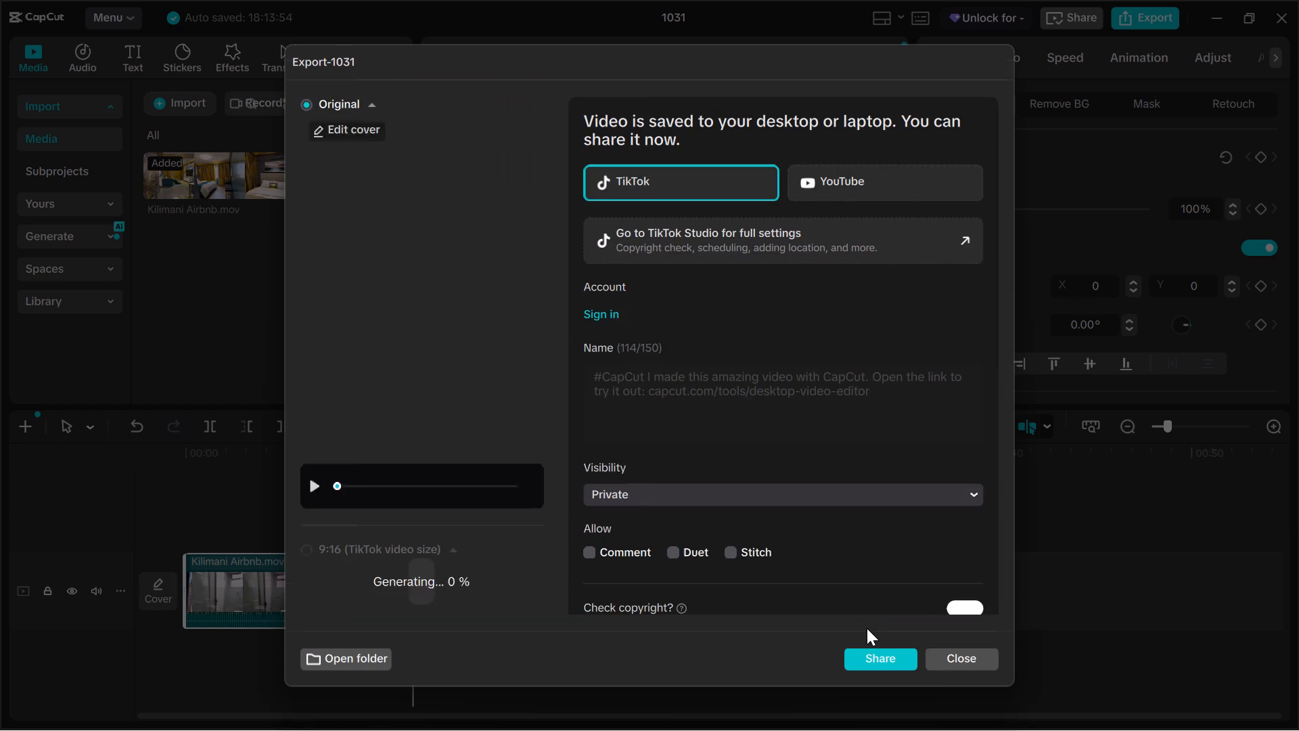
click(970, 659)
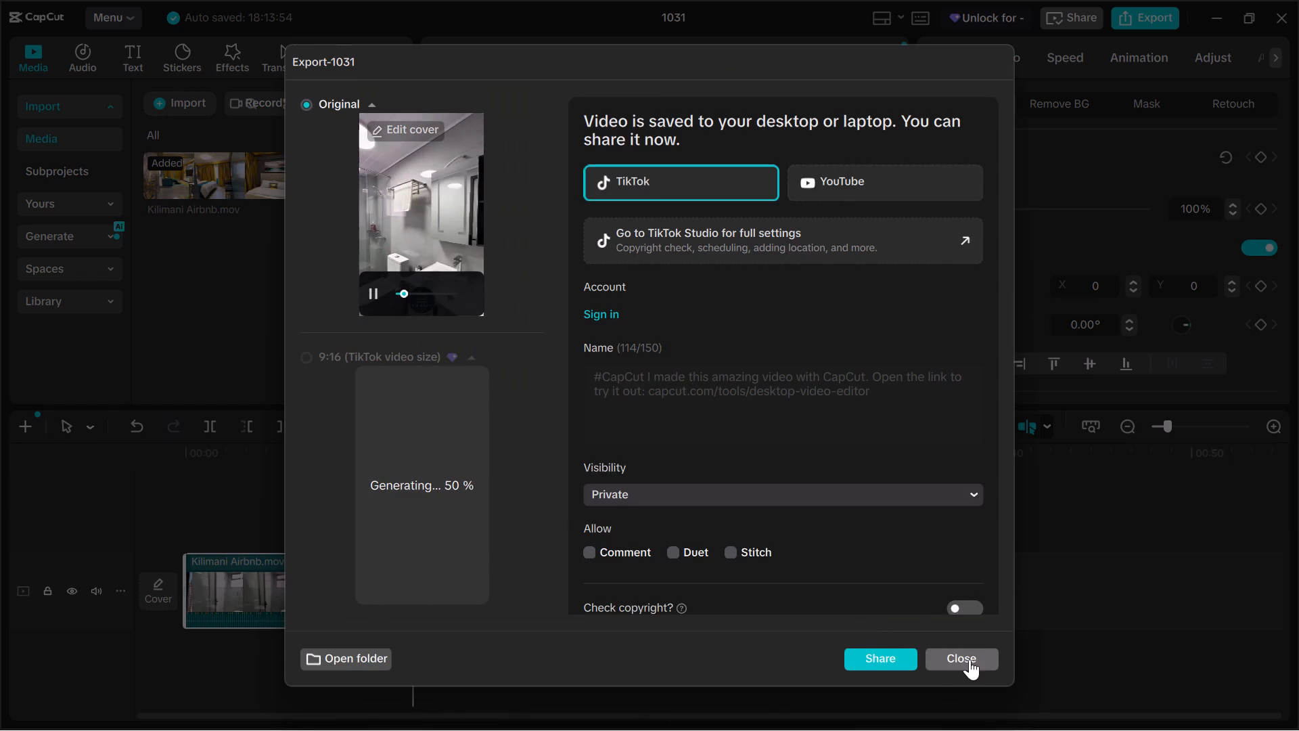
Undo the deletion of the remaining footage and delete the already exported second bedroom segment instead.
key(ctrl+z)
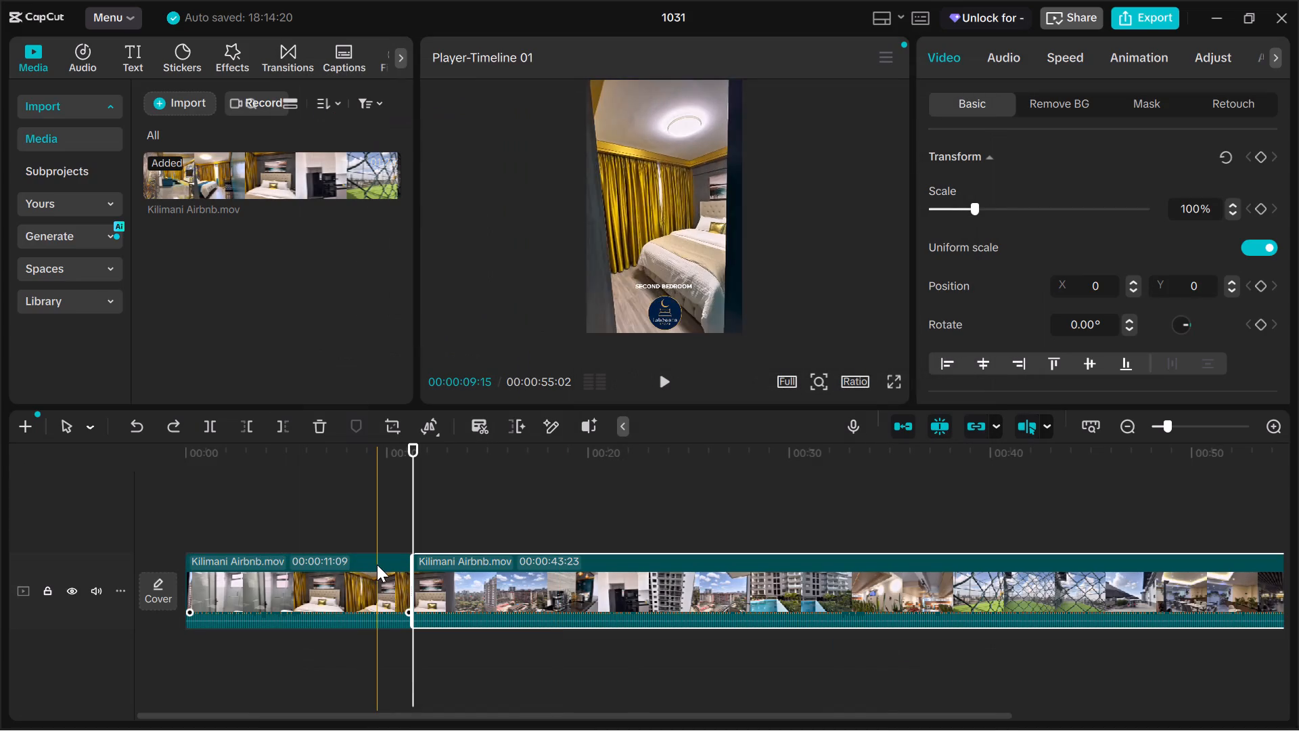
click(352, 566)
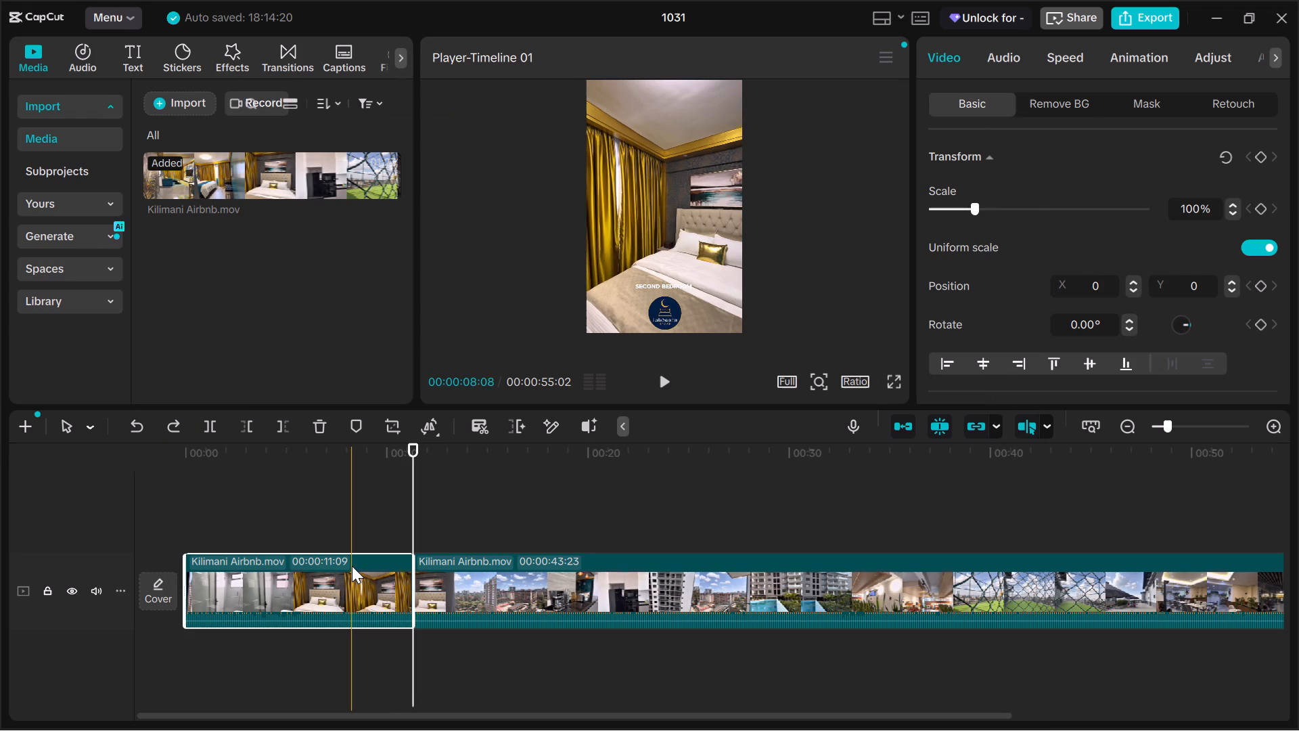
key(Delete)
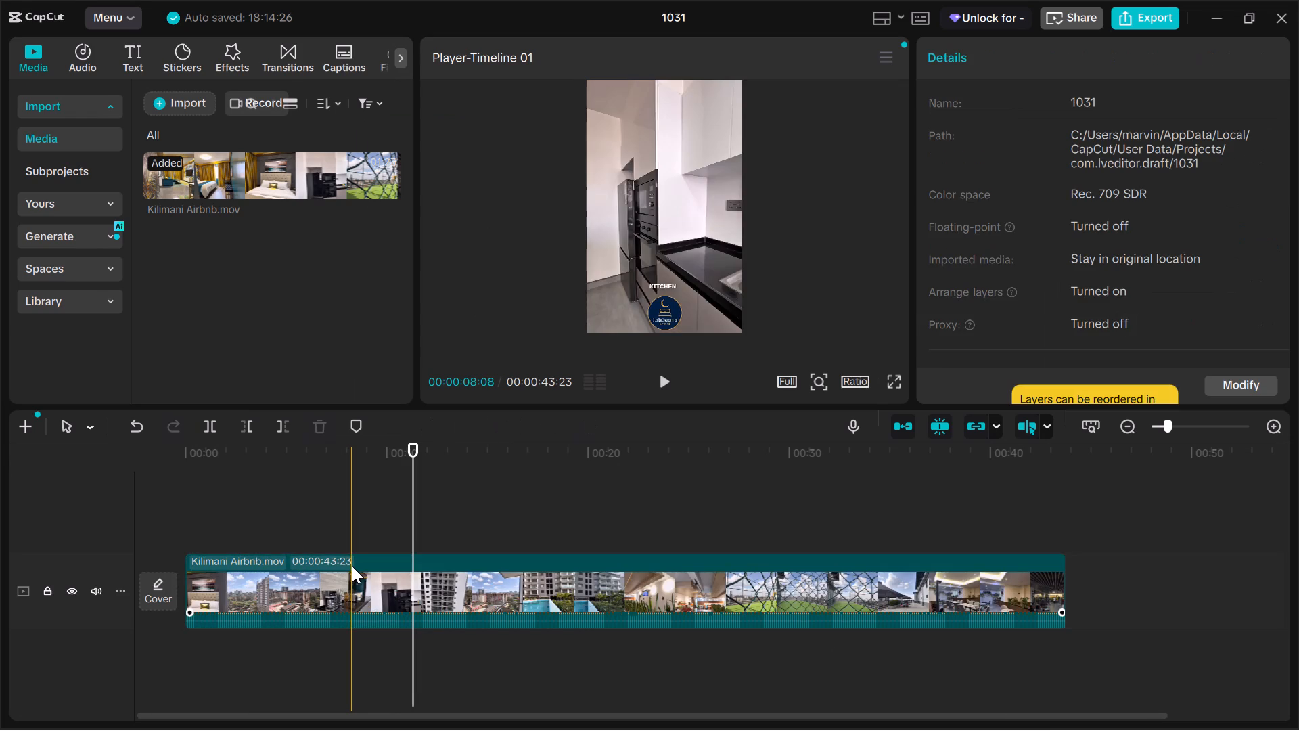
Split the clip at 00:00:04:09, where the second bedroom's window view ends and the kitchen begins.
click(174, 487)
key(space)
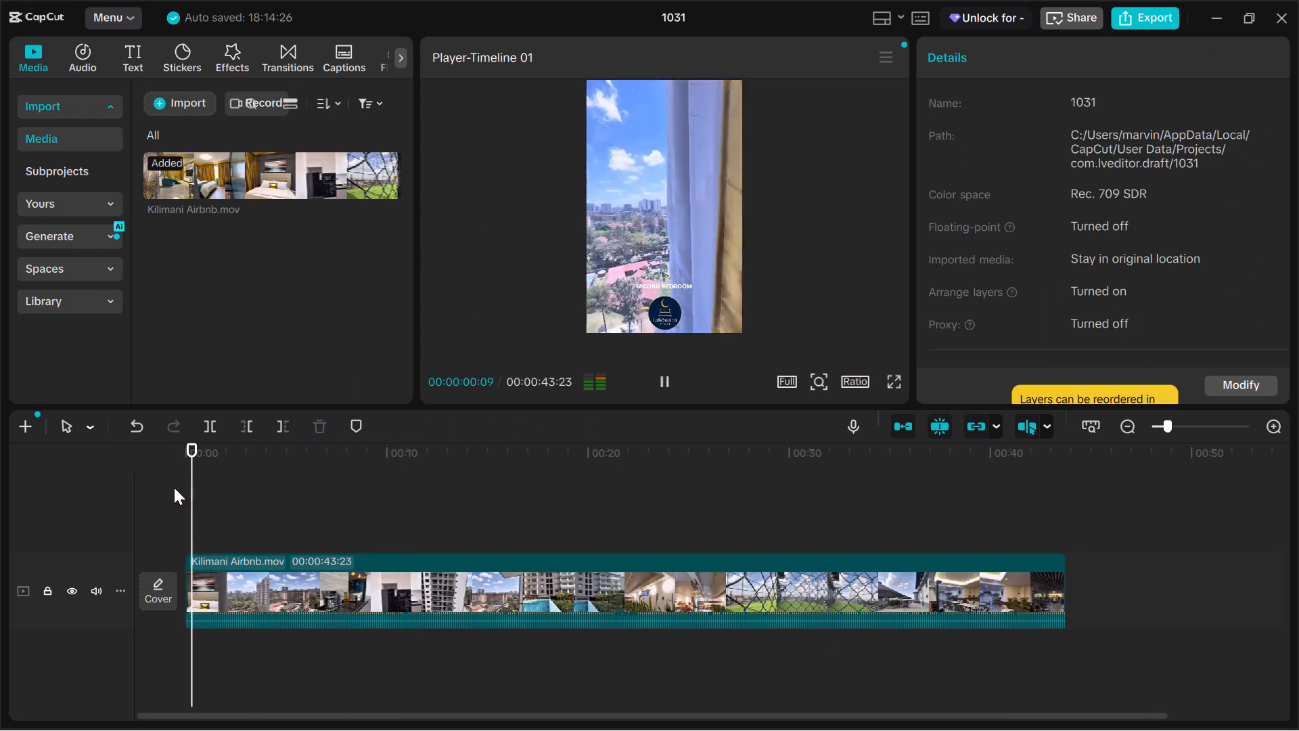
key(space)
key(space)
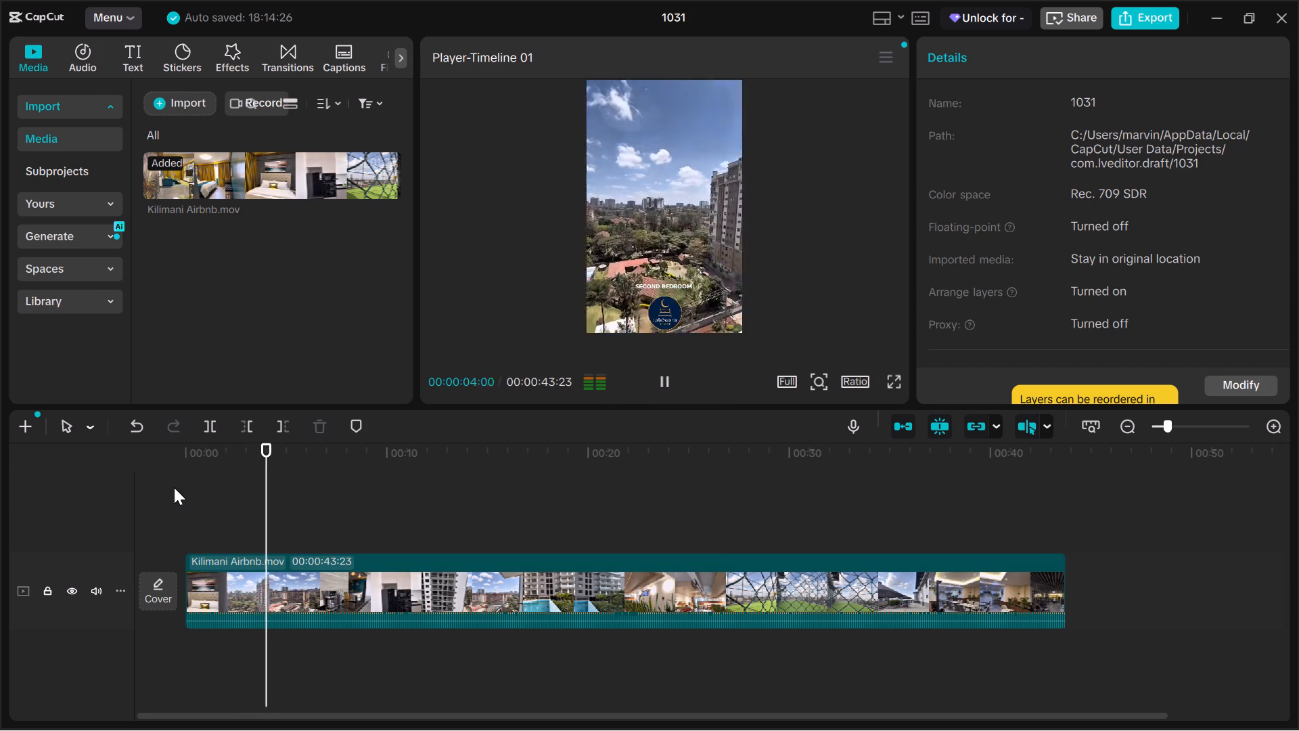
key(space)
key(Left)
key(Left)
key(Left)
key(Left)
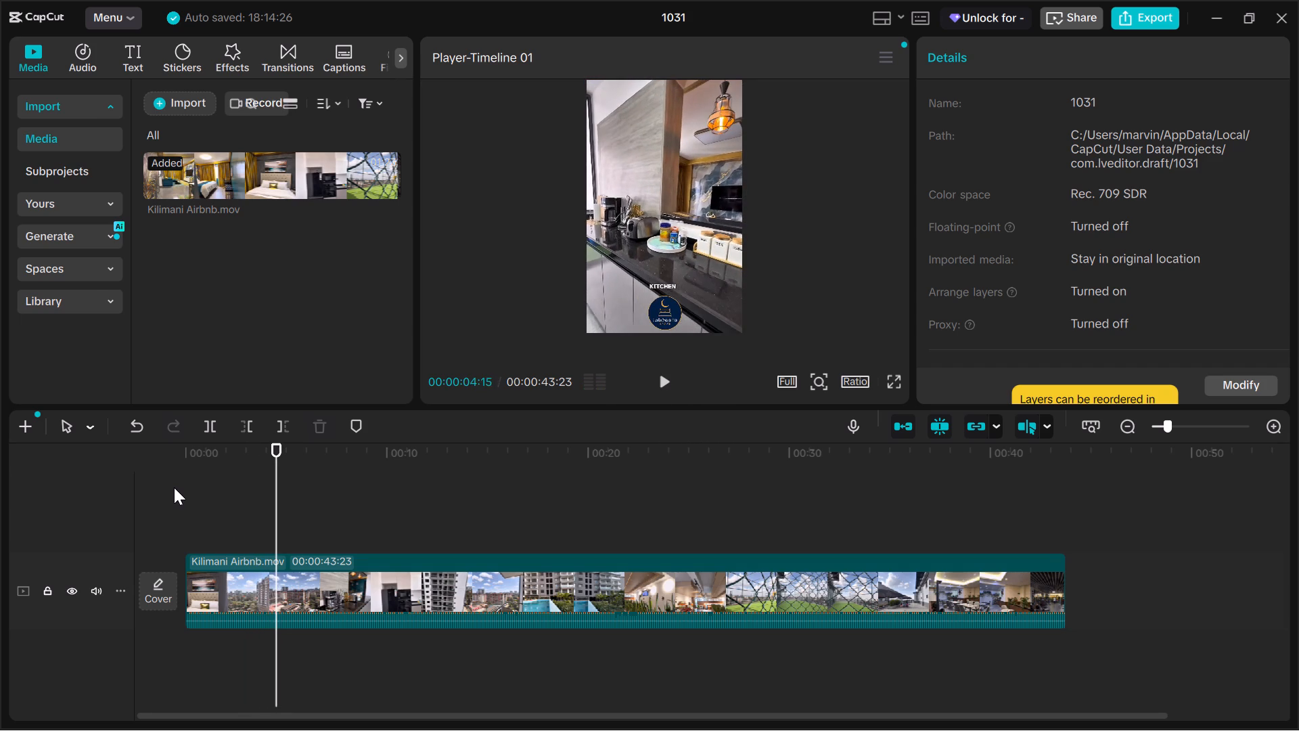
key(Left)
key(Left)
key(Left)
key(Left)
key(Left)
key(Left)
key(Left)
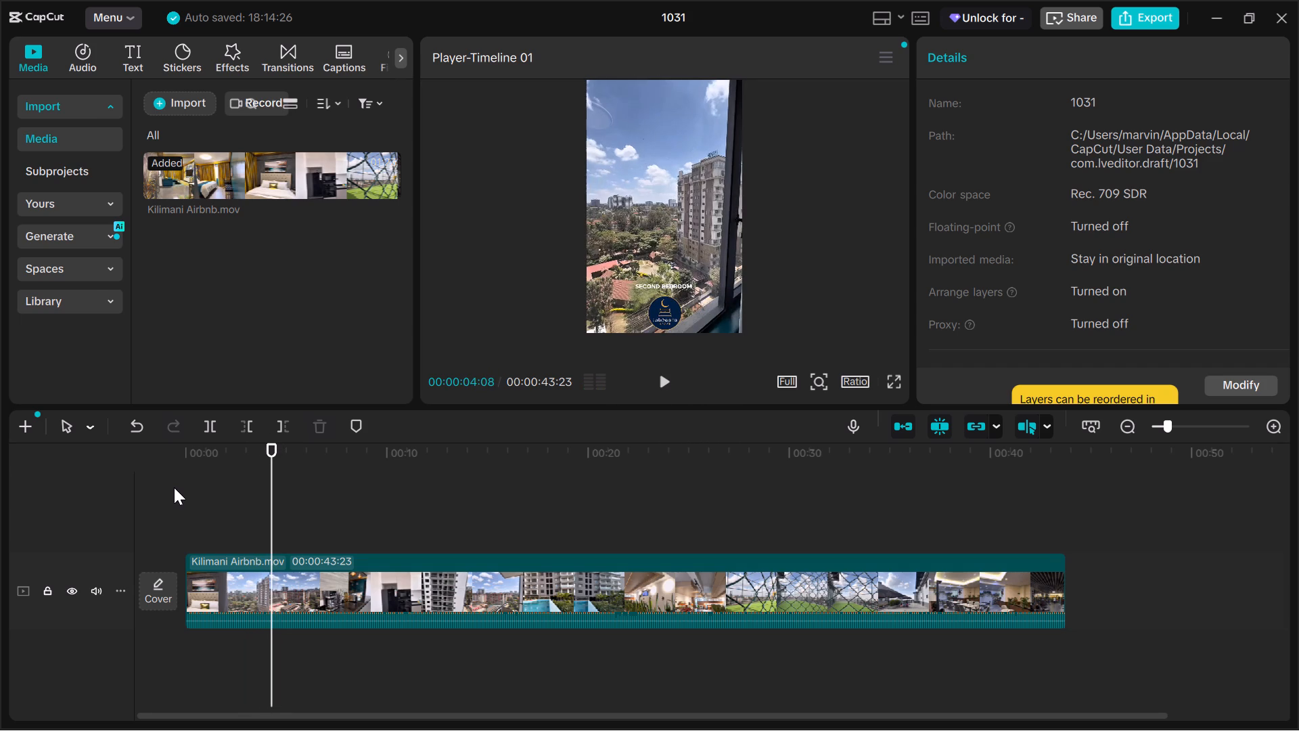
key(Right)
key(Right)
key(Left)
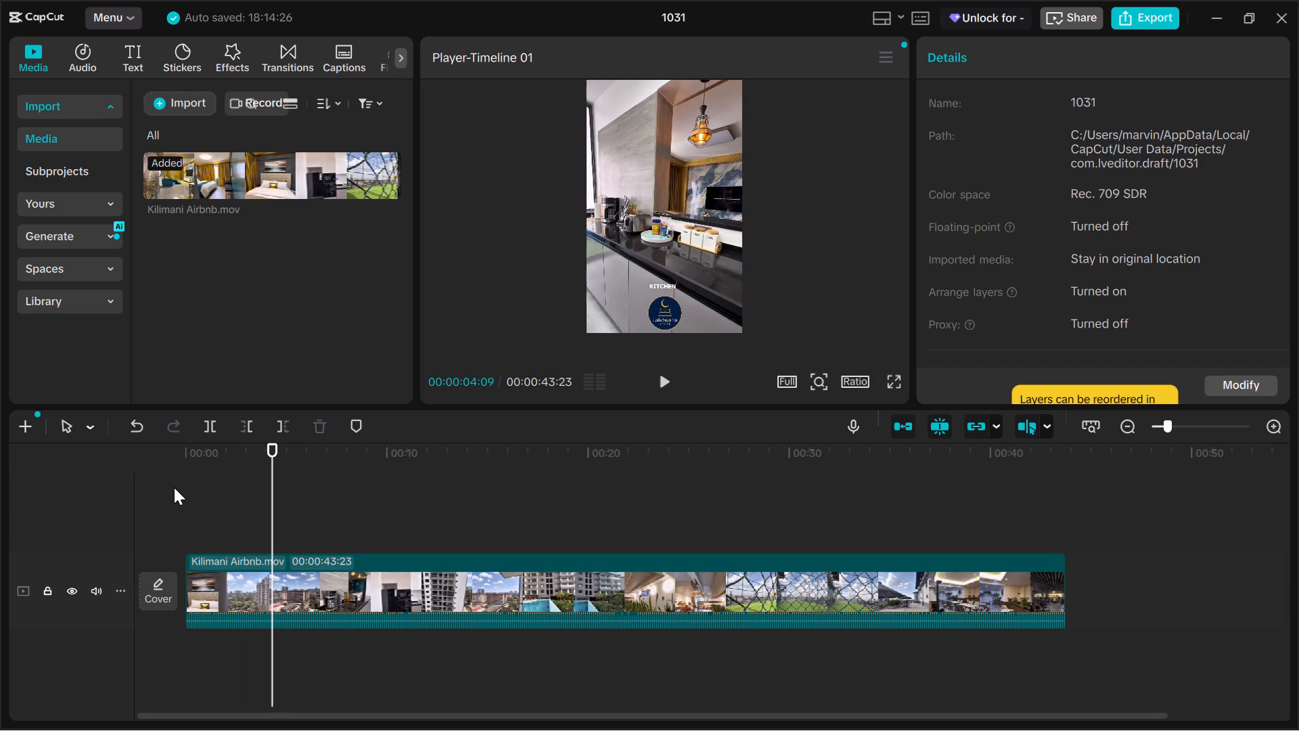
key(b)
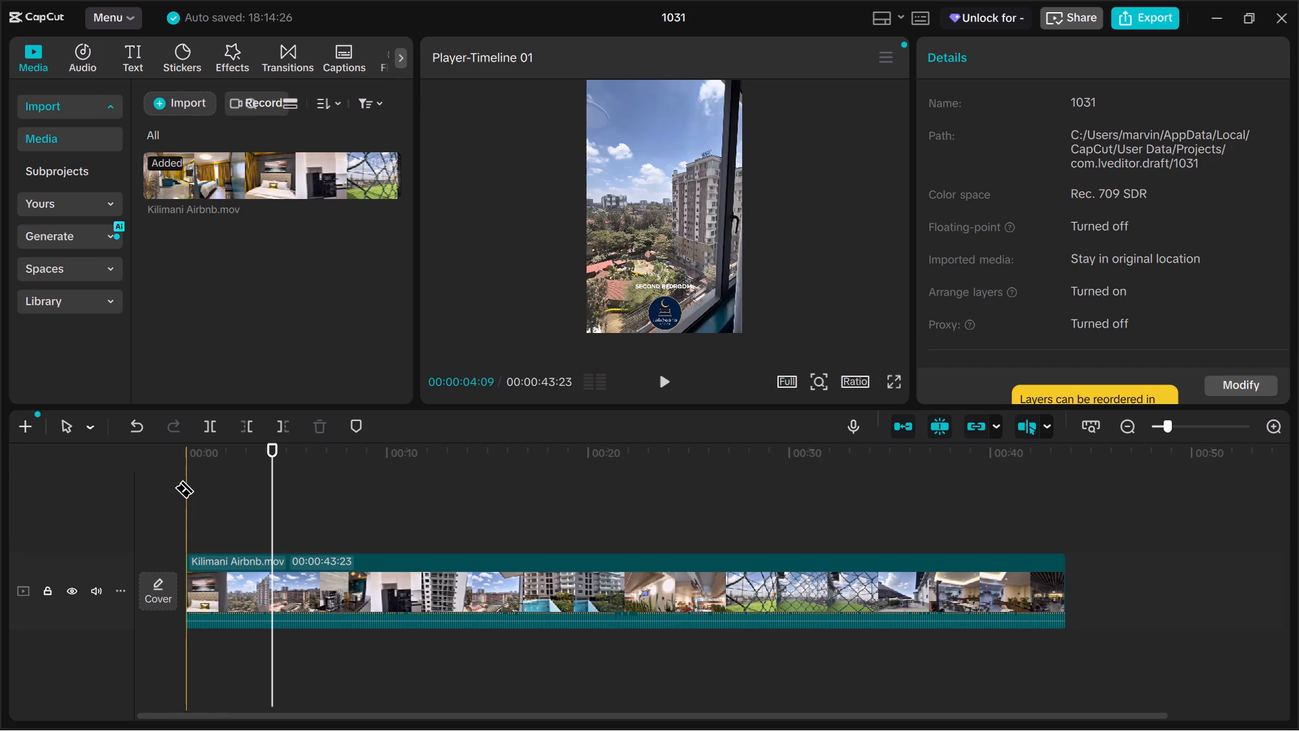
click(271, 587)
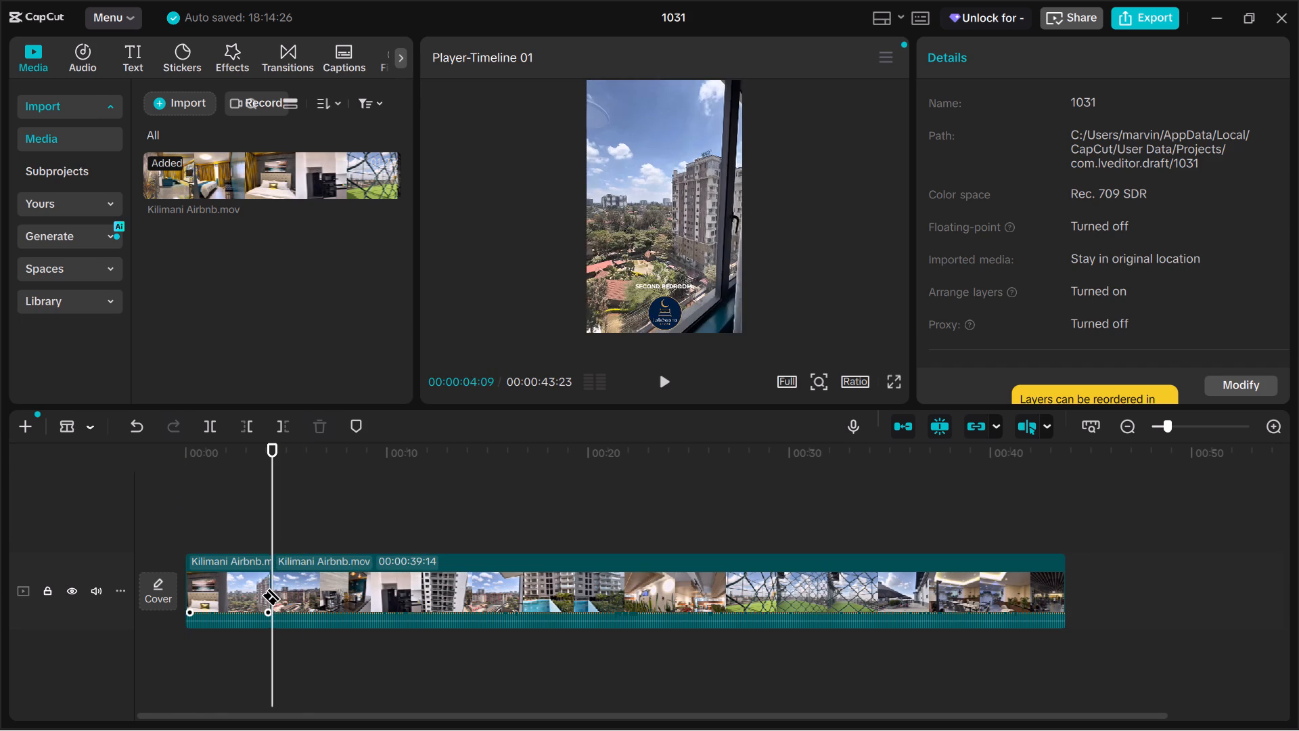
key(a)
Delete the long segment that starts with the kitchen, keeping and selecting only the second bedroom's window view clip.
click(363, 596)
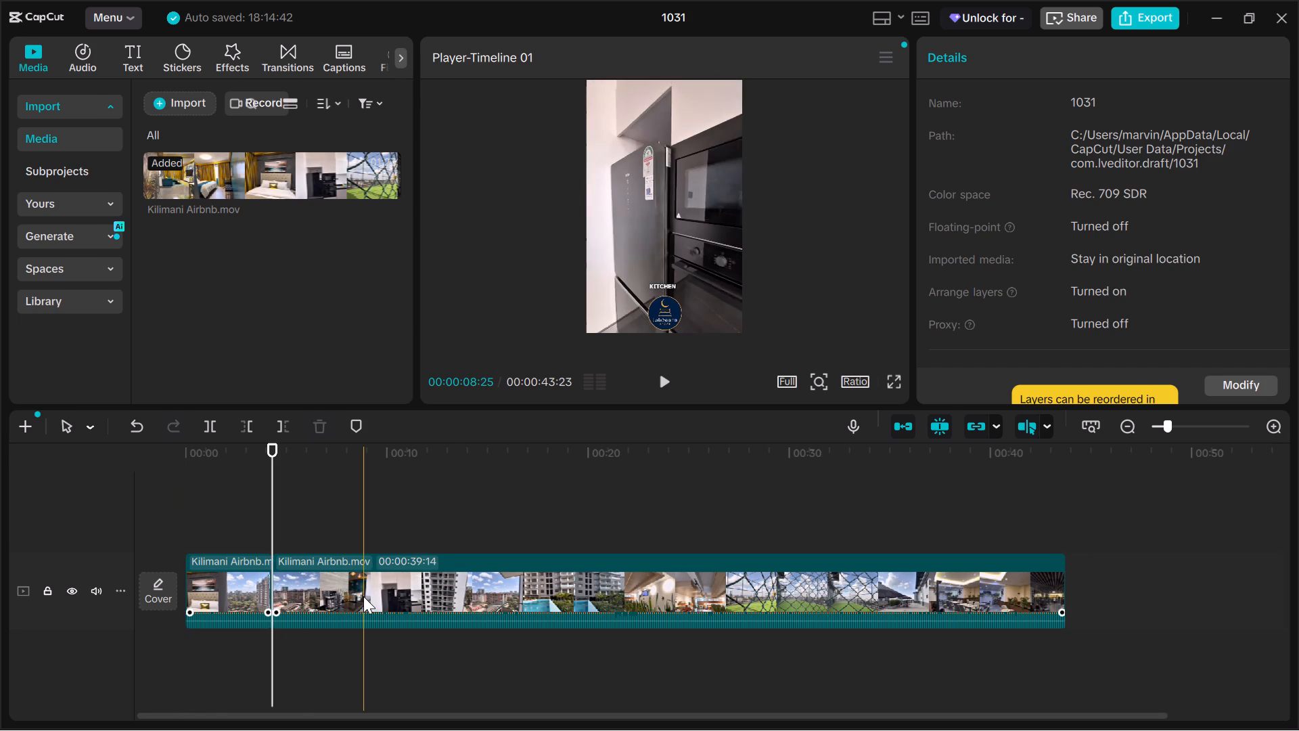
key(Delete)
click(222, 579)
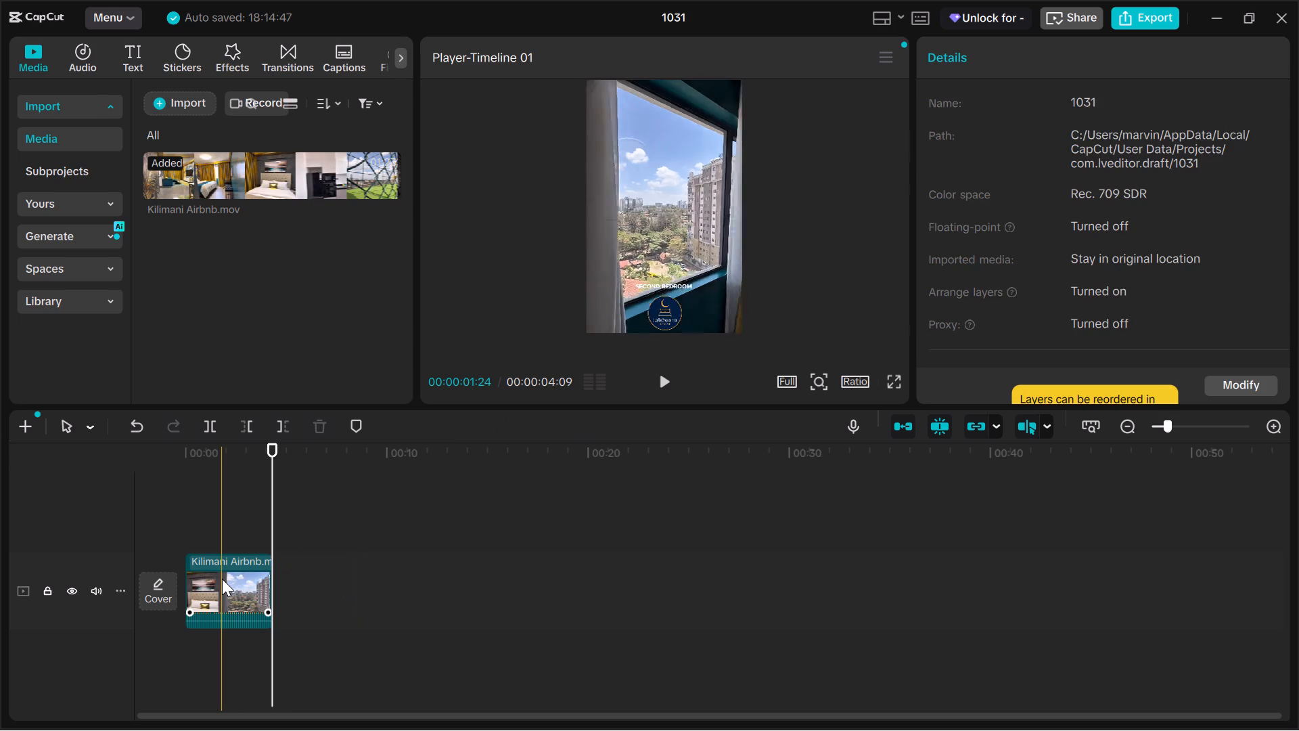
Export the second bedroom's window view clip to the Desktop as an MP4 named "second room outside" and close the export window.
click(1157, 13)
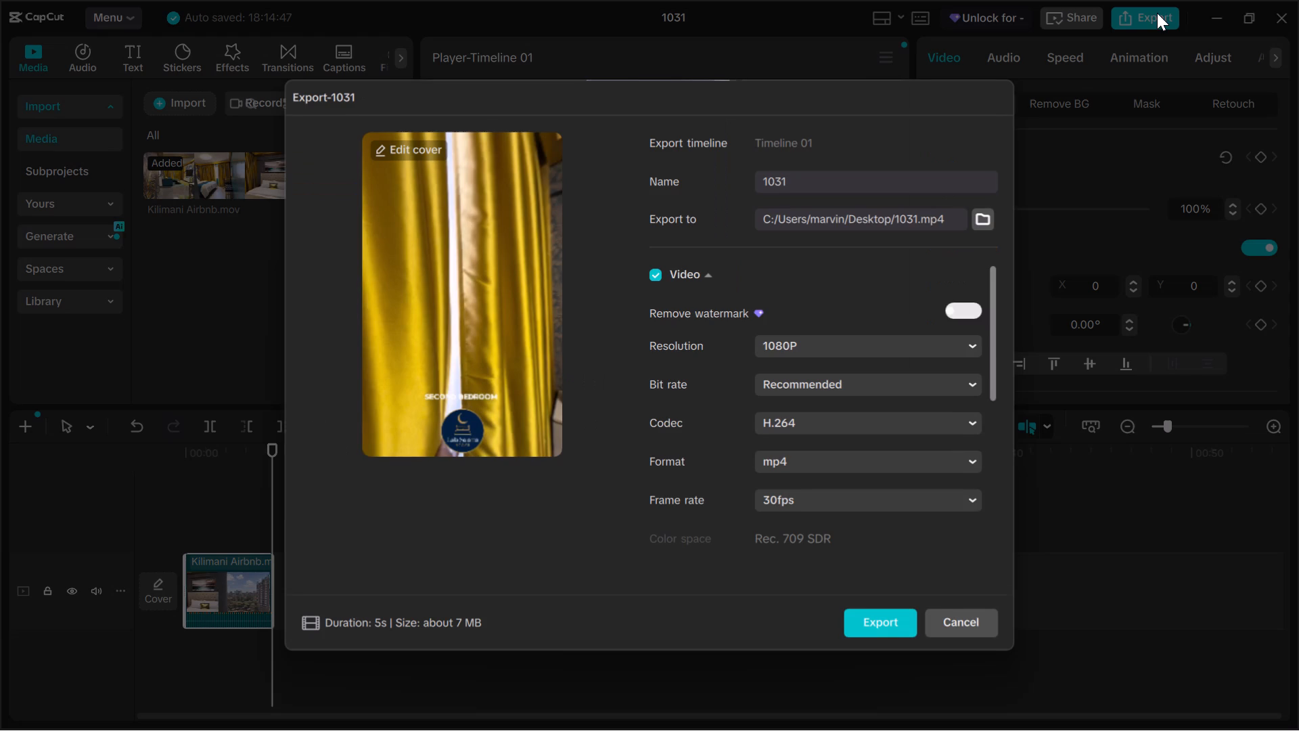
click(836, 172)
key(BackSpace)
key(BackSpace)
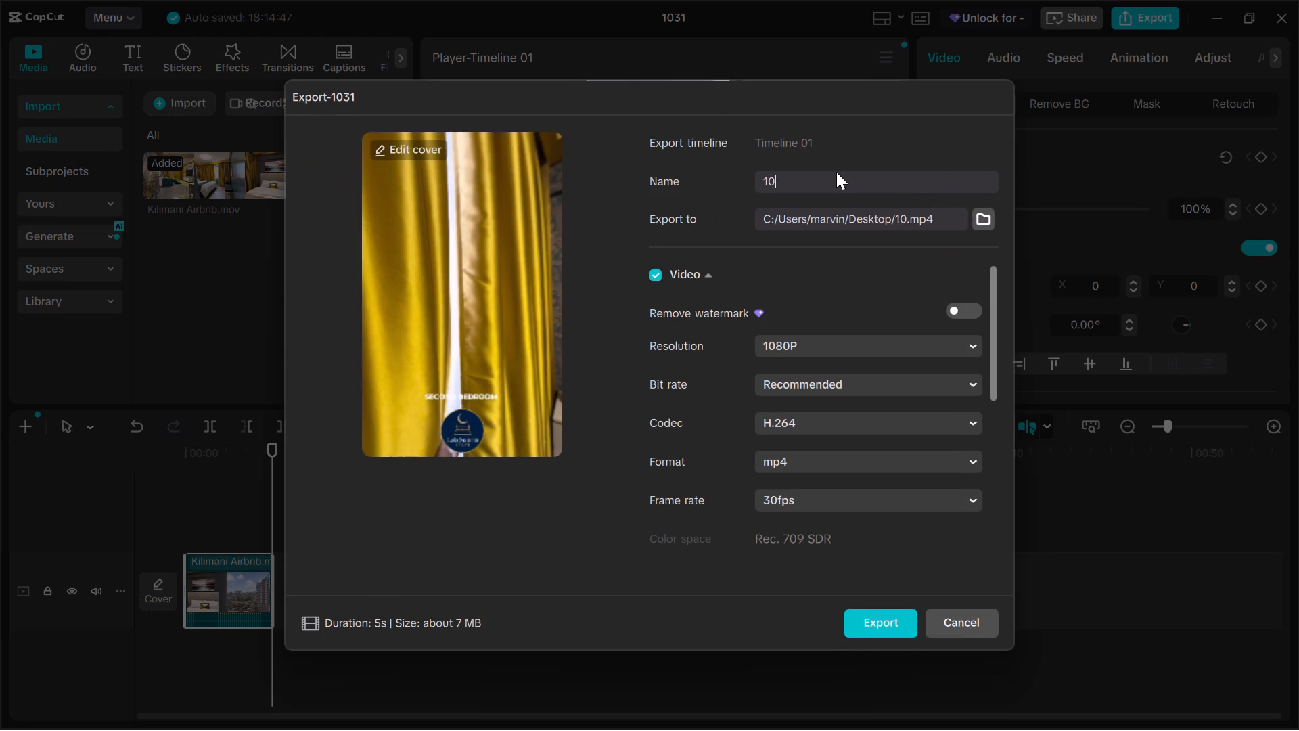
key(BackSpace)
key(BackSpace)
key(BackSpace)
text(second room ou)
text(tside)
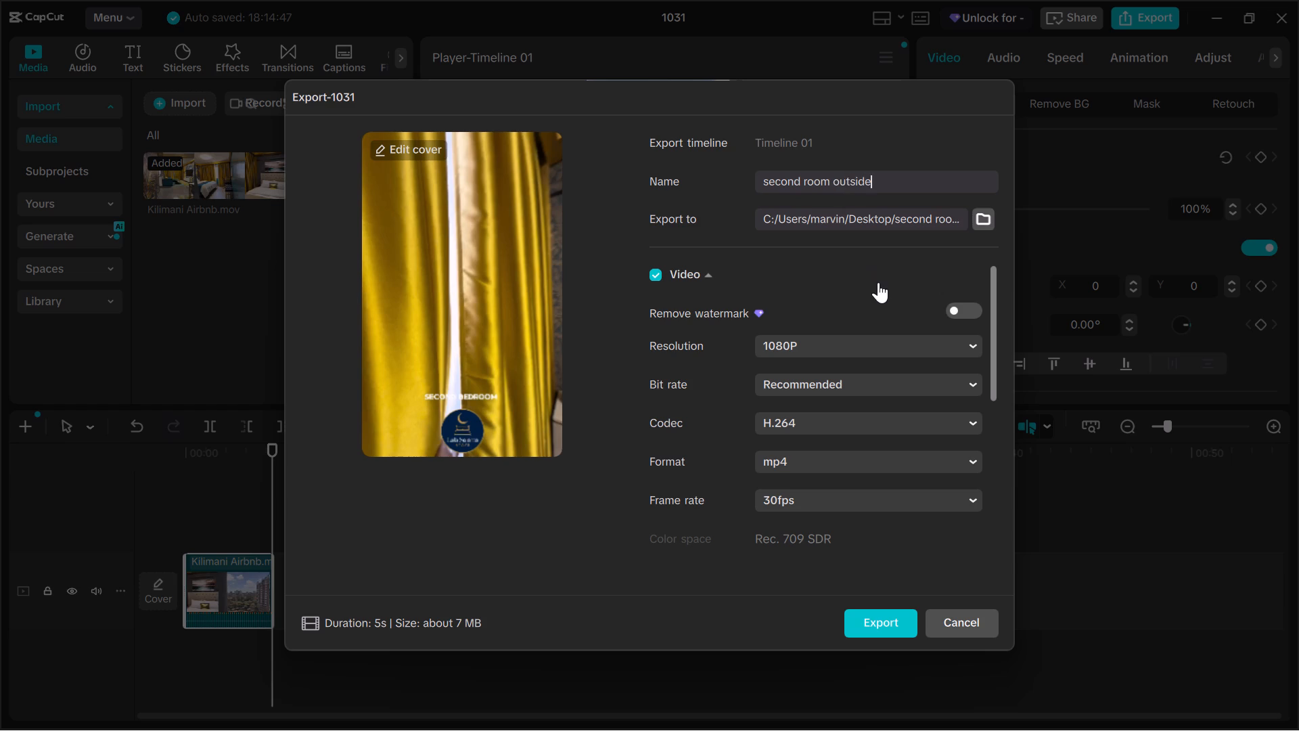
click(891, 618)
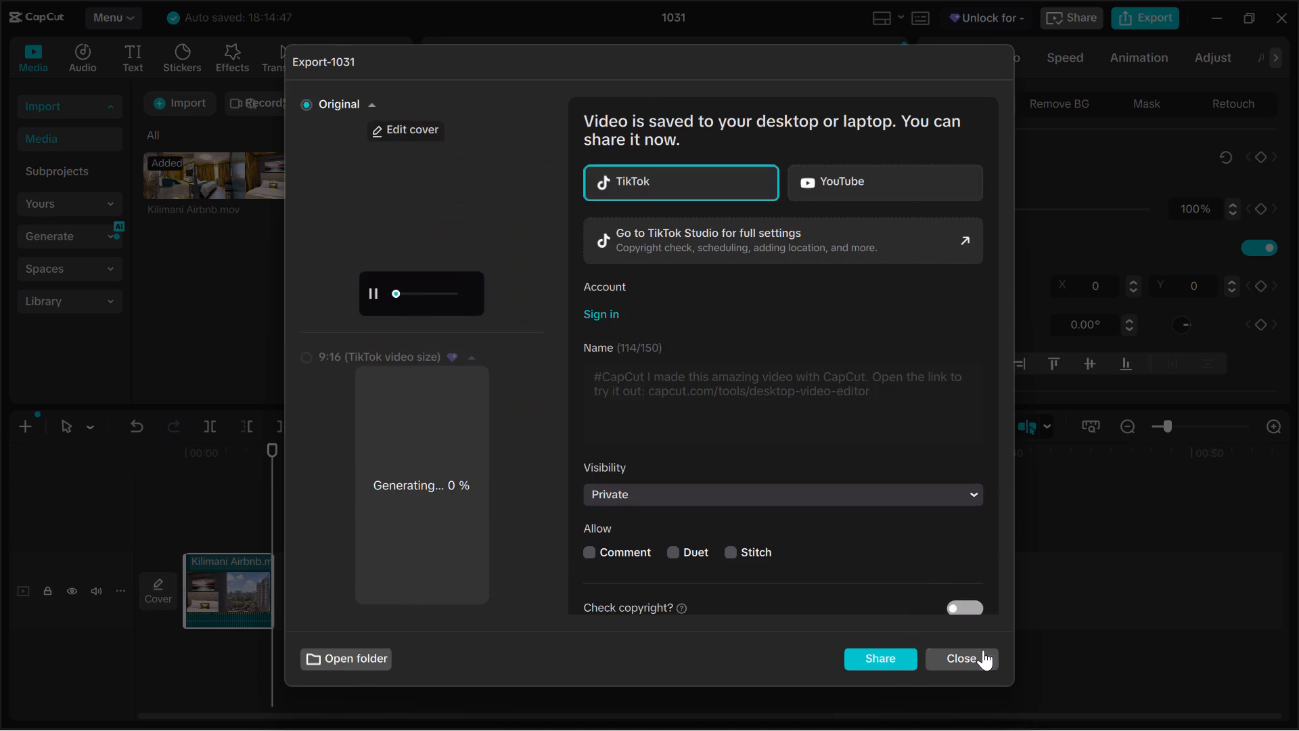
click(970, 659)
Undo the deletion of the remaining footage and delete the already exported second bedroom window view segment instead.
key(ctrl+z)
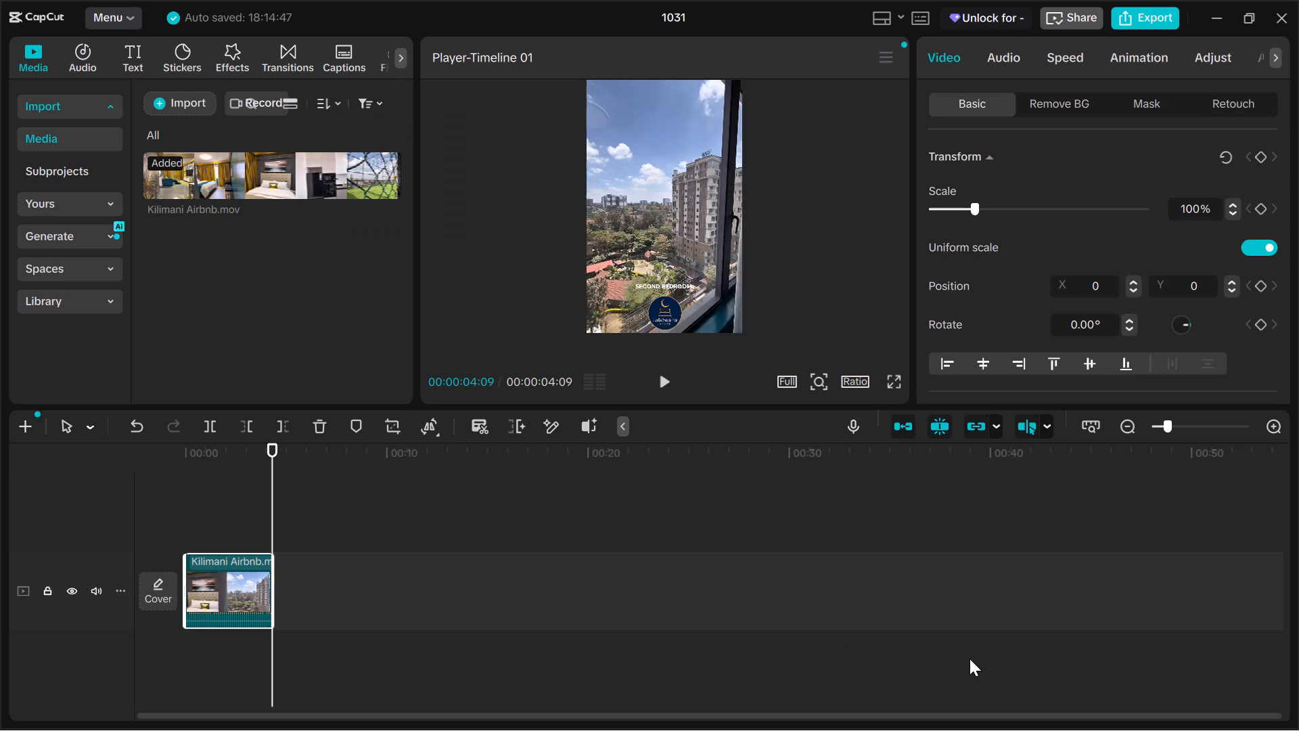
click(230, 601)
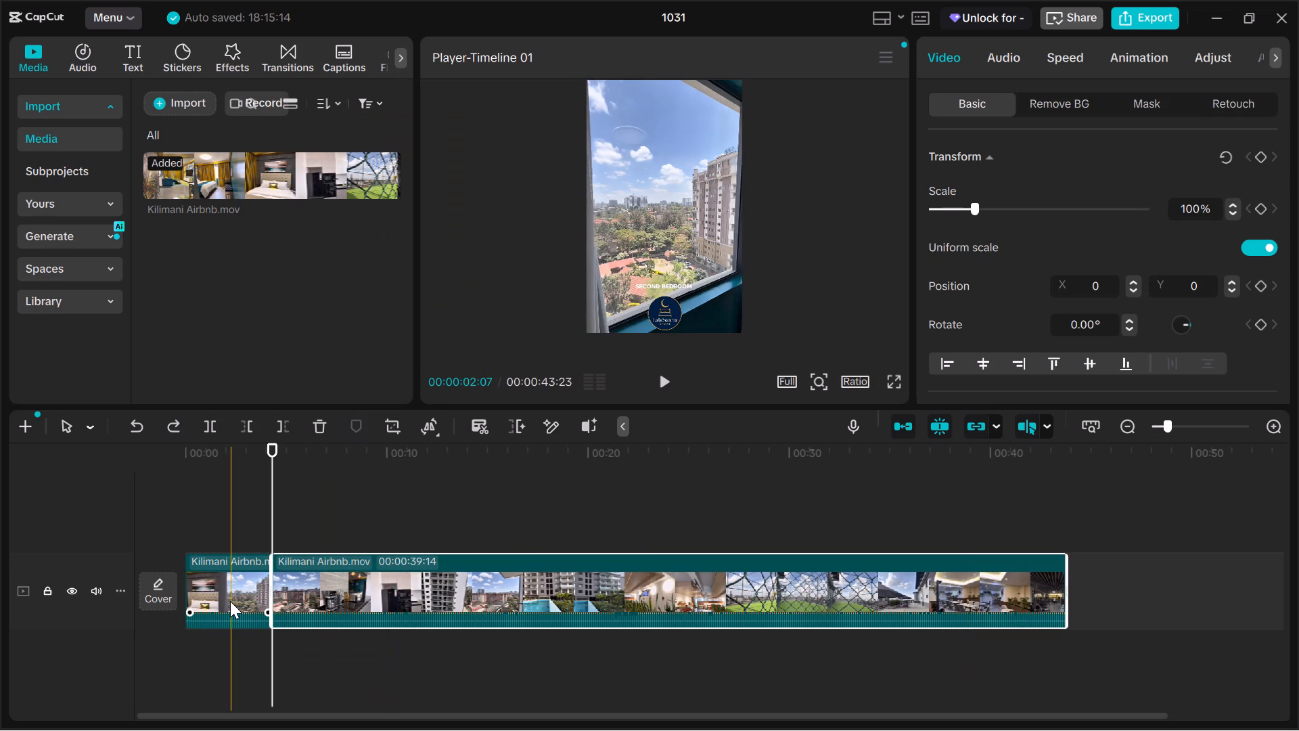
key(Delete)
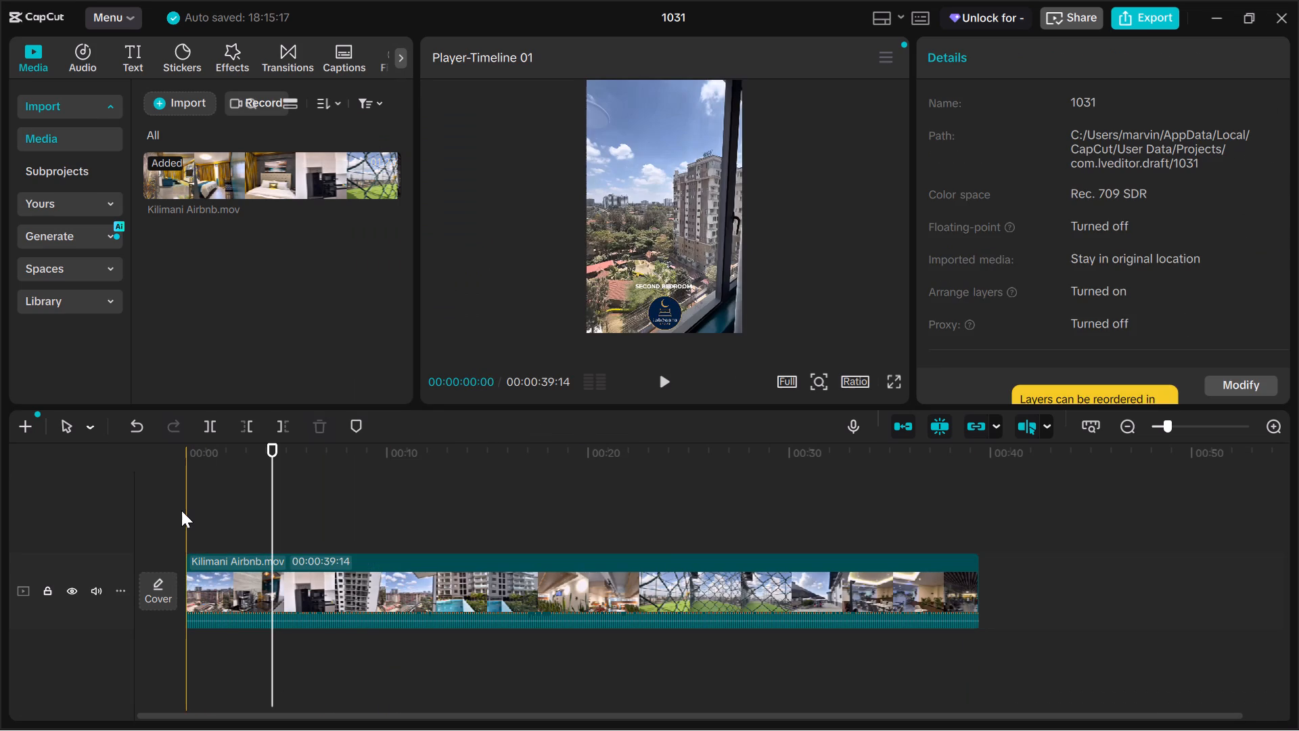
Play the remaining footage from its start and examine frame by frame where the kitchen scene changes to the balcony.
click(181, 510)
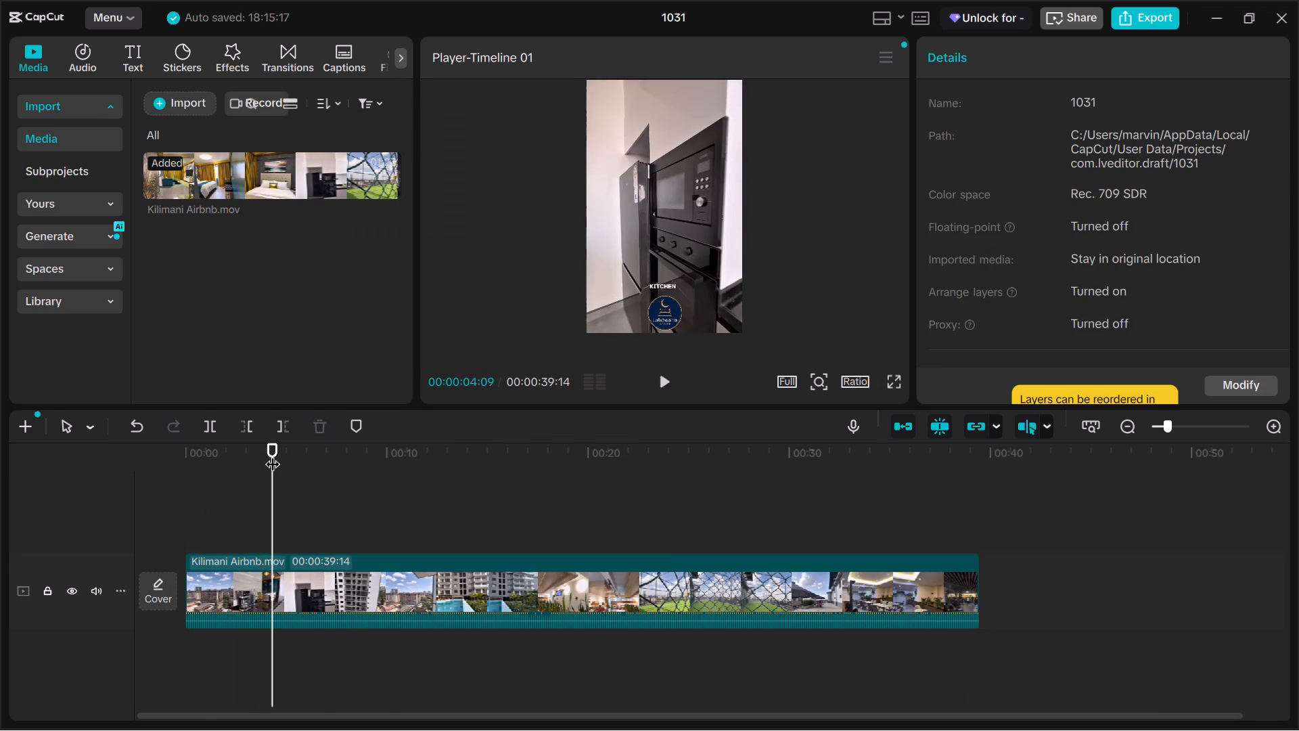
drag(272, 453, 46, 467)
key(space)
key(space)
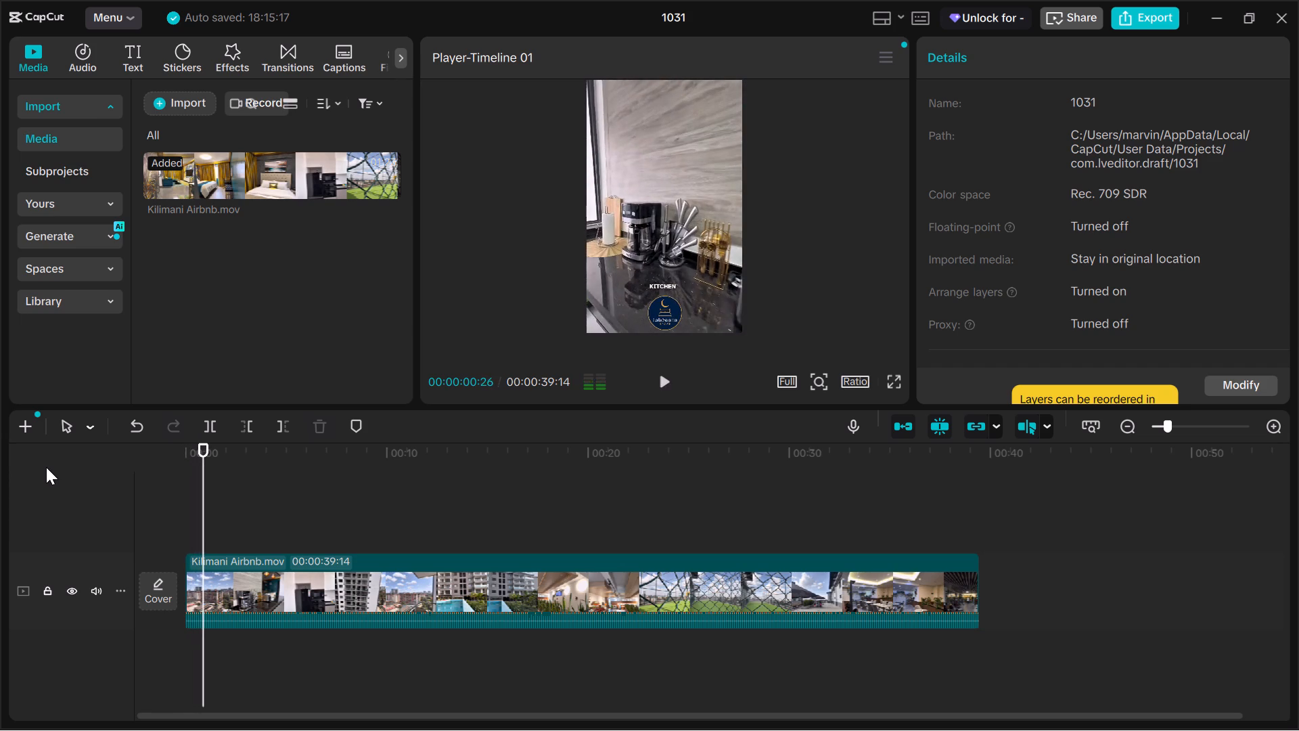
key(space)
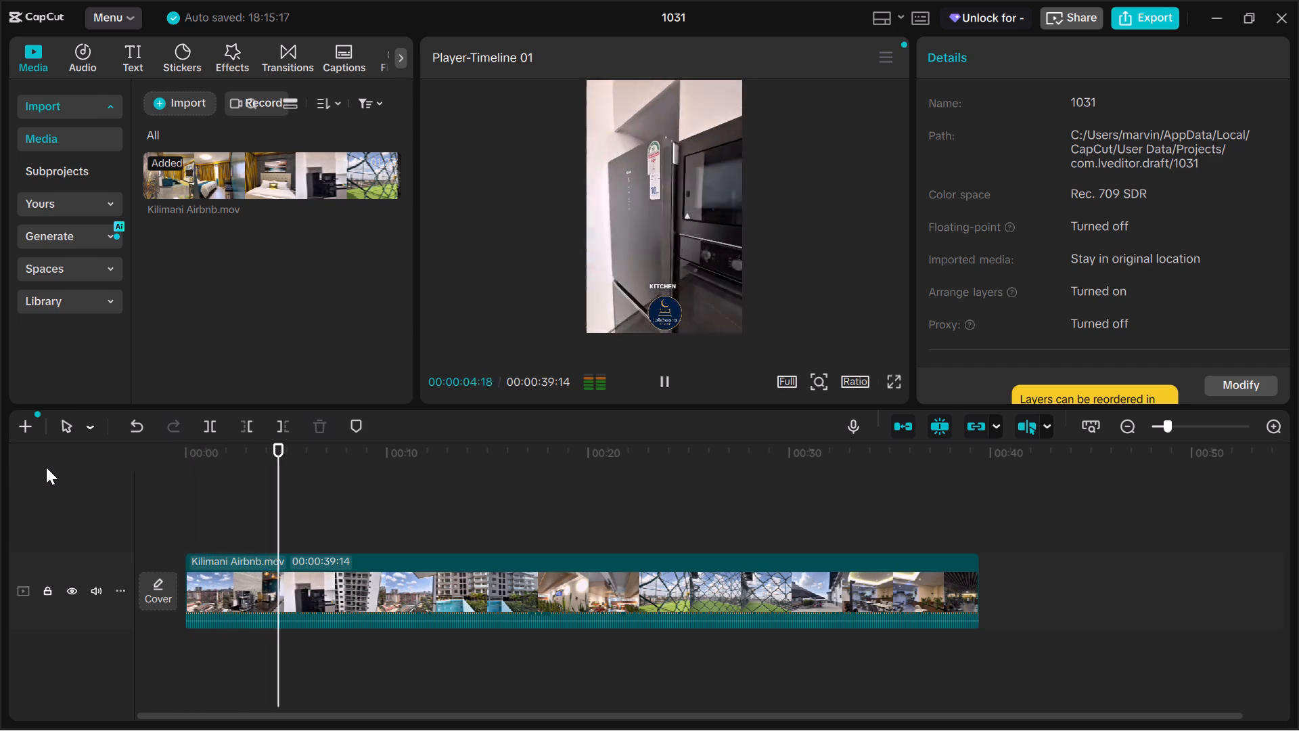
key(space)
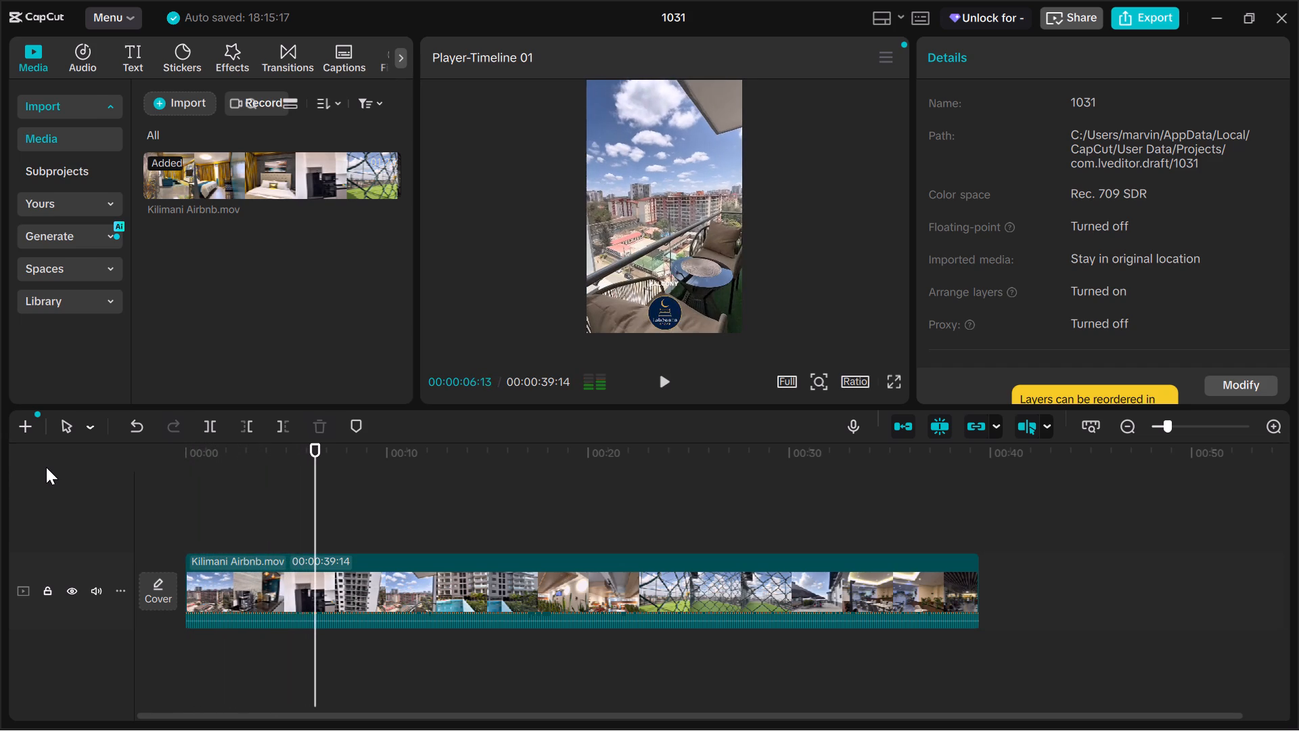
key(Left)
key(Left)
key(Left)
key(Left)
key(Left)
key(Left)
key(Left)
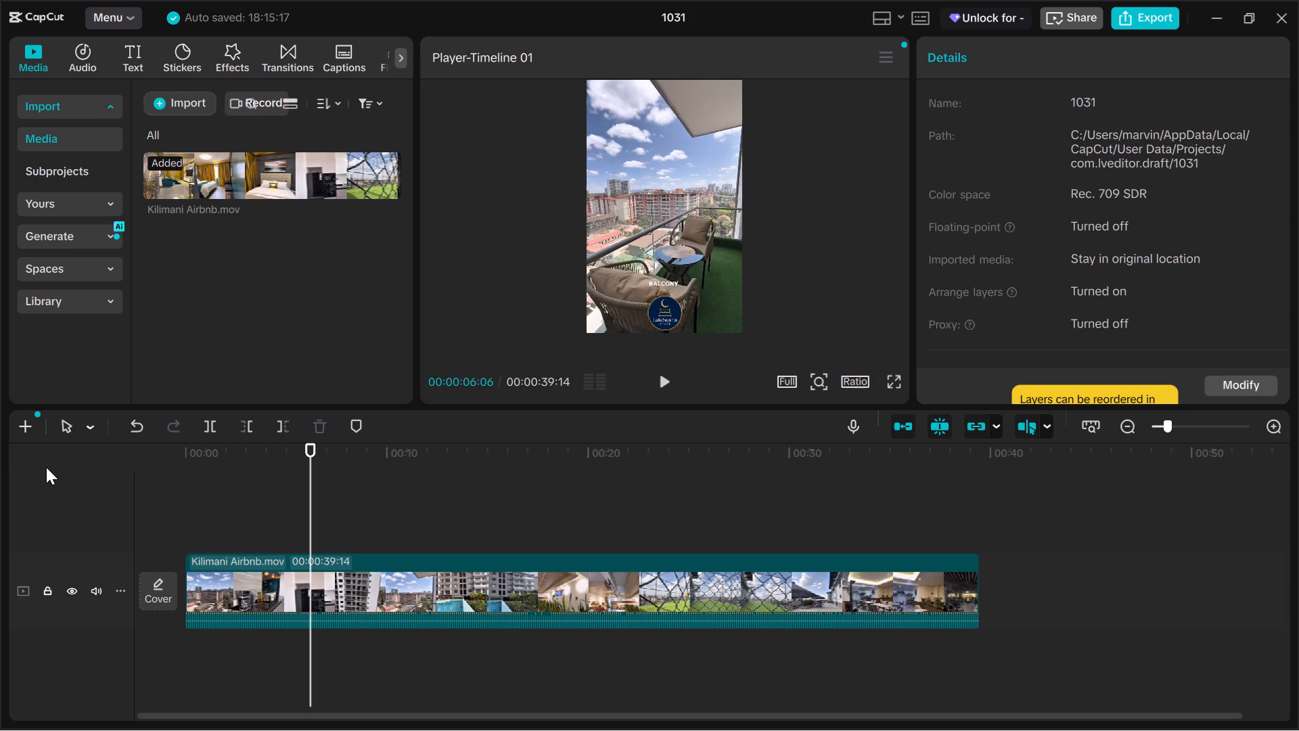
key(Left)
key(Left)
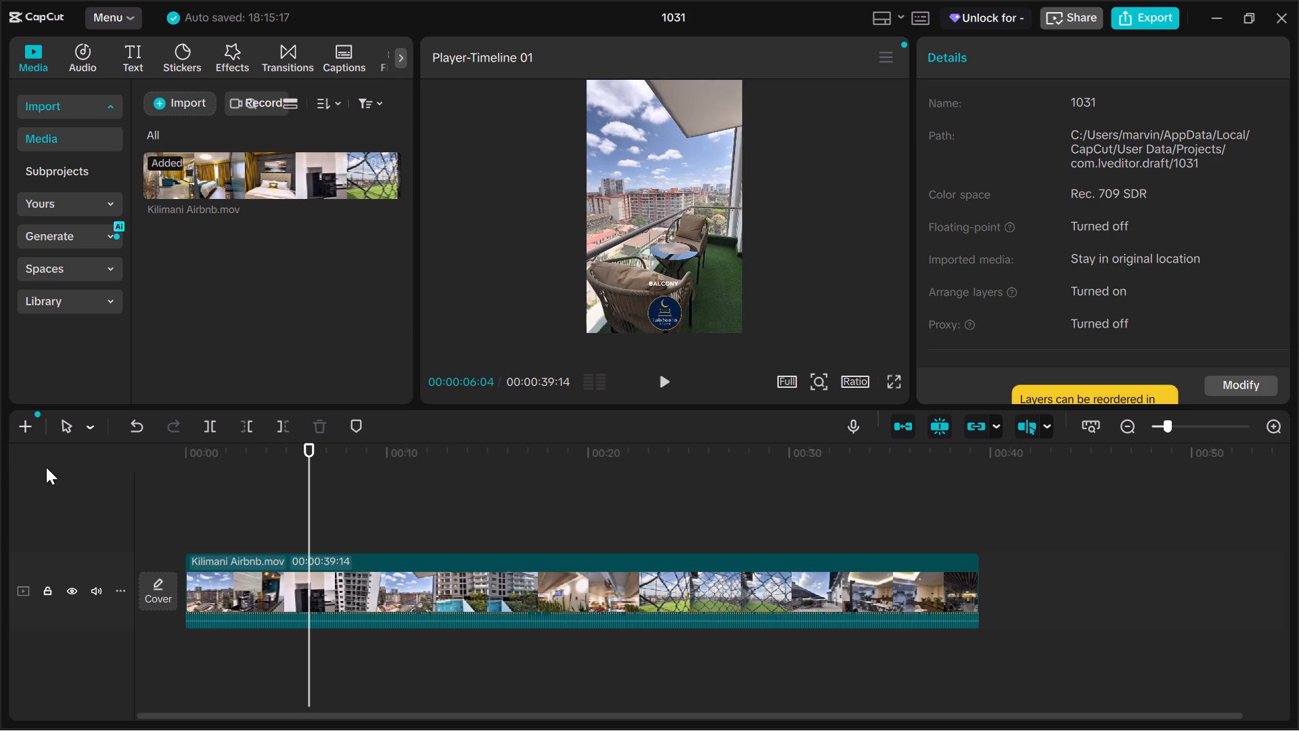
key(Left)
key(Left)
key(Left)
key(Left)
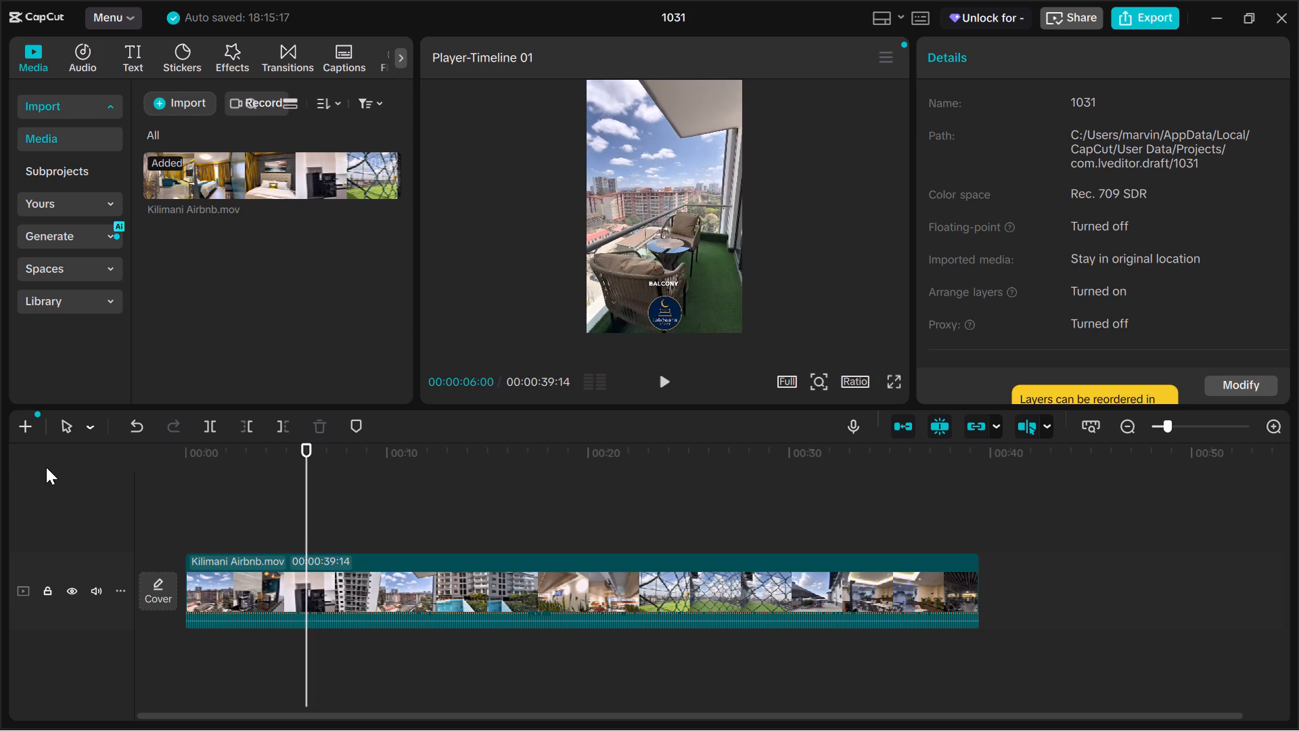
key(Left)
key(Left)
key(Right)
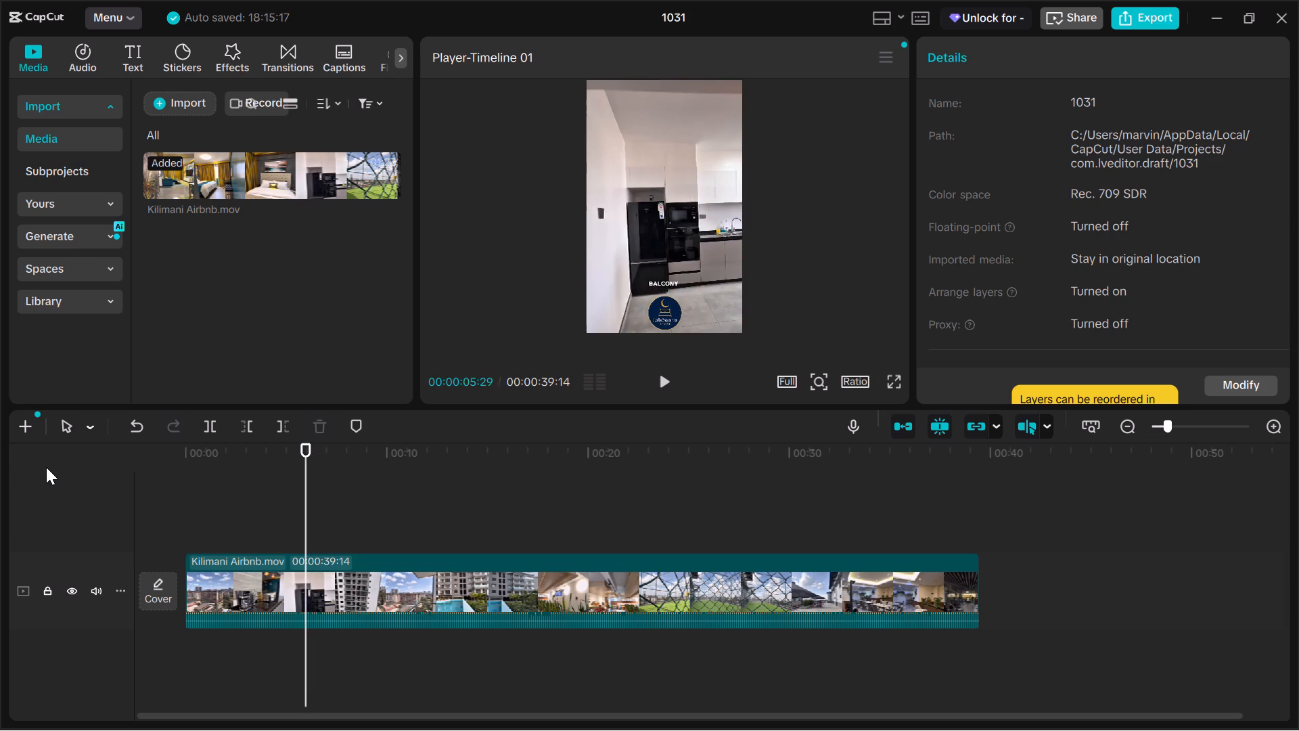
key(Right)
key(Down)
key(Left)
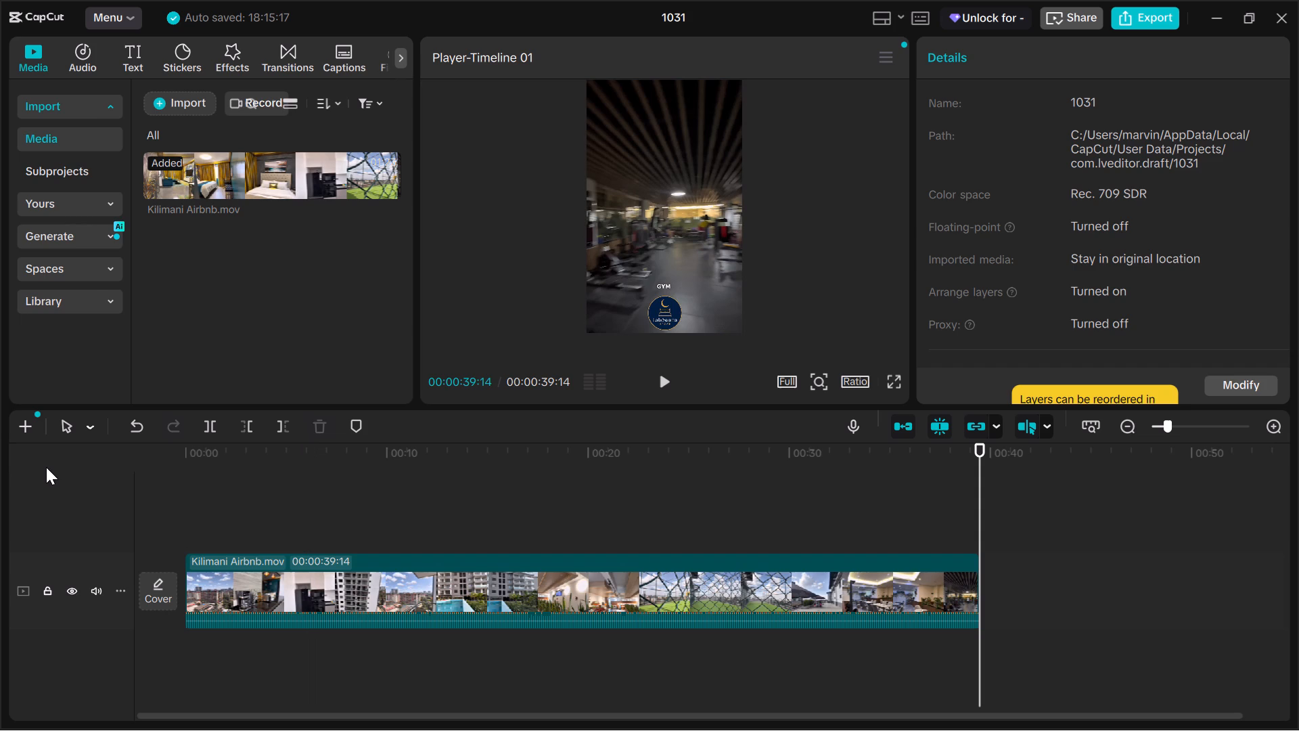
Starting from the beginning of the footage, position the playhead near the end of the kitchen scene, at 00:00:05:18.
key(Up)
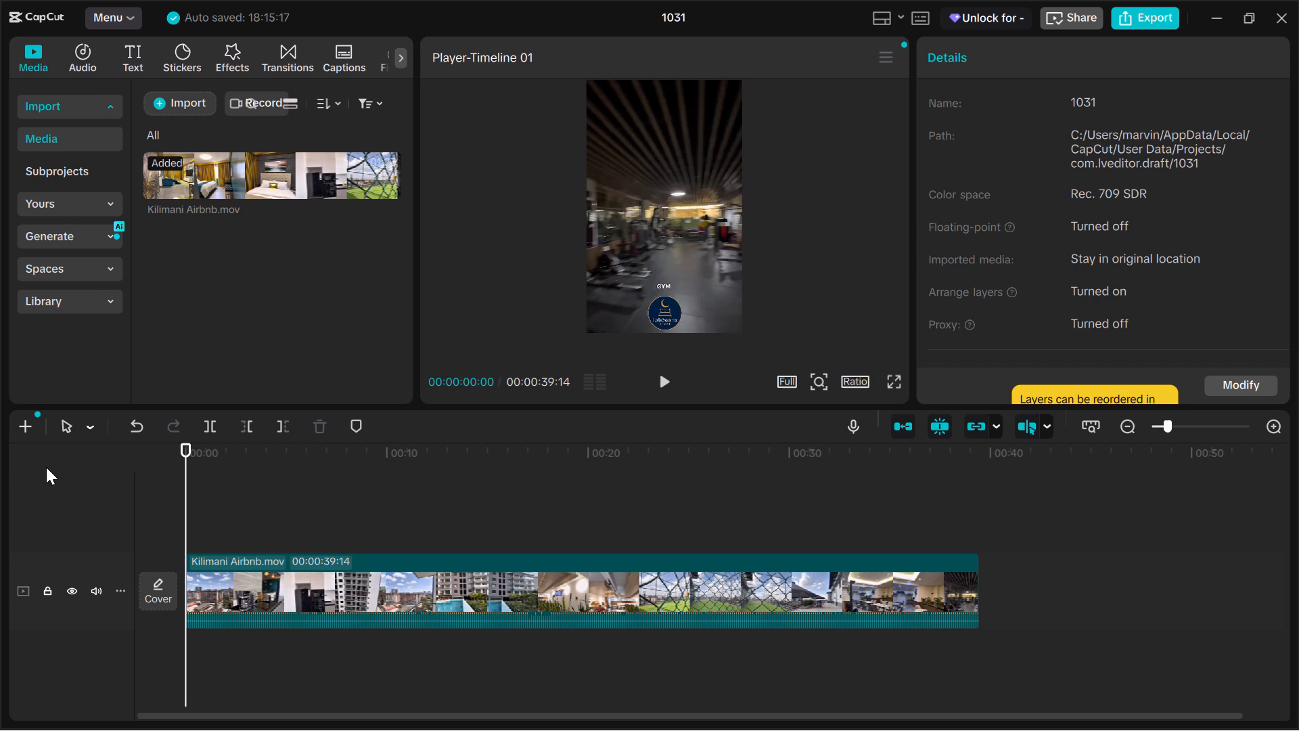
key(Right)
key(Right)
key(Right)
key(Right)
key(Right)
key(Right)
key(Right)
key(Right)
key(Right)
key(Right)
key(Right)
key(Right)
key(Right)
key(Right)
key(Right)
key(Right)
key(Right)
key(Right)
key(Right)
key(Right)
key(Right)
key(Right)
key(Right)
key(Right)
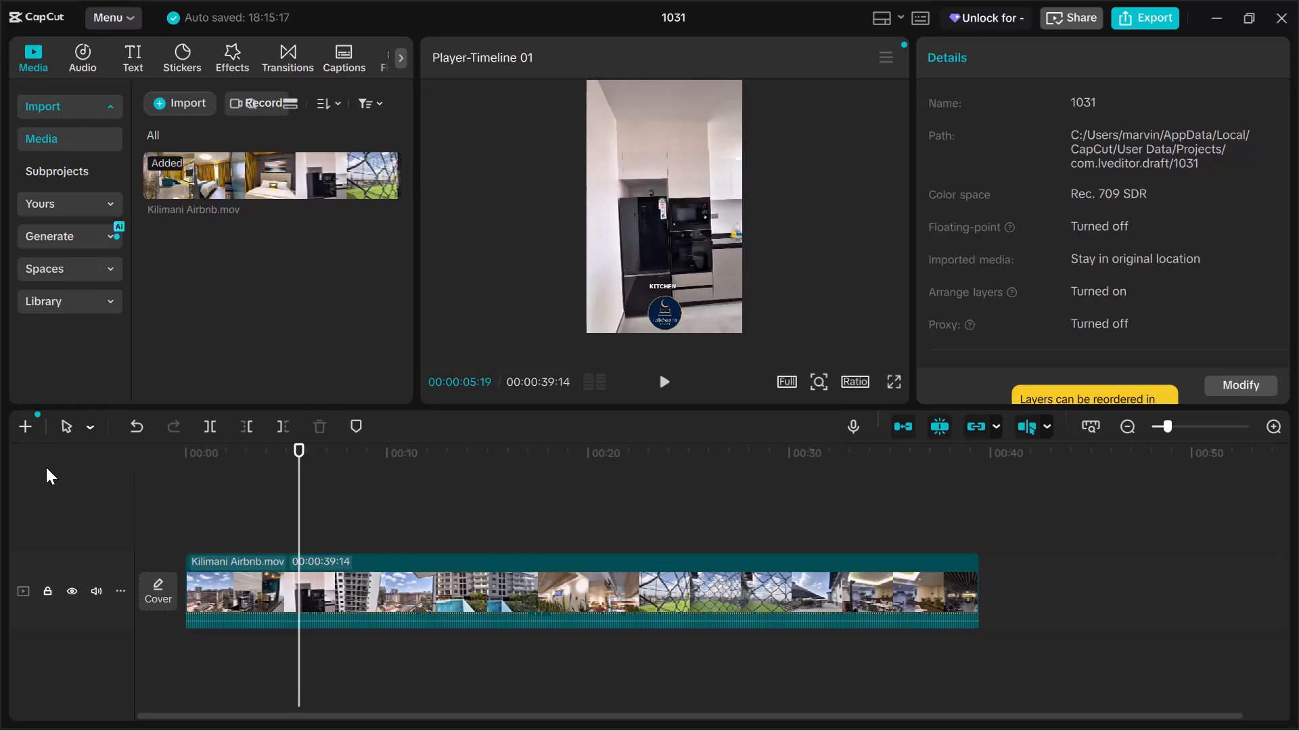
key(Left)
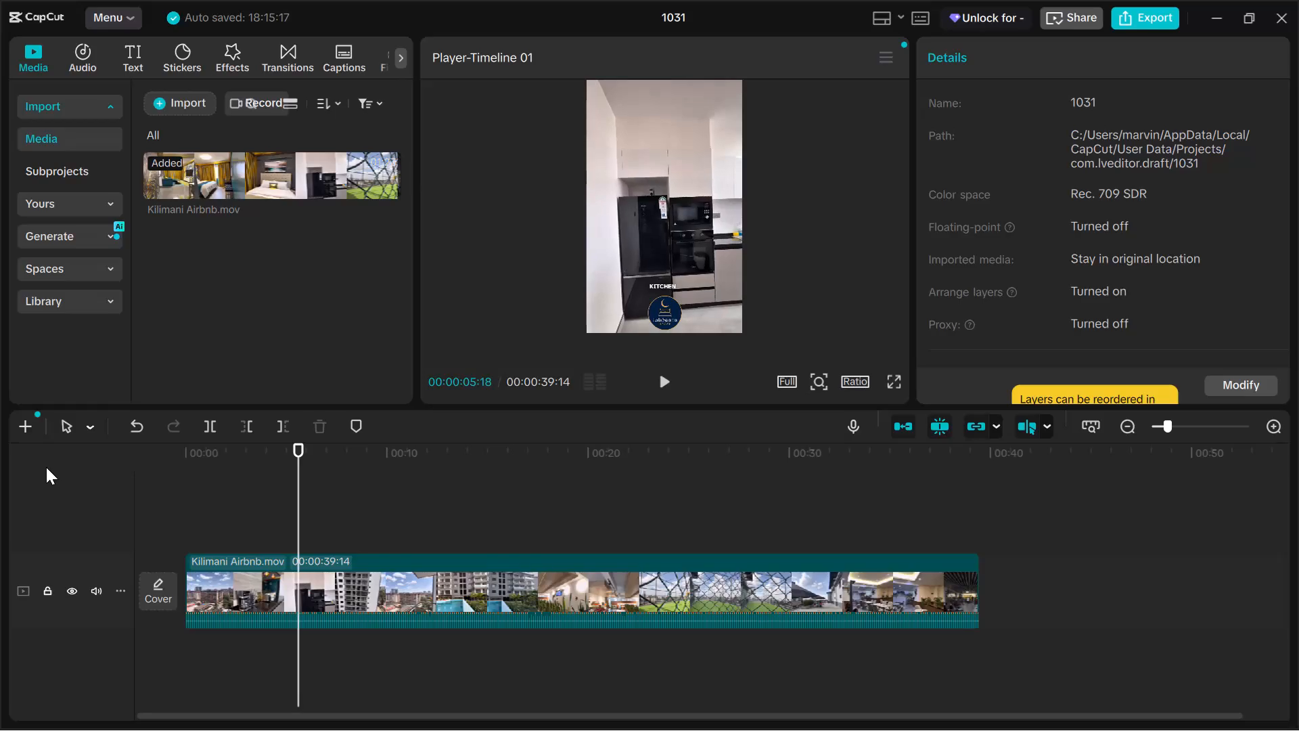
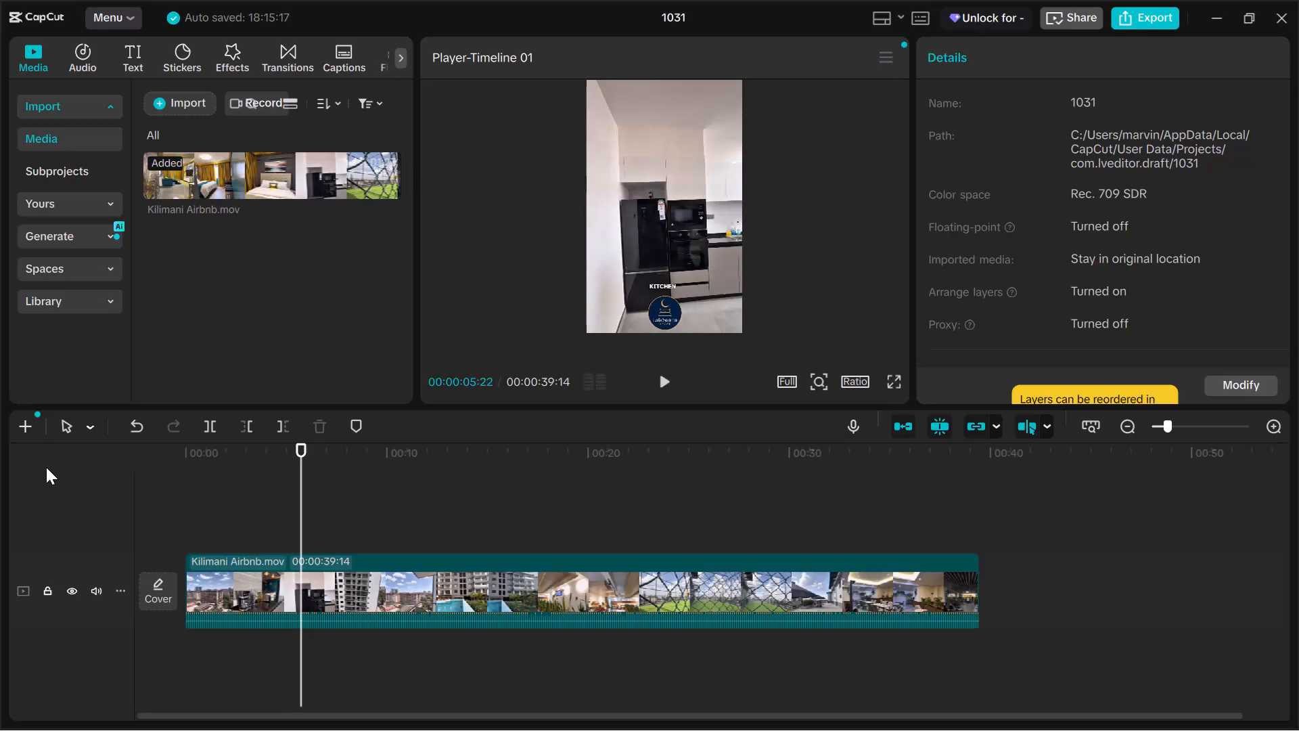
Split the footage at 00:00:05:29, stepping frame by frame to where the kitchen scene changes to the balcony.
key(Right)
key(Right)
key(Right)
key(Right)
key(Right)
key(Right)
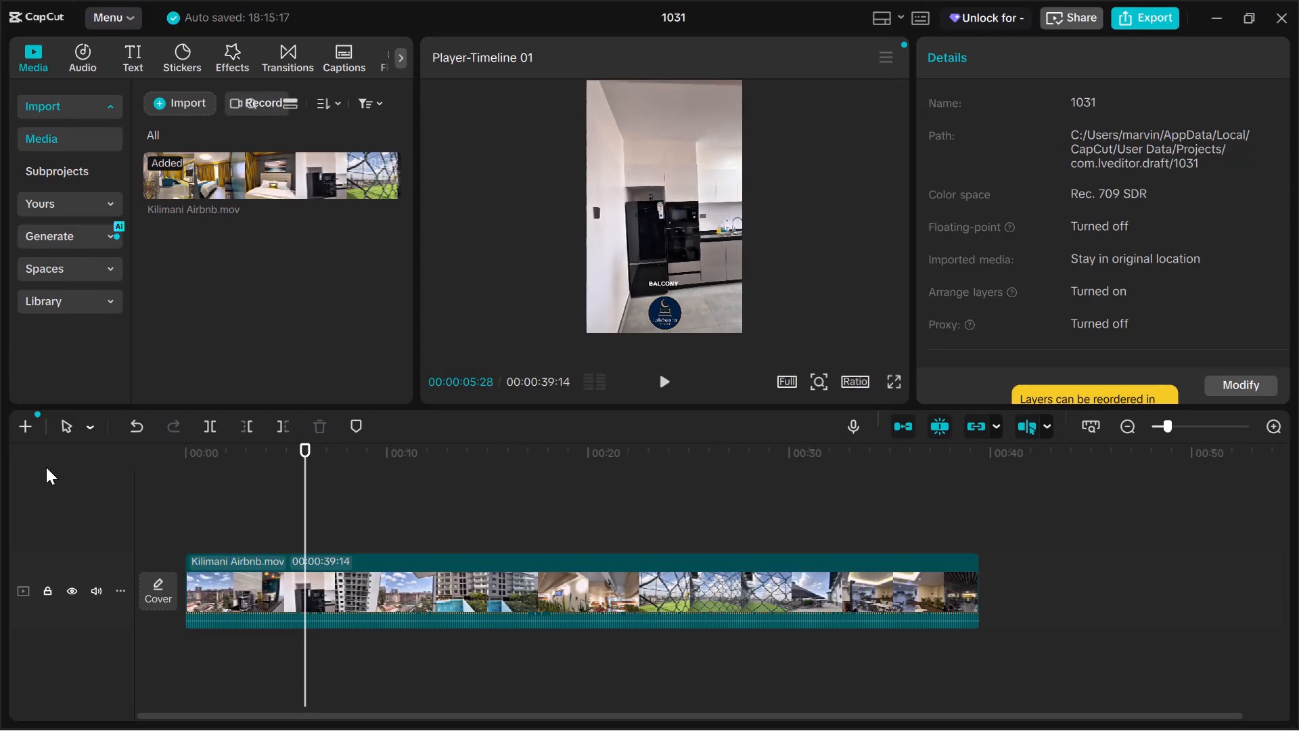
key(Right)
key(Right)
key(Right)
key(Left)
key(Left)
key(Left)
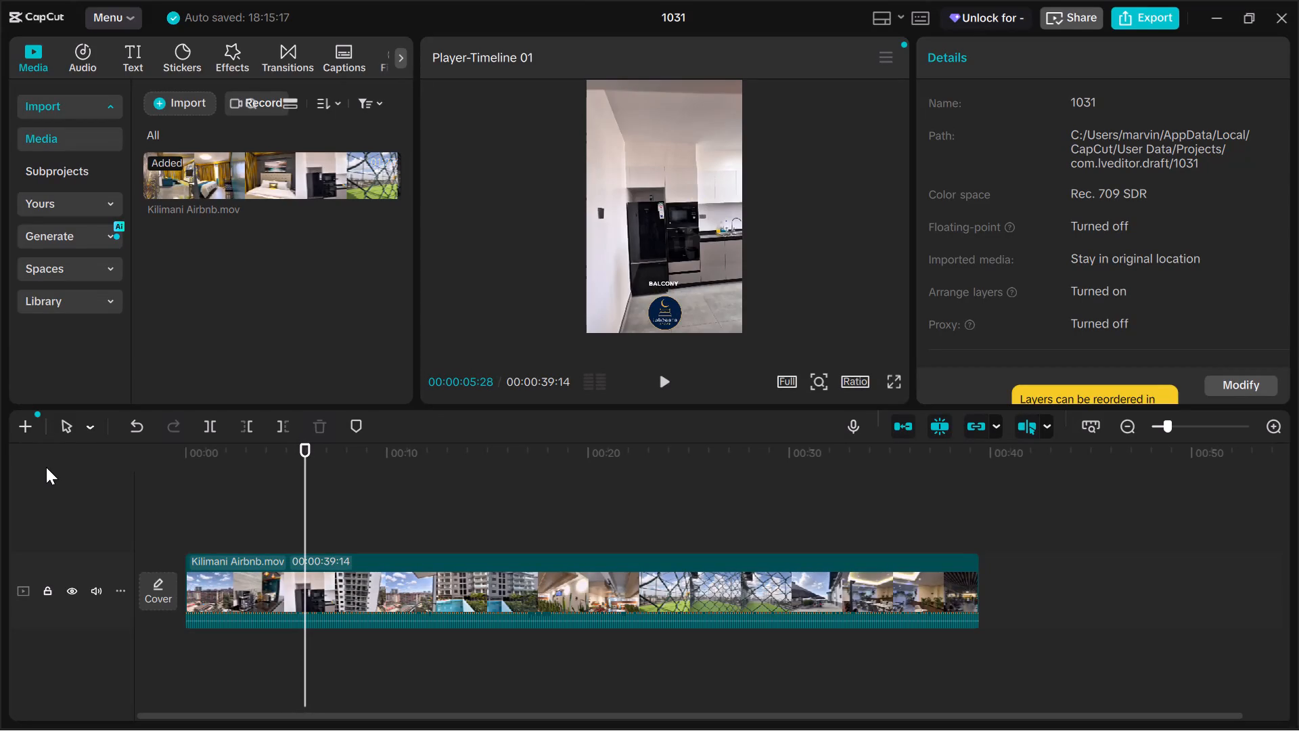
key(Right)
key(Right)
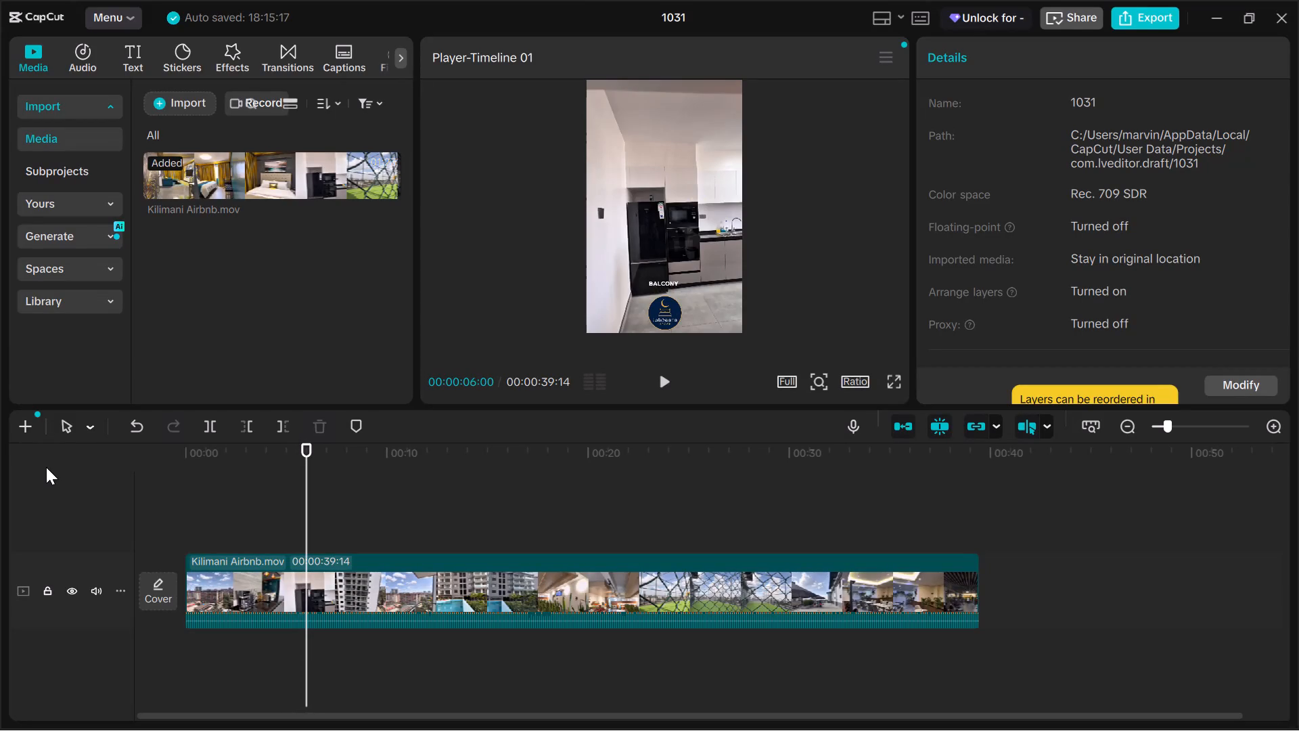
key(Left)
key(b)
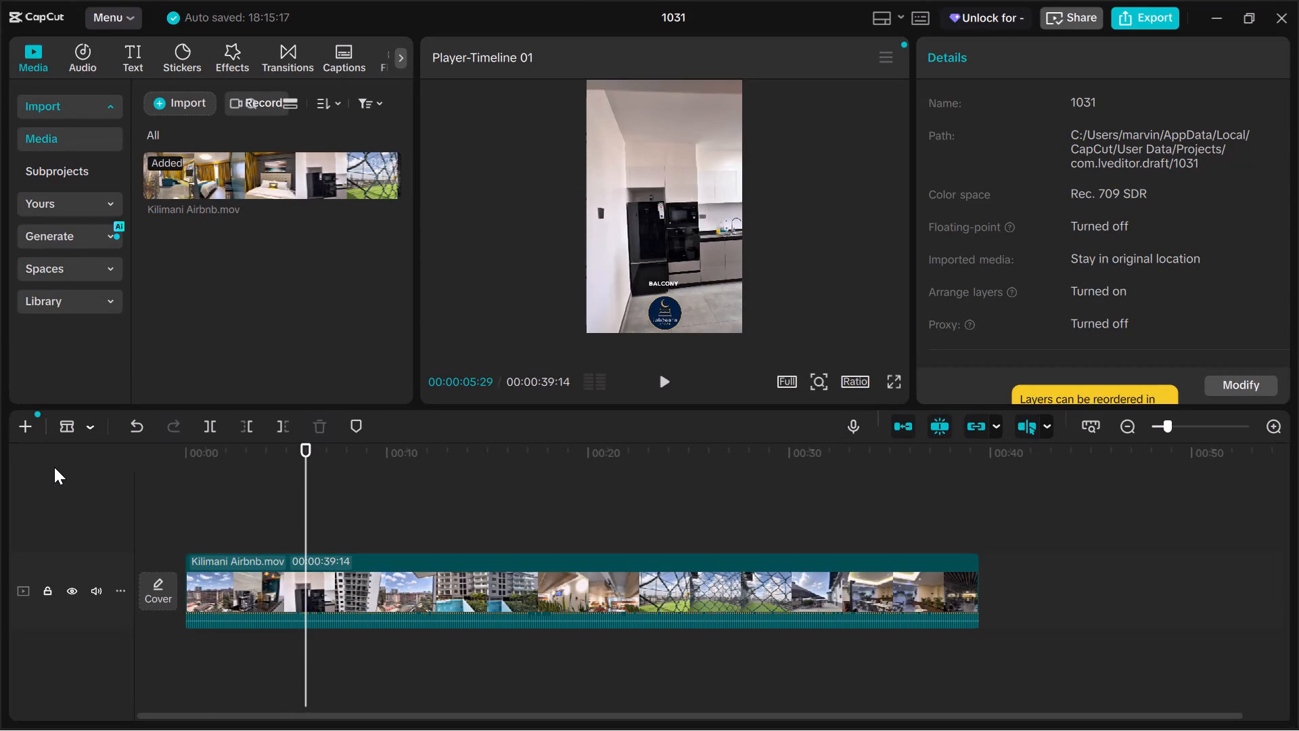
click(309, 577)
key(a)
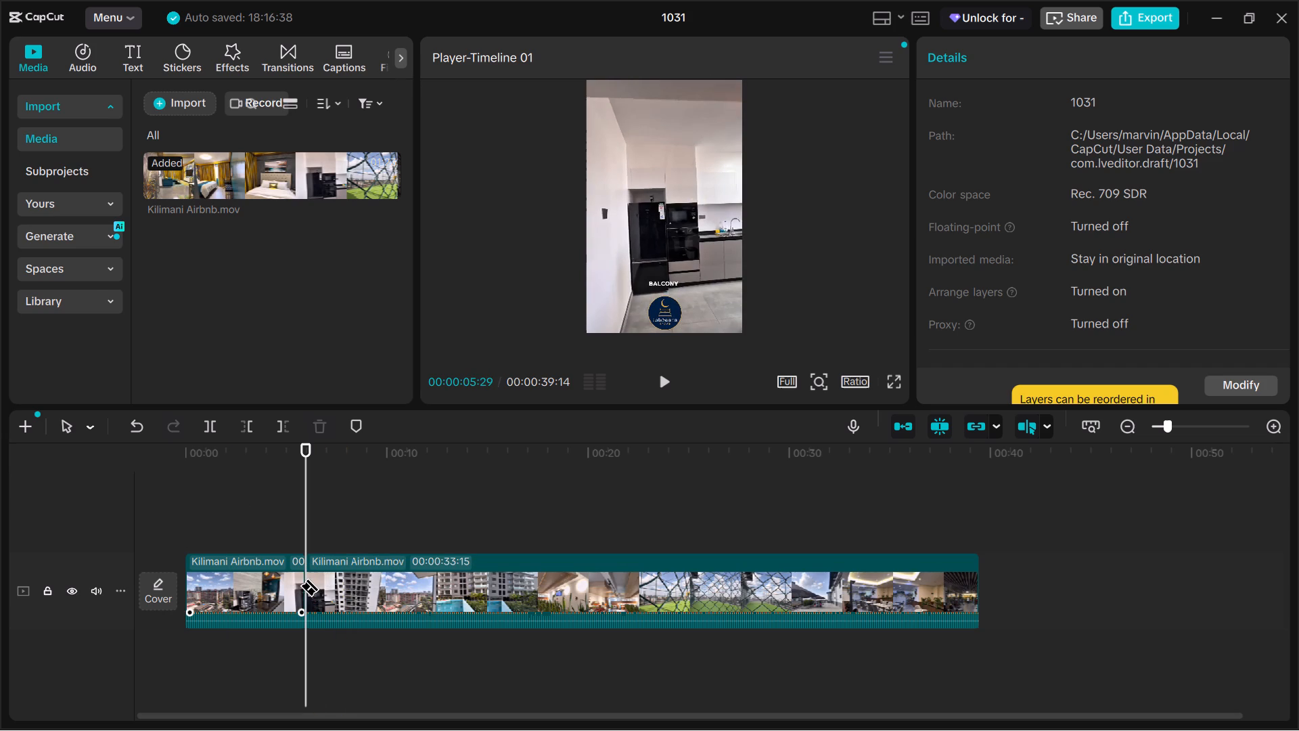
Delete the footage after the kitchen segment, from the balcony scene onward.
click(414, 581)
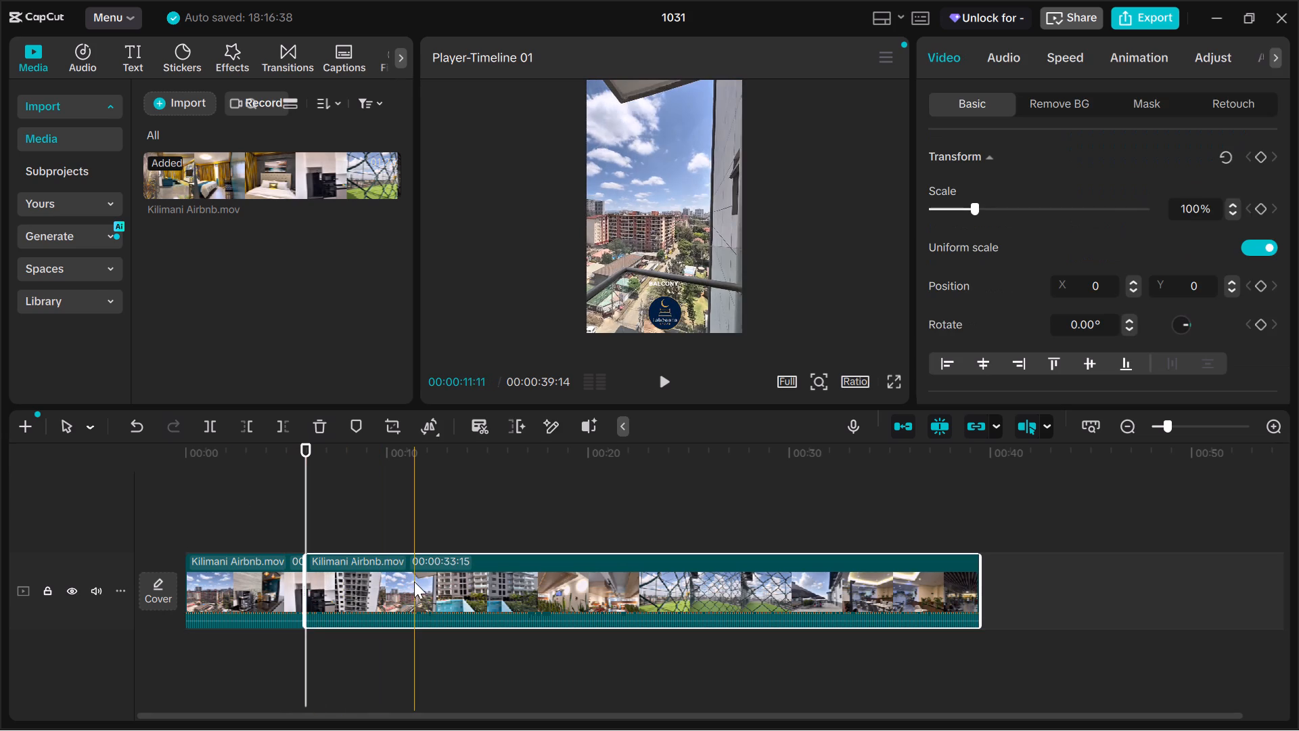
key(Delete)
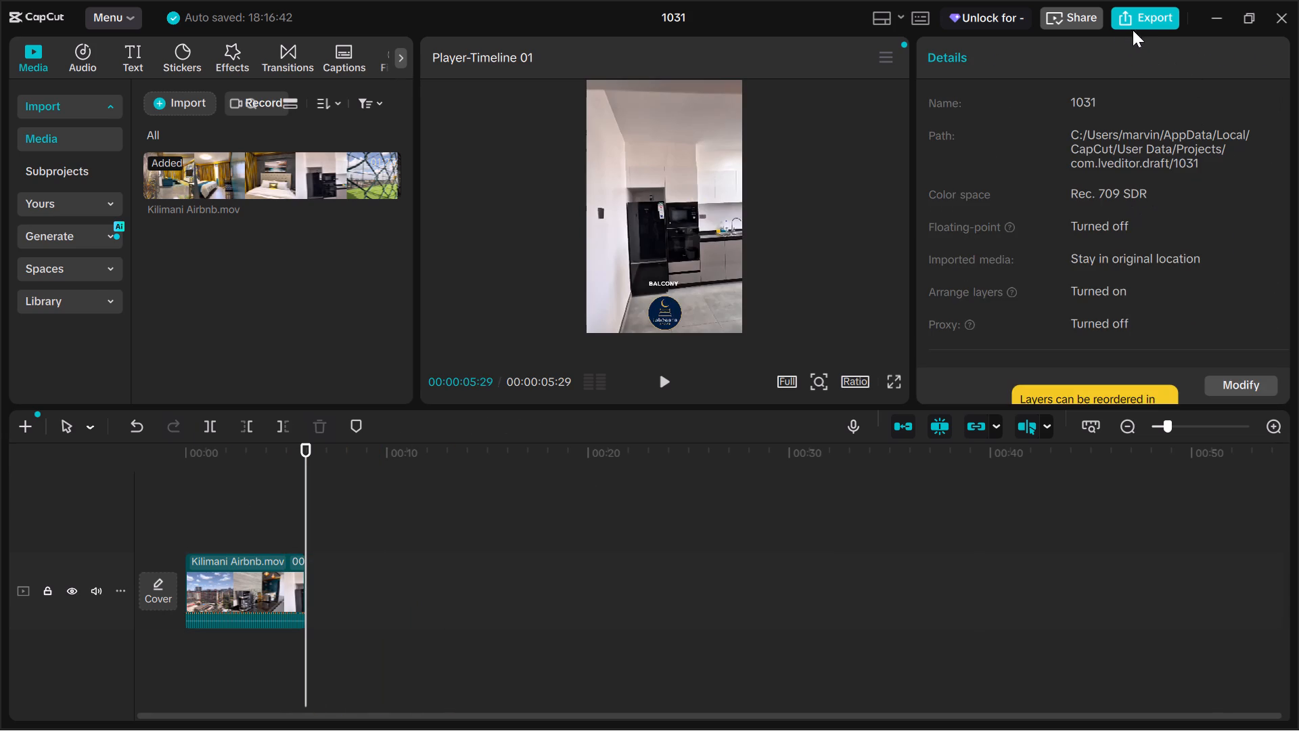
Export the kitchen clip to the Desktop as an MP4 named "kitchen" and close the export window.
click(1140, 18)
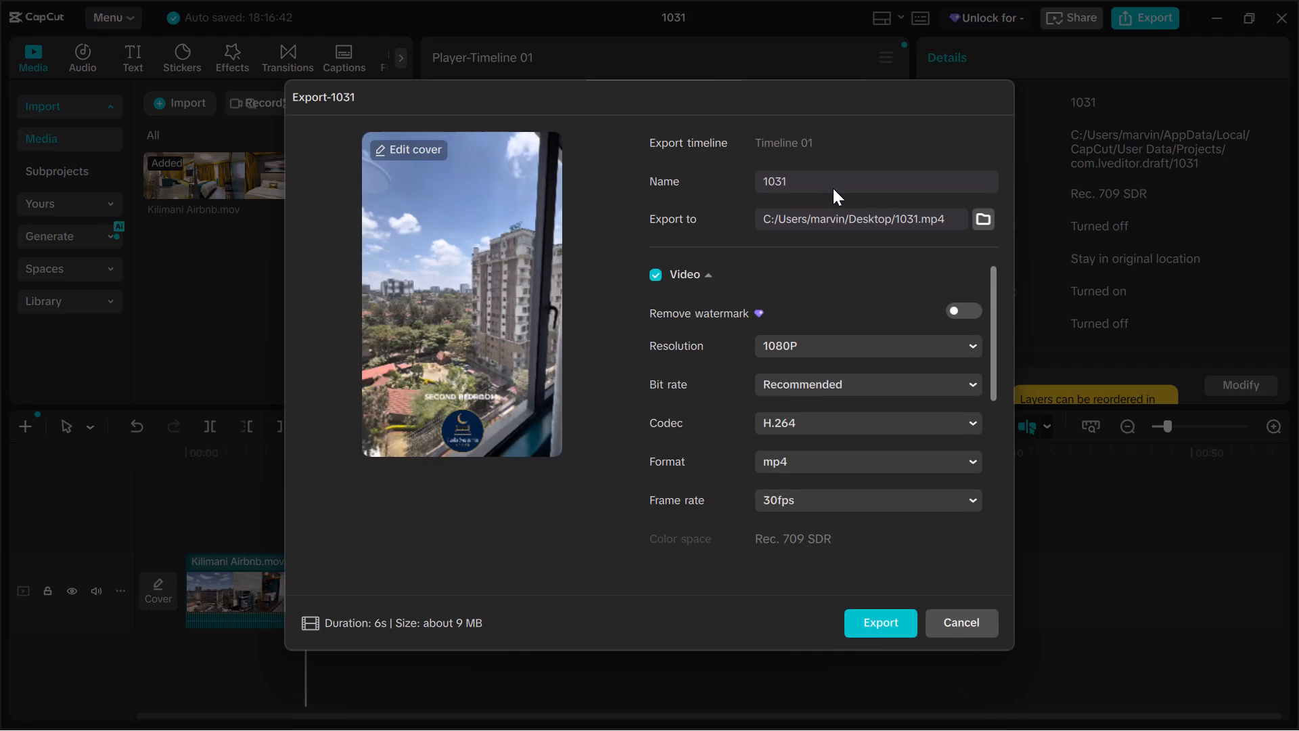
click(831, 190)
key(BackSpace)
key(BackSpace)
key(BackSpace)
key(BackSpace)
key(BackSpace)
text(kitchen)
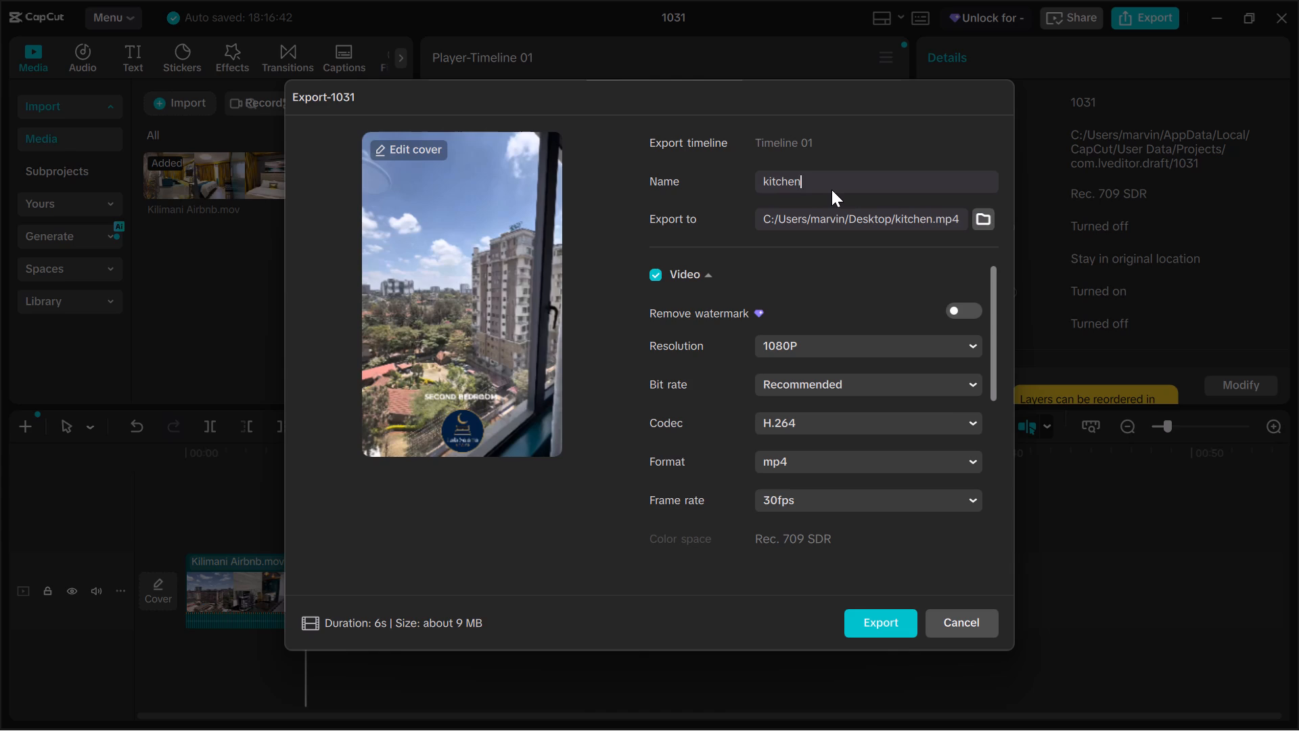
click(884, 626)
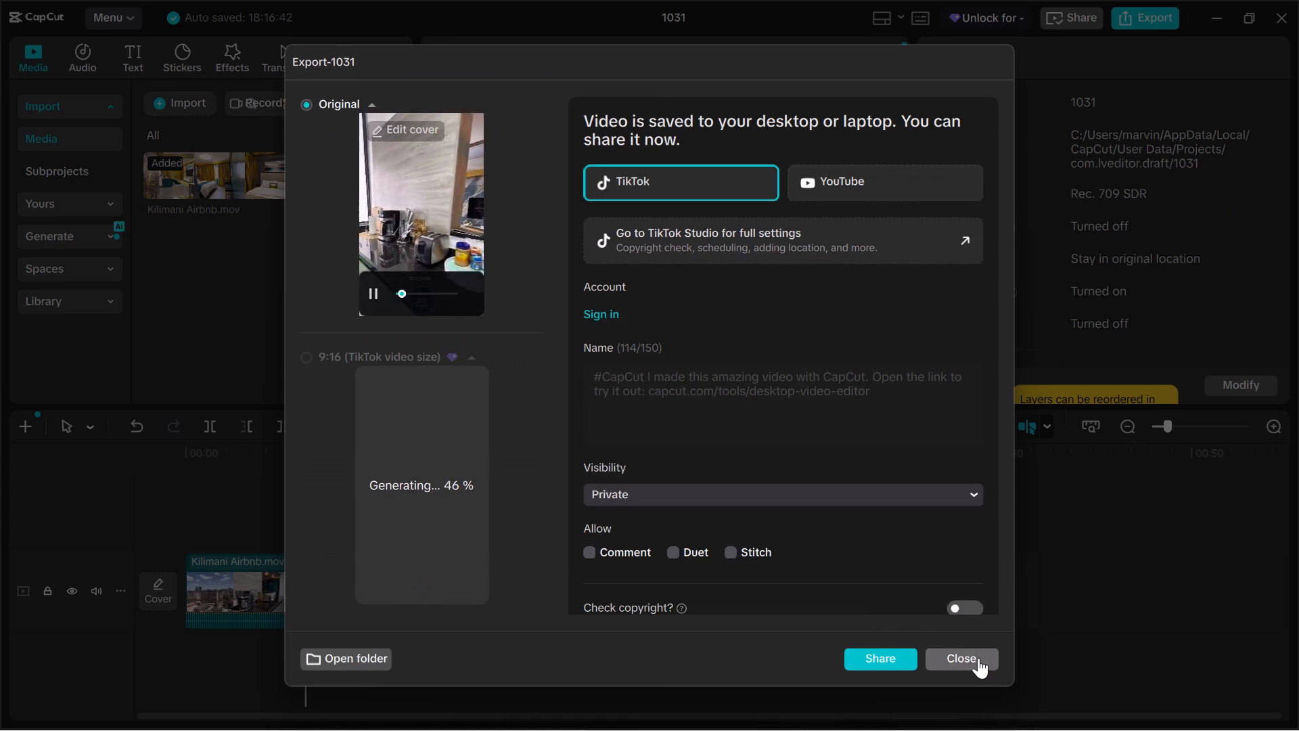
click(966, 659)
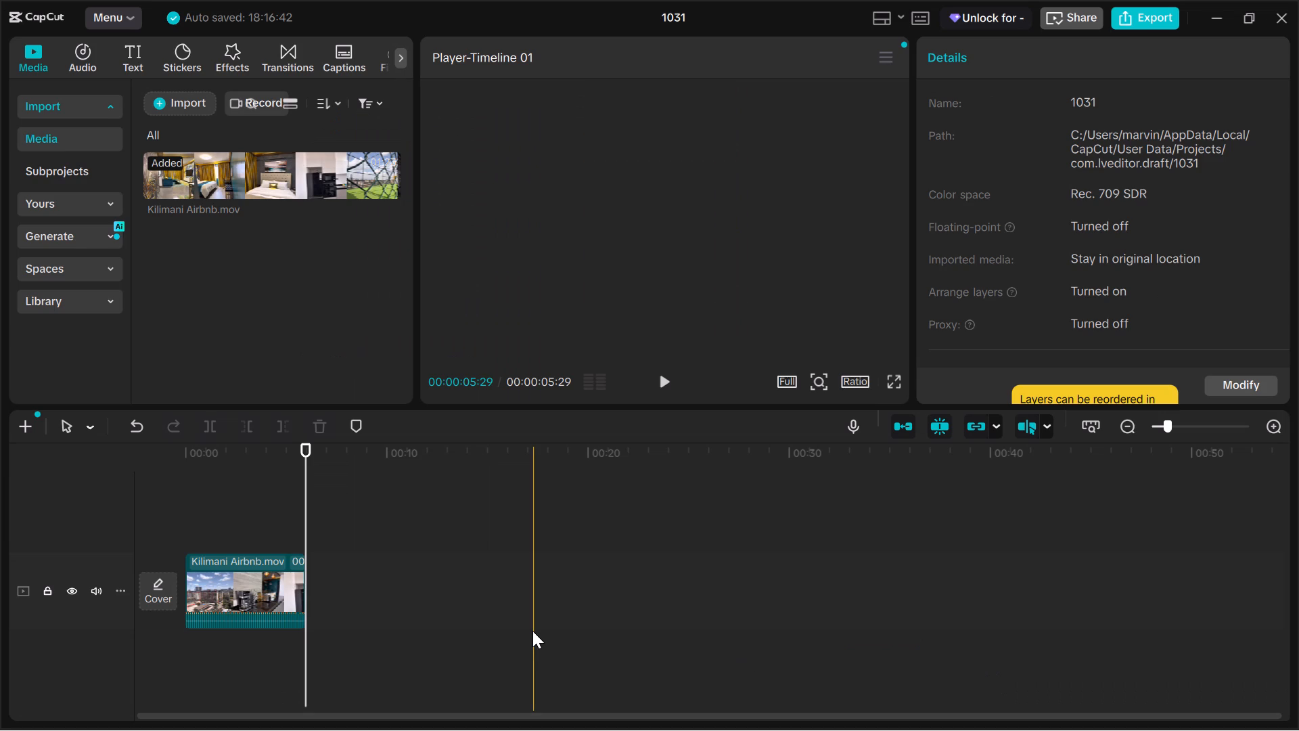
Undo the deletion of the remaining footage and delete the already exported kitchen segment instead.
key(ctrl+z)
click(237, 571)
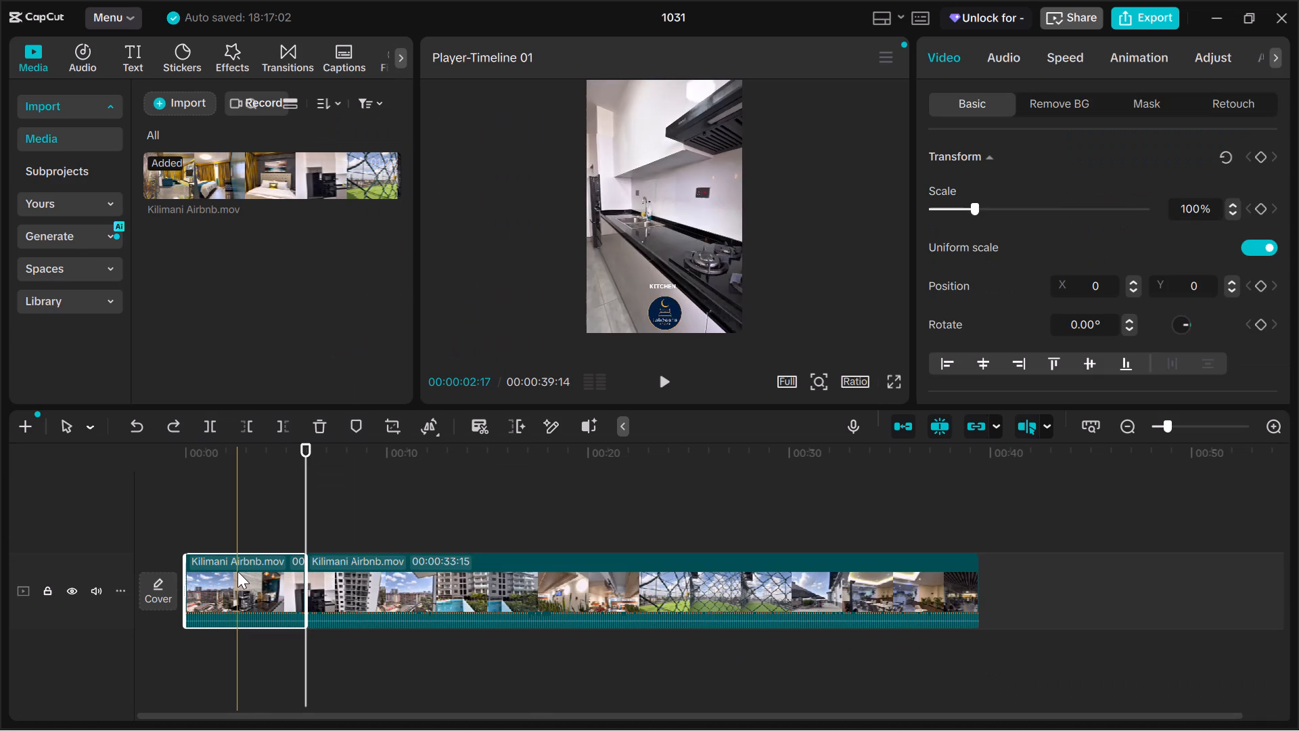
key(Delete)
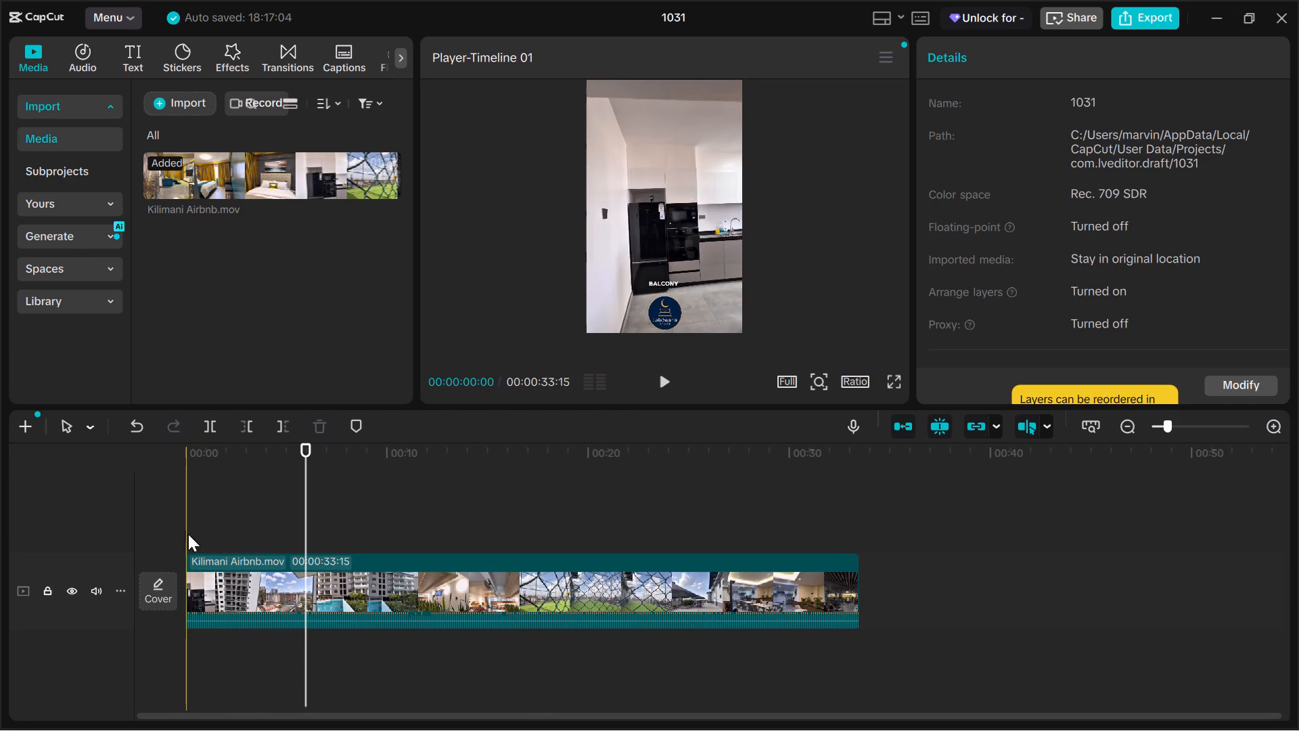
Play the remaining footage from its start and pause just past the change from the balcony scene to the swimming pool.
click(182, 513)
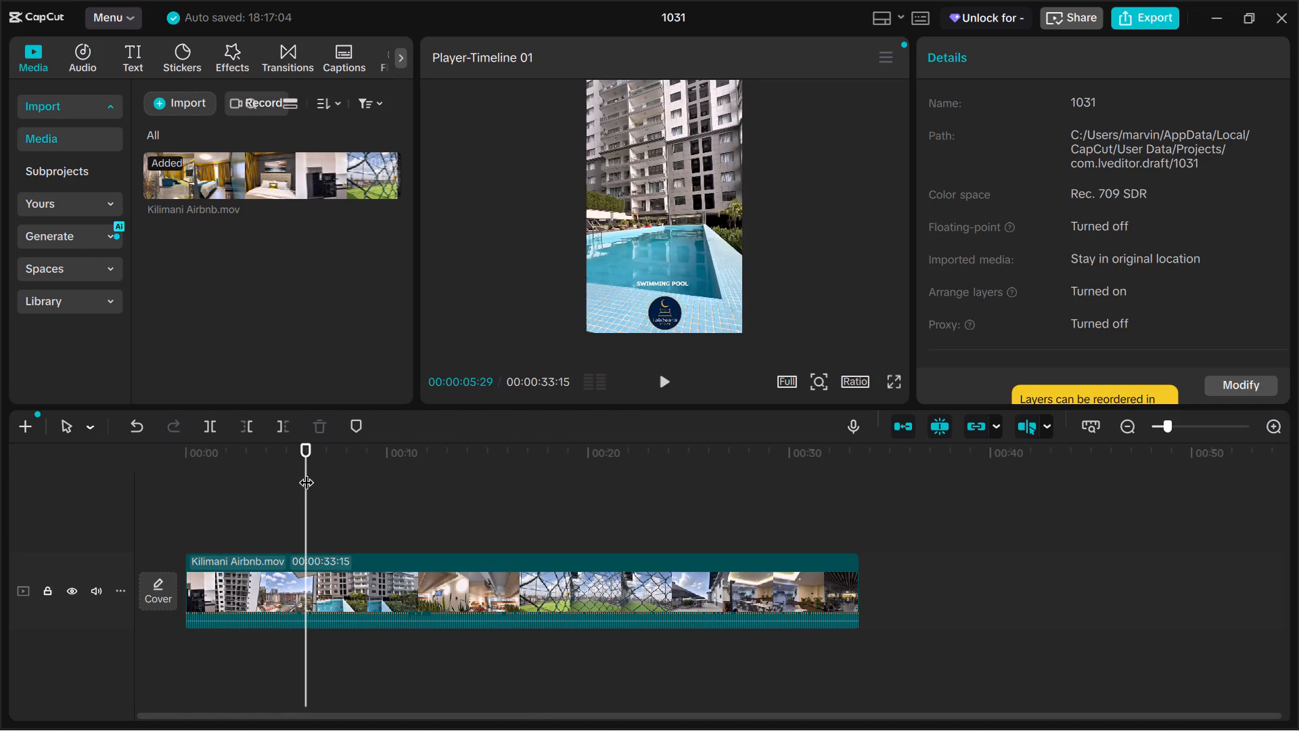
drag(307, 470, 101, 437)
key(space)
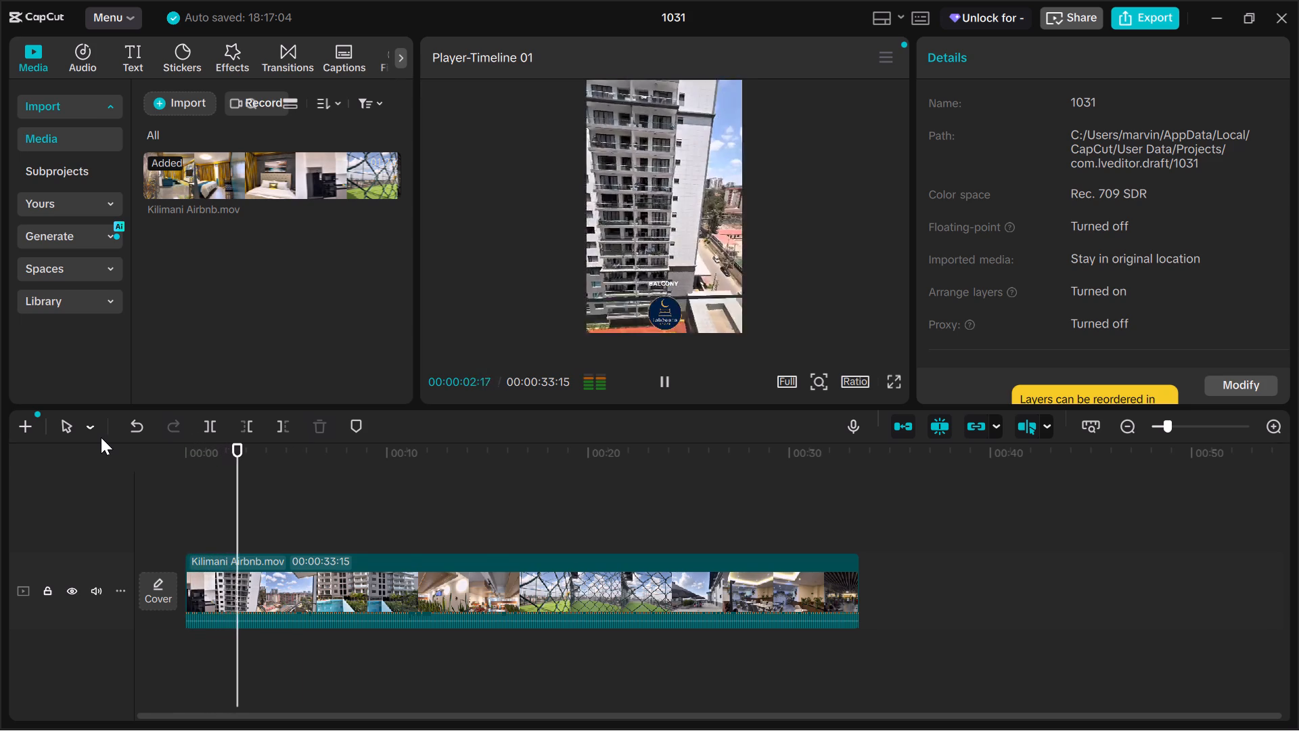
key(space)
key(space)
key(space)
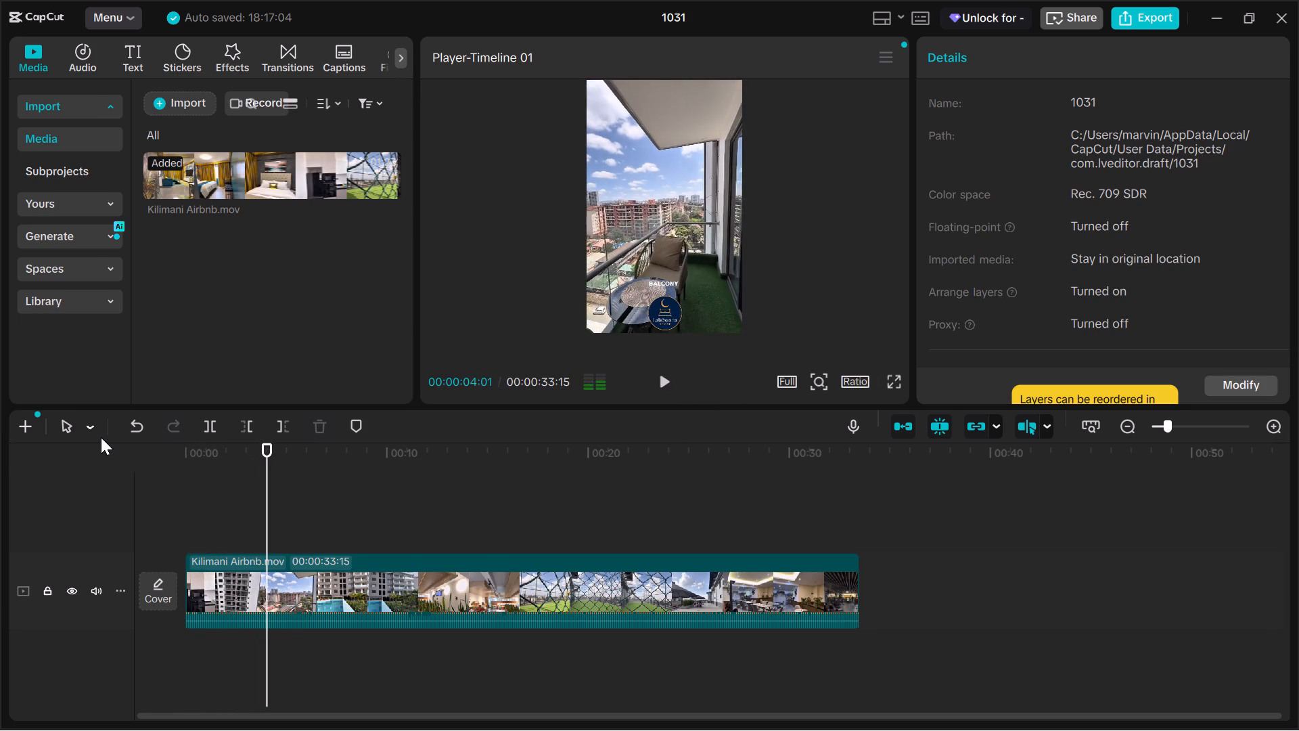
key(space)
key(space)
key(space)
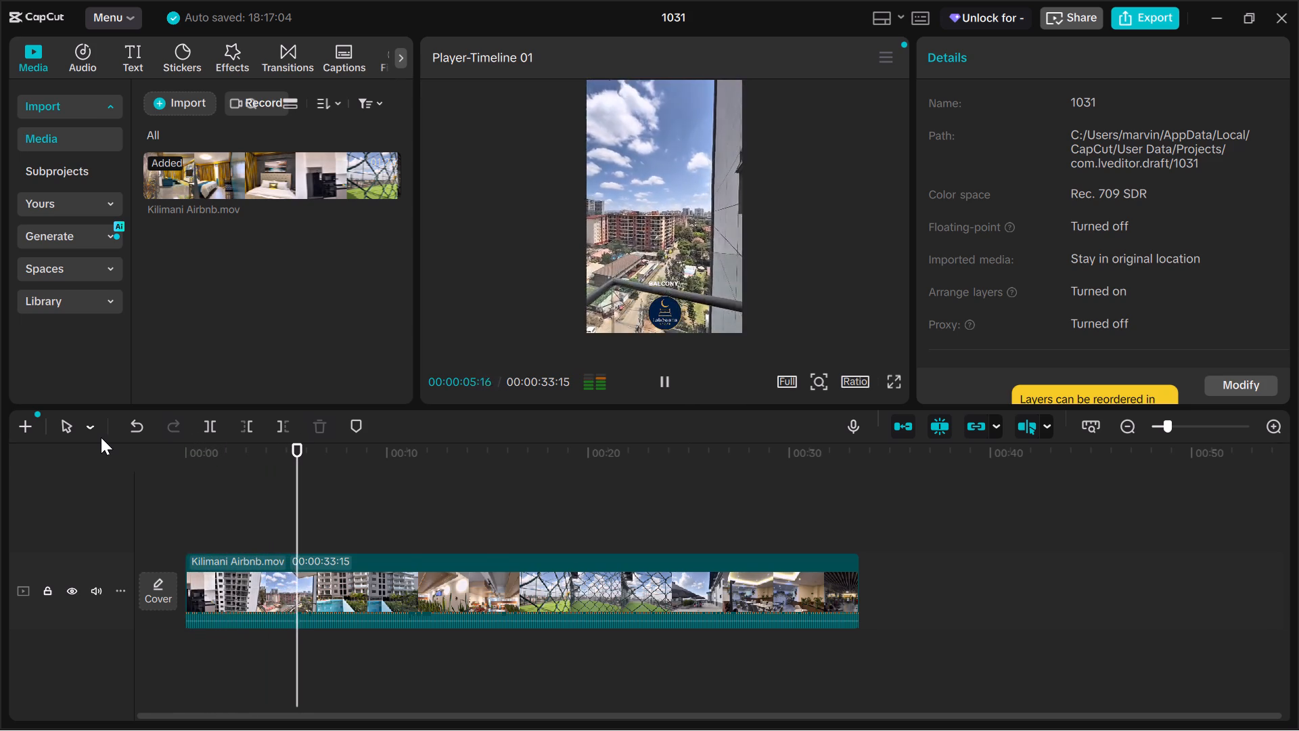
key(space)
Step frame by frame back to the end of the balcony scene and split the footage at 00:00:05:20.
key(Left)
key(Left)
key(Left)
key(Left)
key(Left)
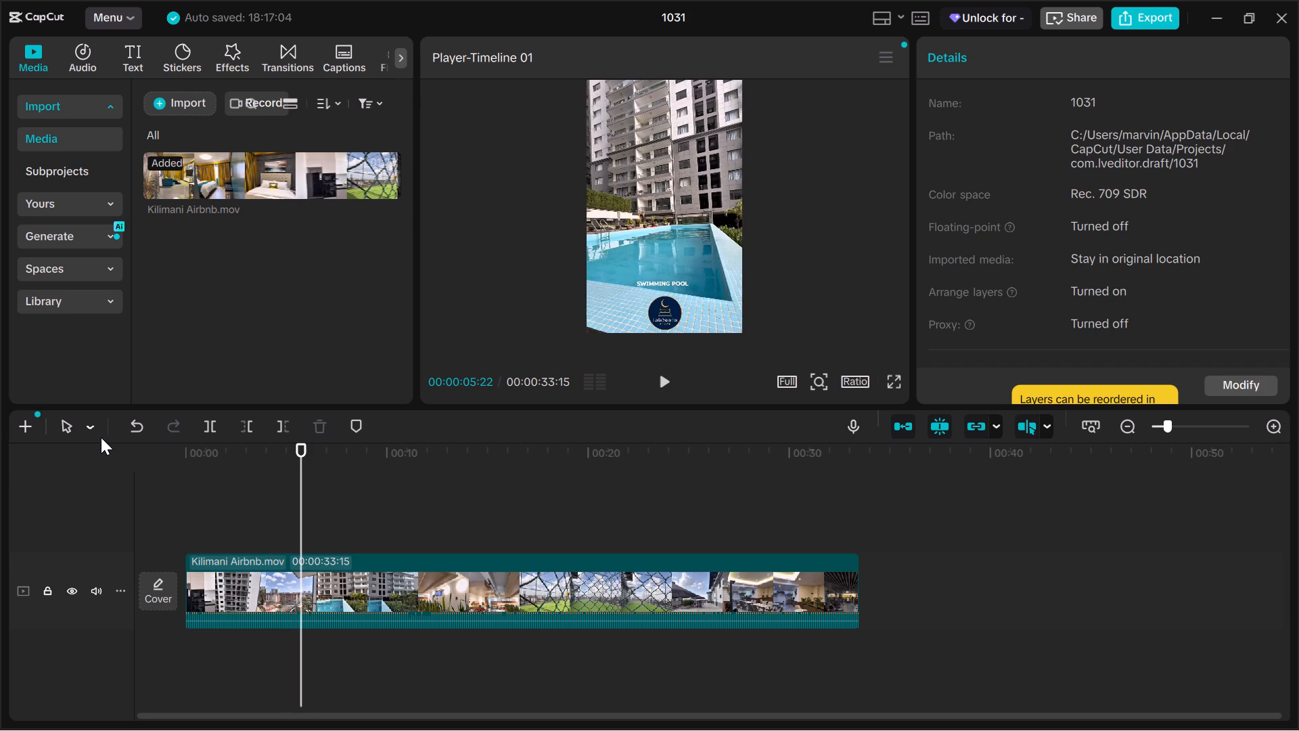
key(Left)
key(Left)
key(Left)
key(Left)
key(Right)
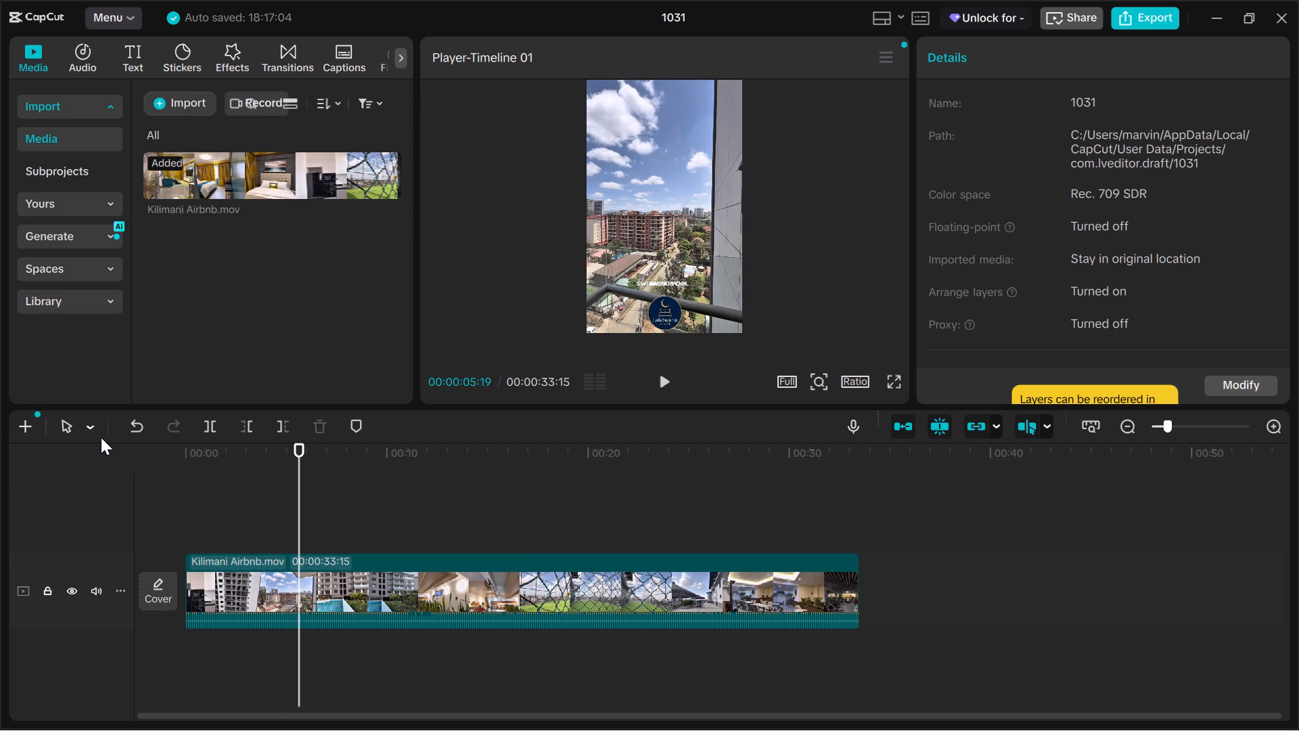
key(Right)
key(Right)
key(Left)
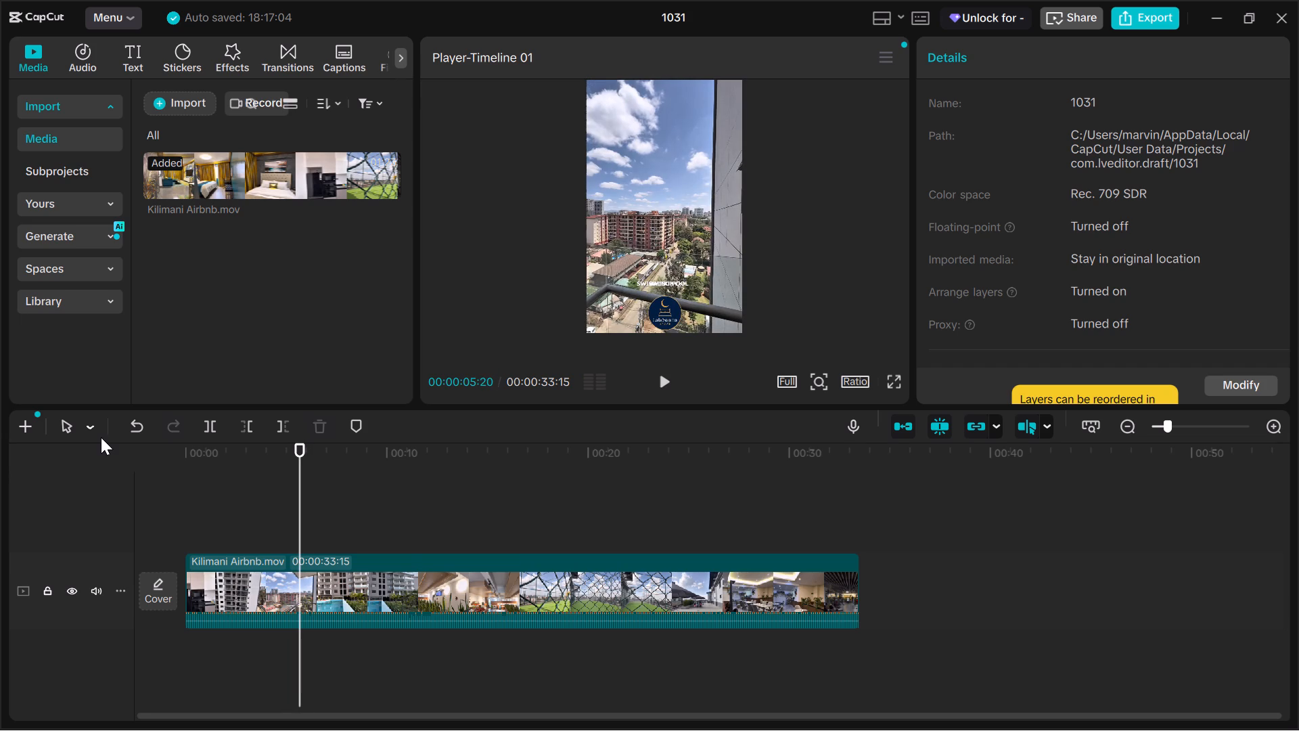
key(b)
click(302, 569)
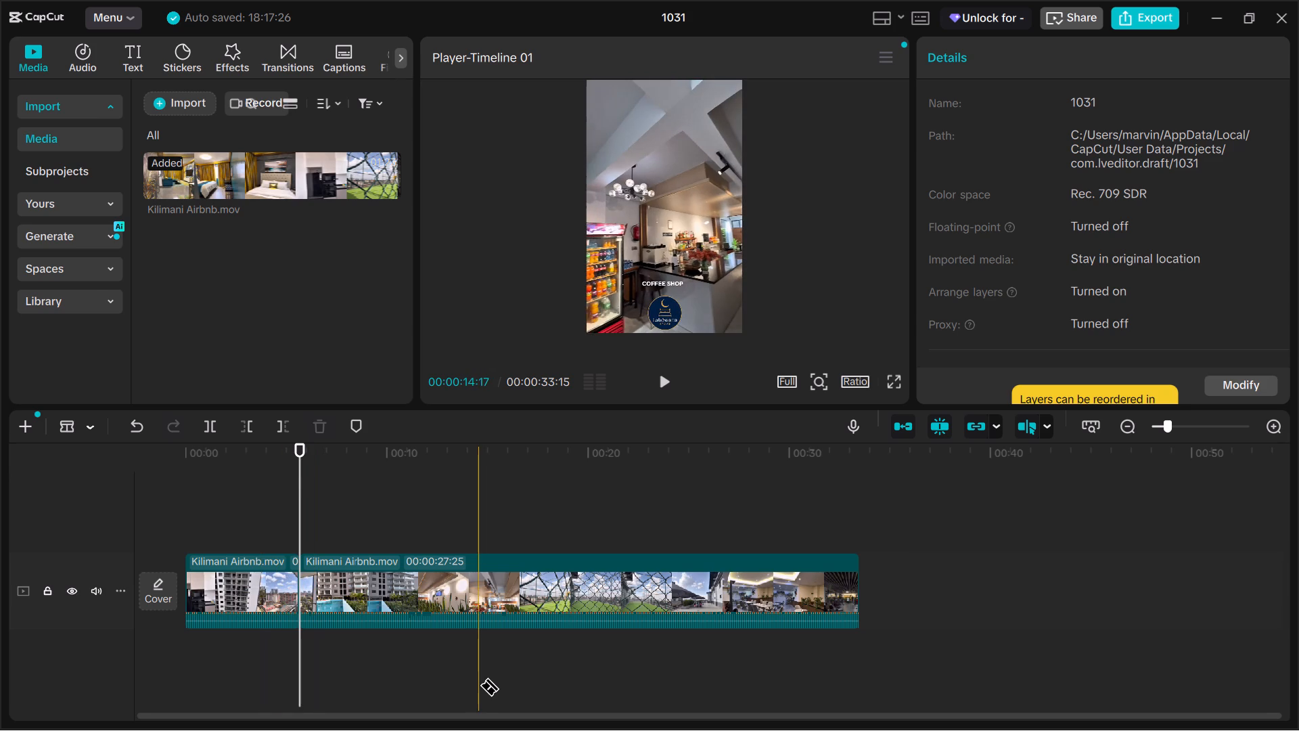
key(a)
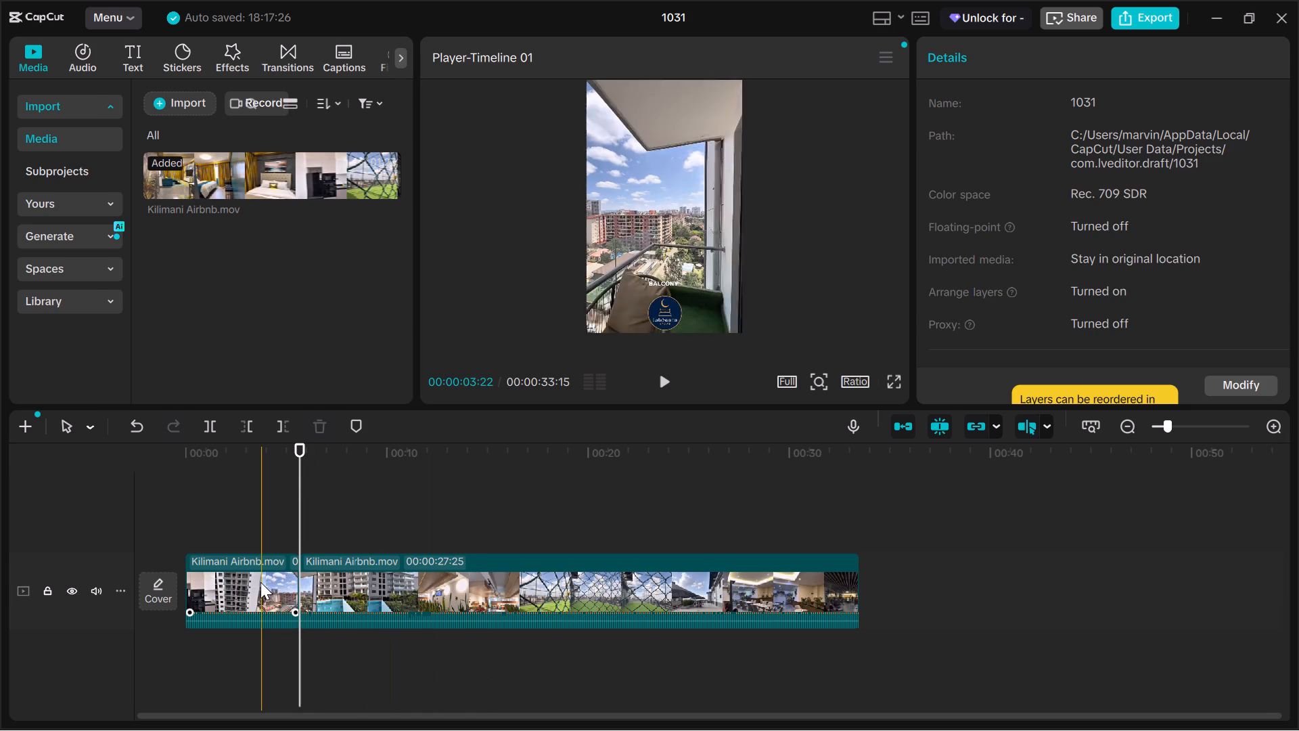
Select the balcony segment, export the timeline to the Desktop as an MP4 named "balcony", and close the export window.
click(260, 582)
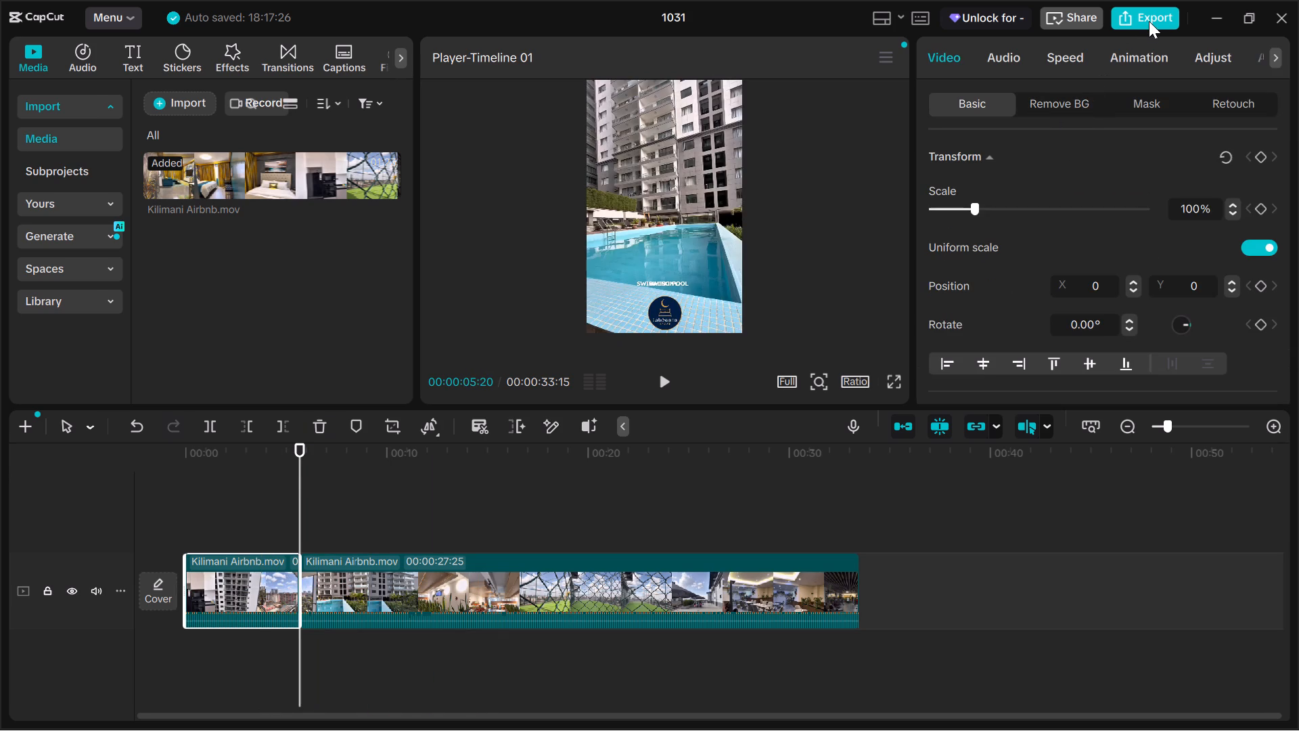
click(1149, 21)
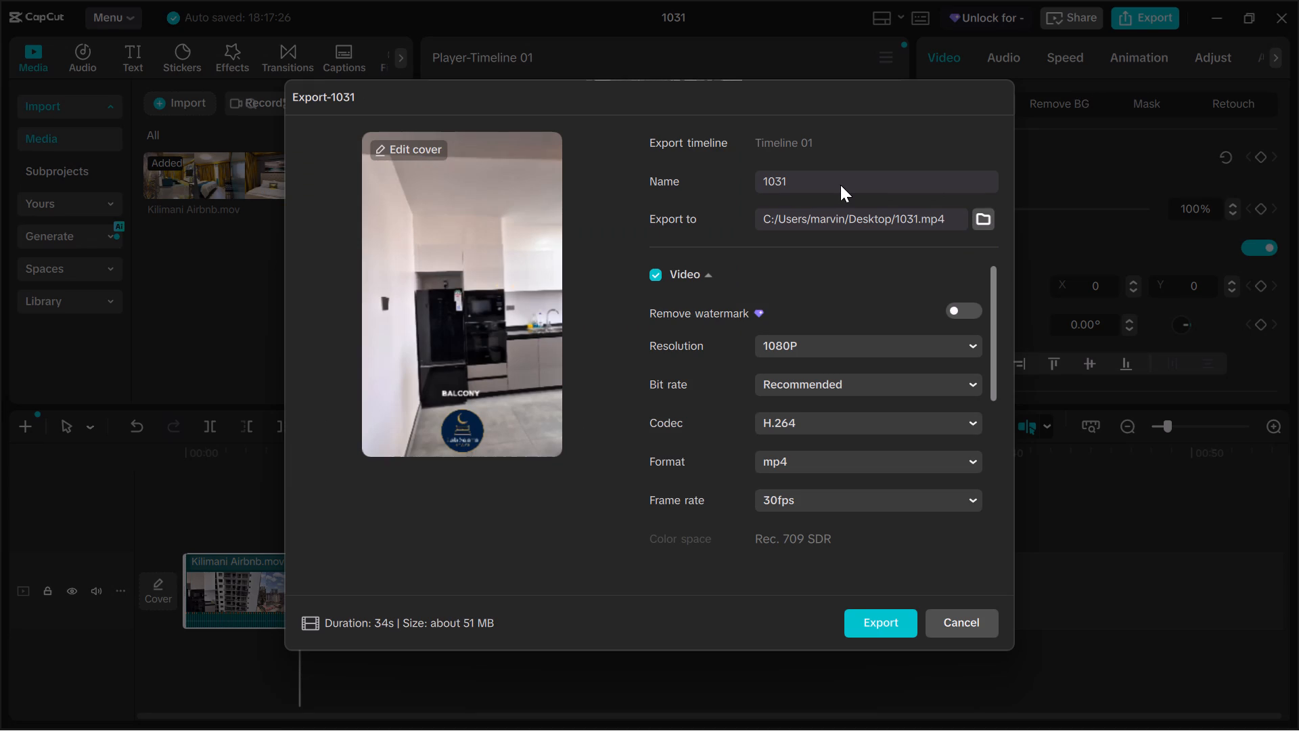
click(840, 185)
key(BackSpace)
key(BackSpace)
key(BackSpace)
key(BackSpace)
text(balcom)
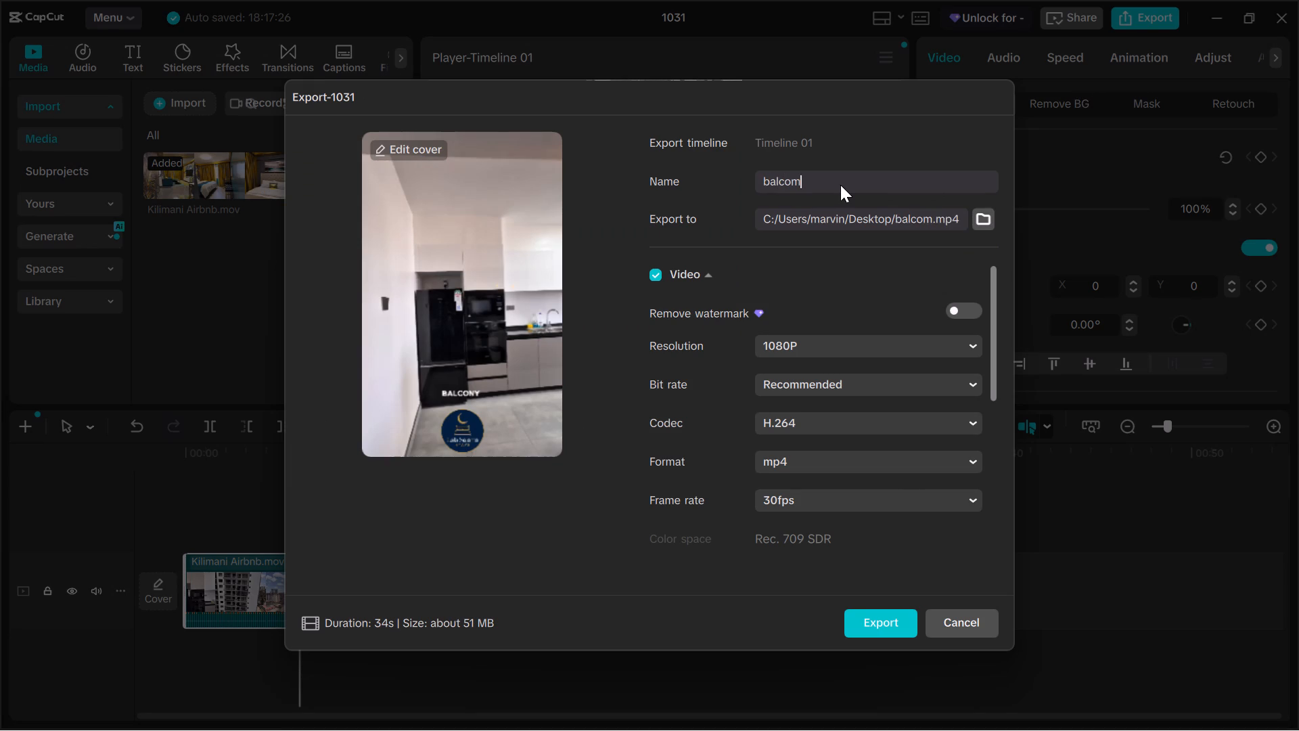
key(BackSpace)
text(ny)
click(897, 624)
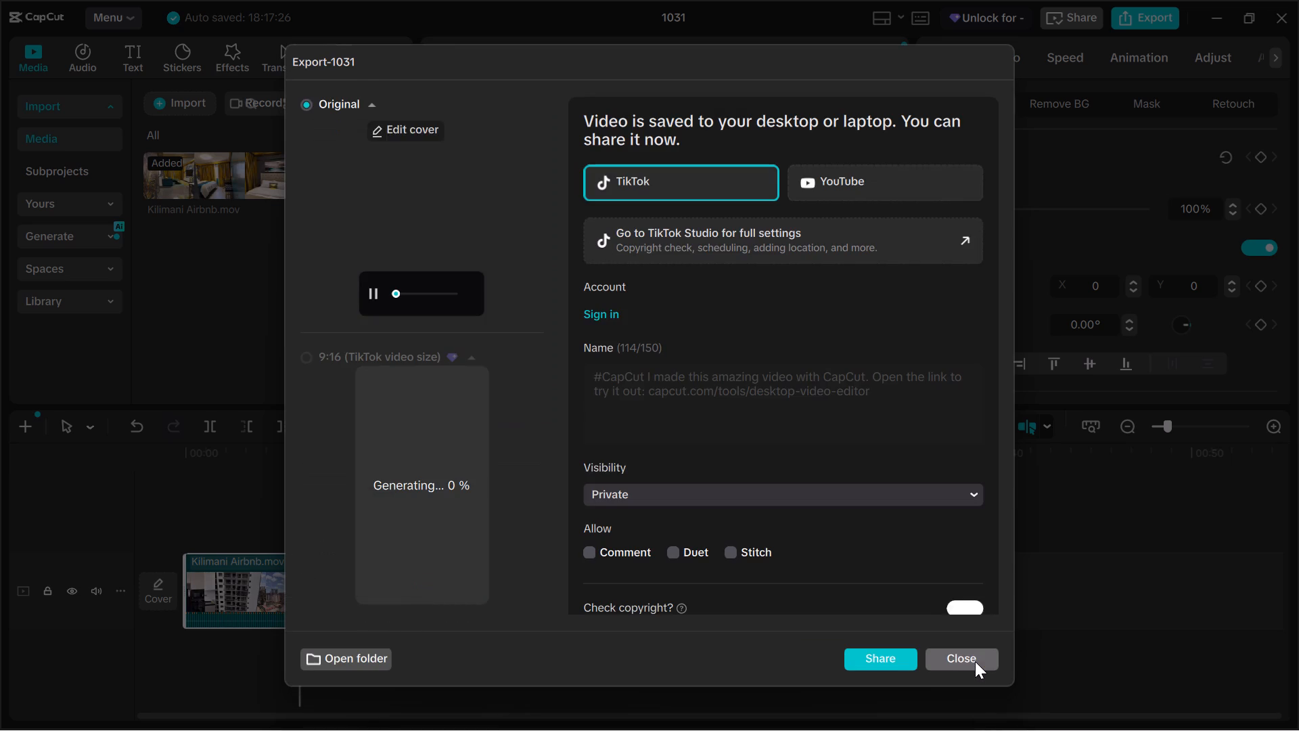
click(975, 661)
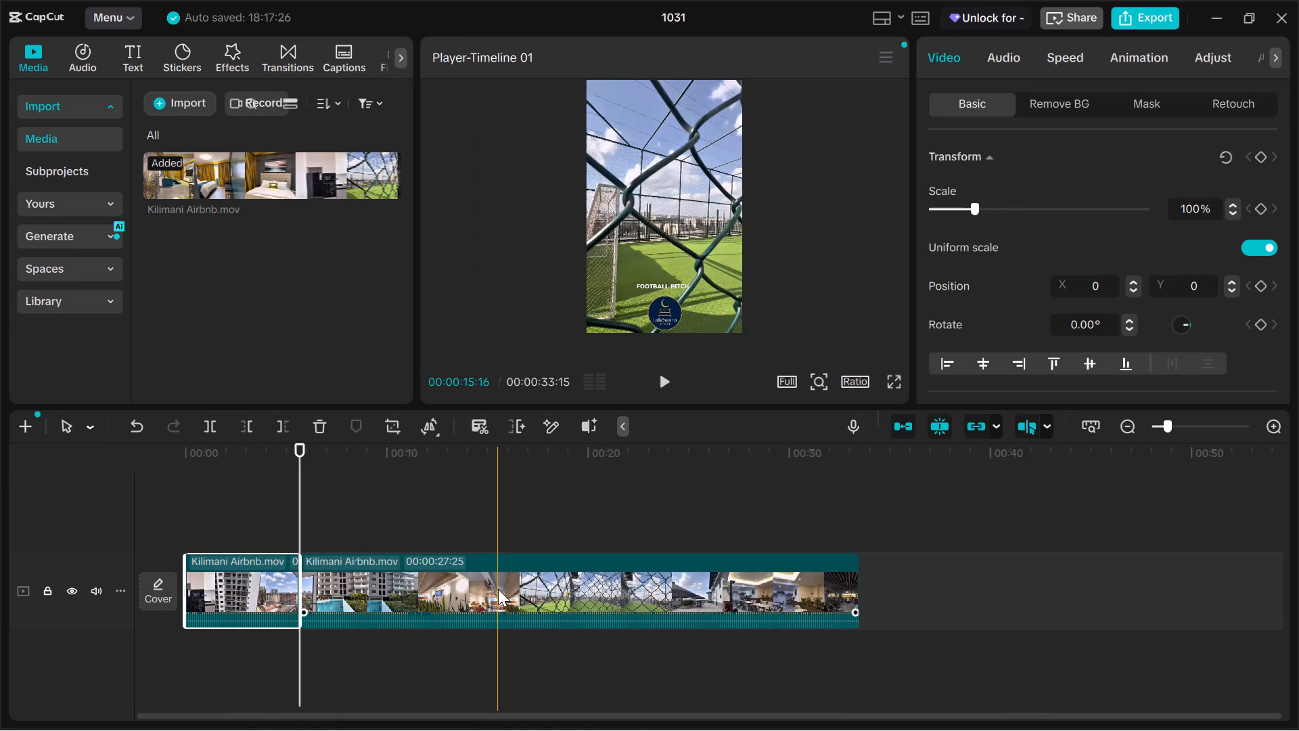
Delete the selected balcony segment from the start of the timeline.
key(Delete)
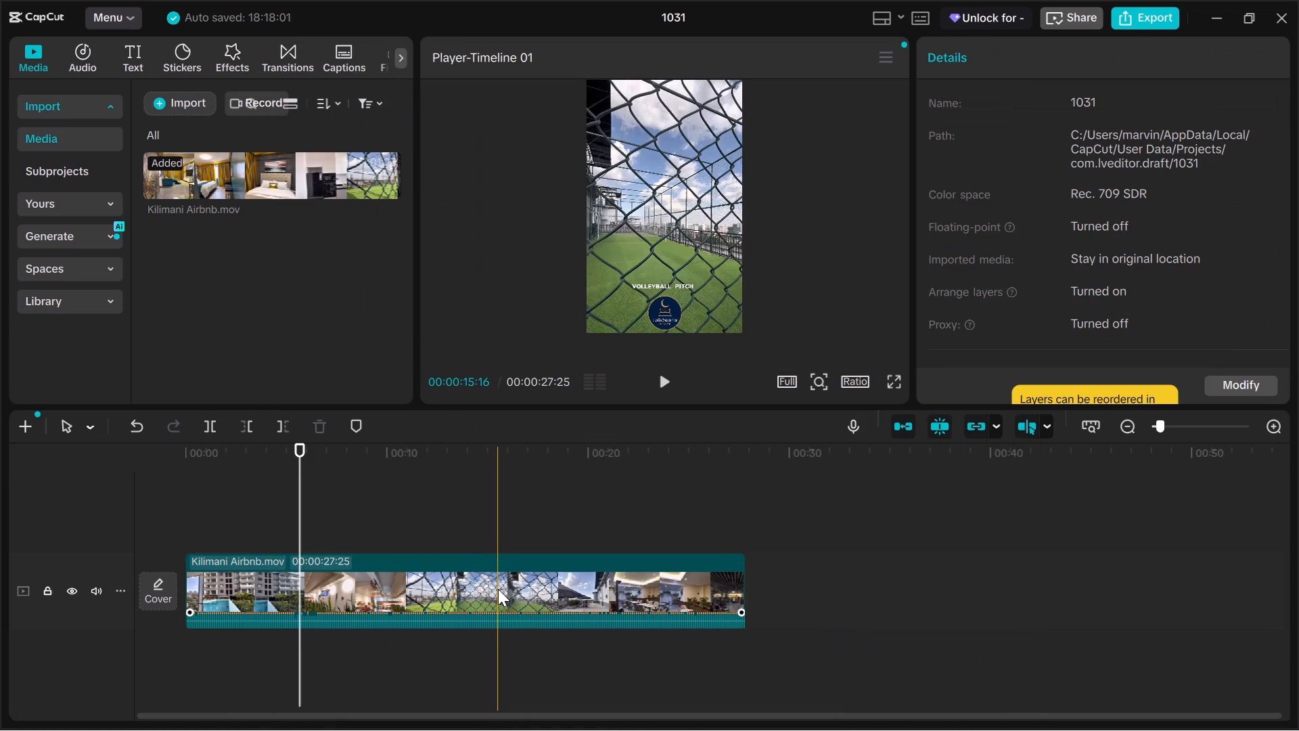
Play the remaining footage from its start and examine where the swimming pool scene ends.
click(193, 500)
drag(194, 469, 147, 472)
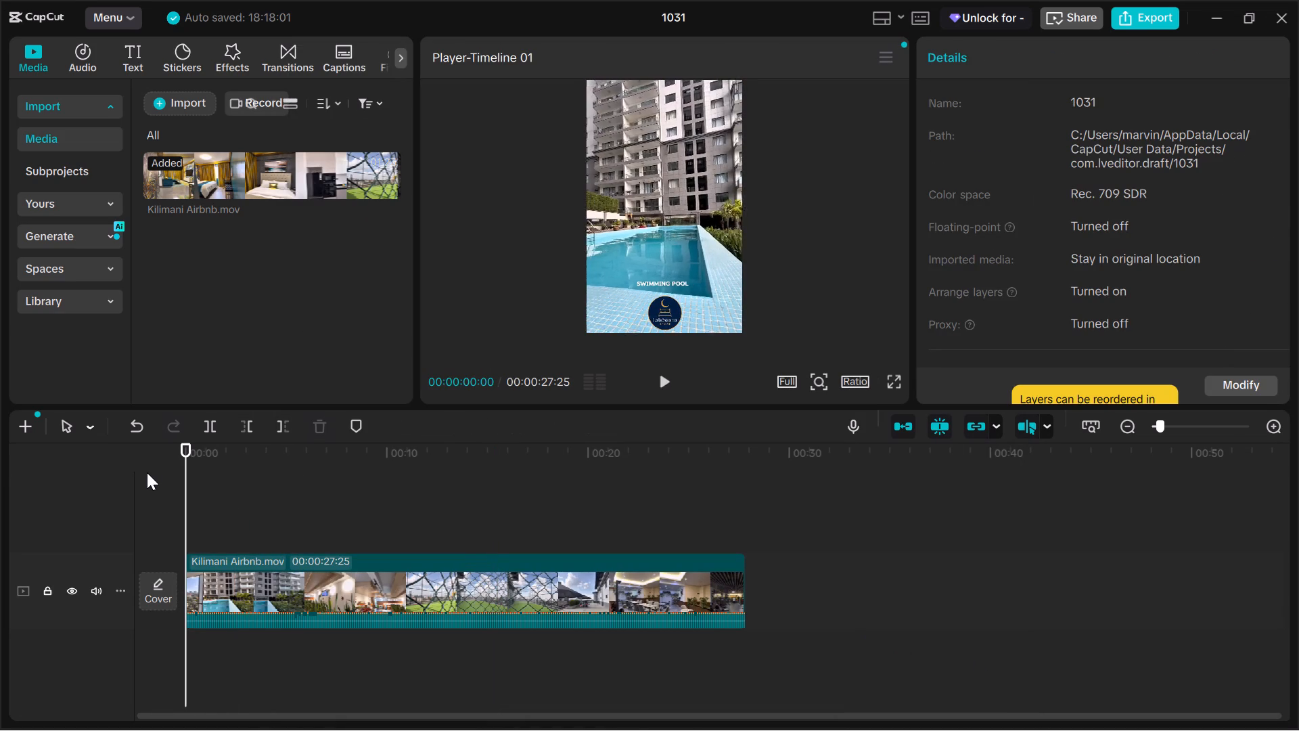
key(space)
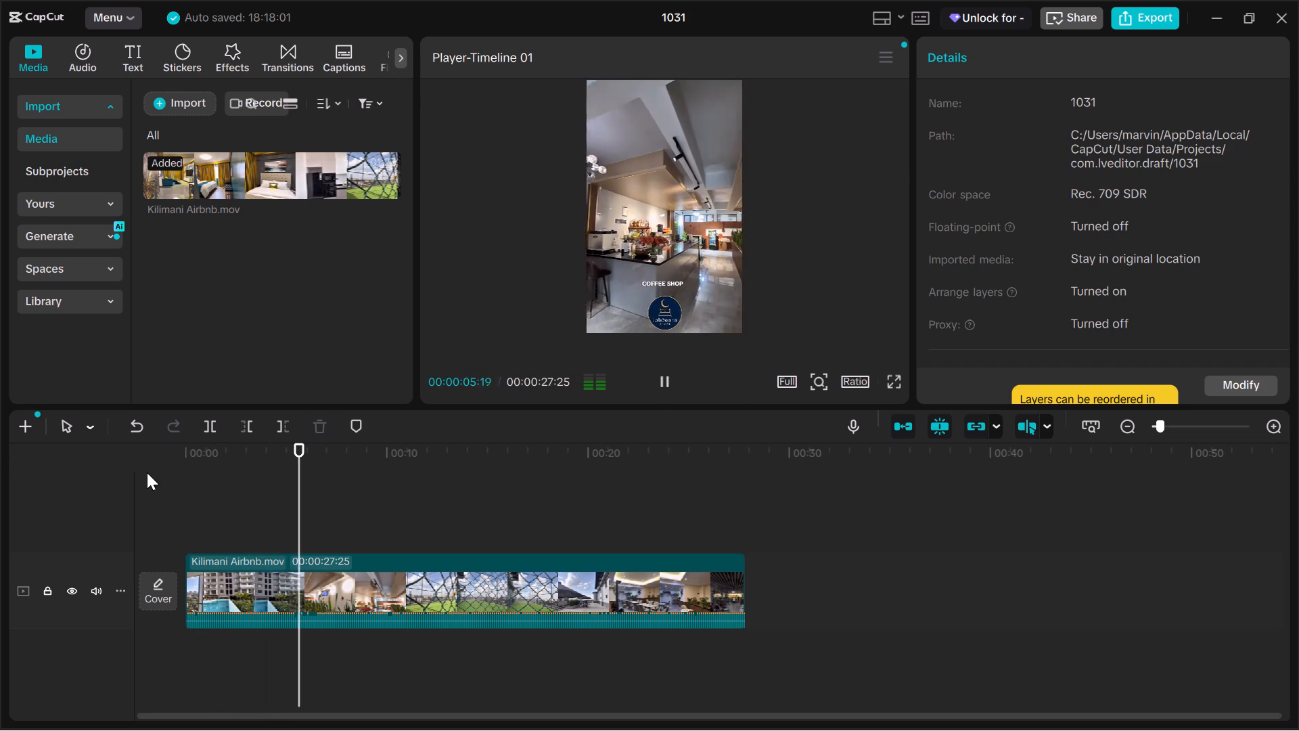
key(space)
click(172, 491)
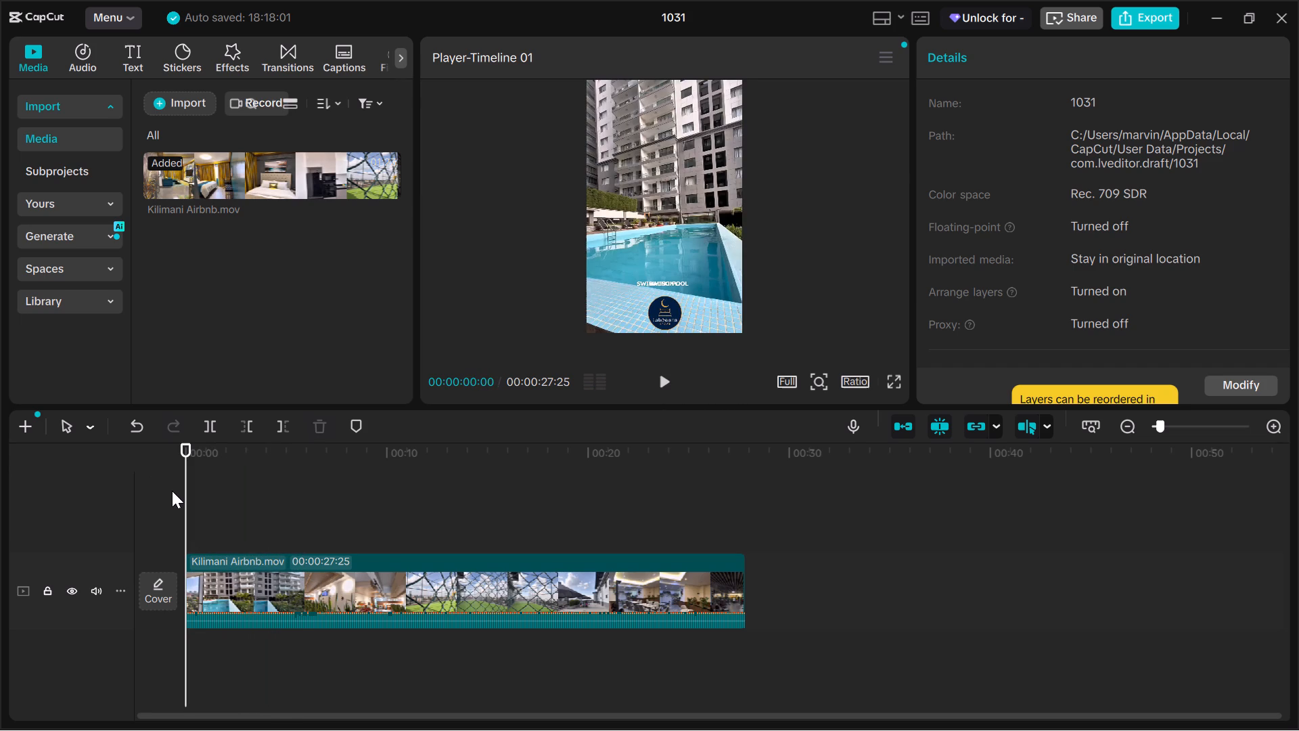
key(space)
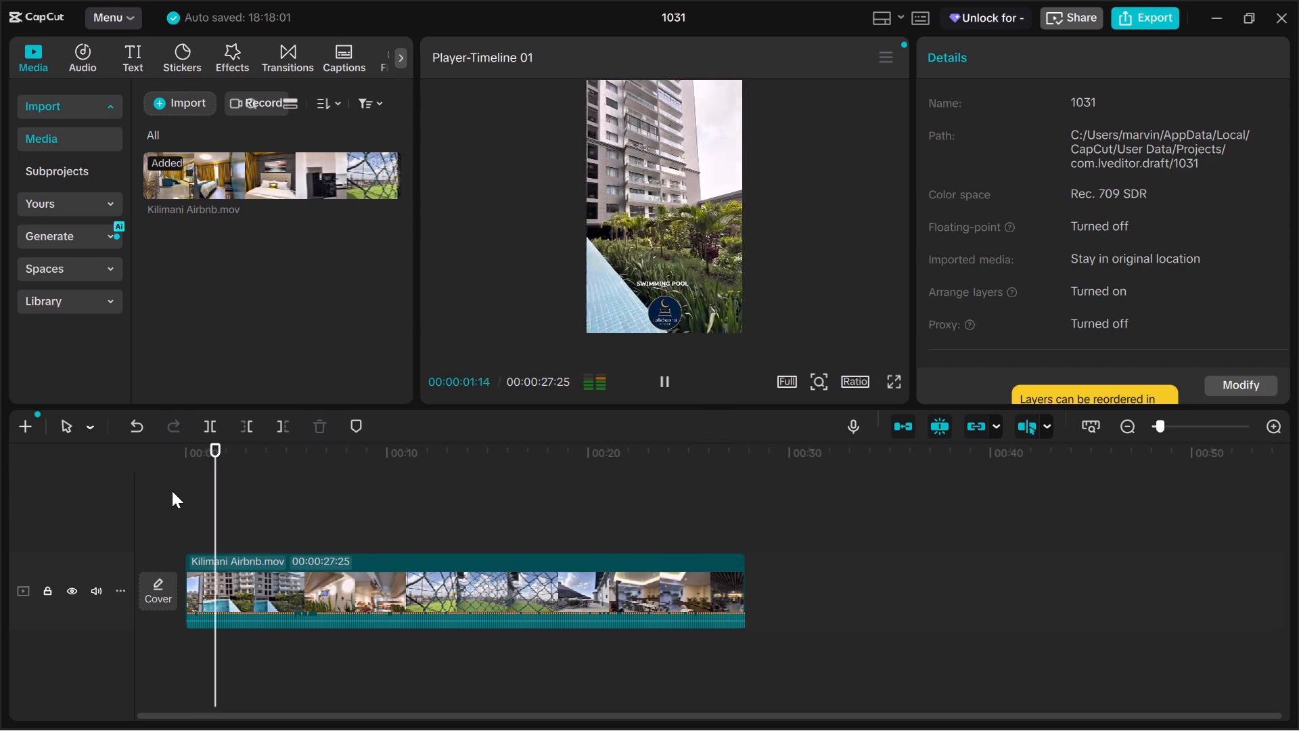
key(space)
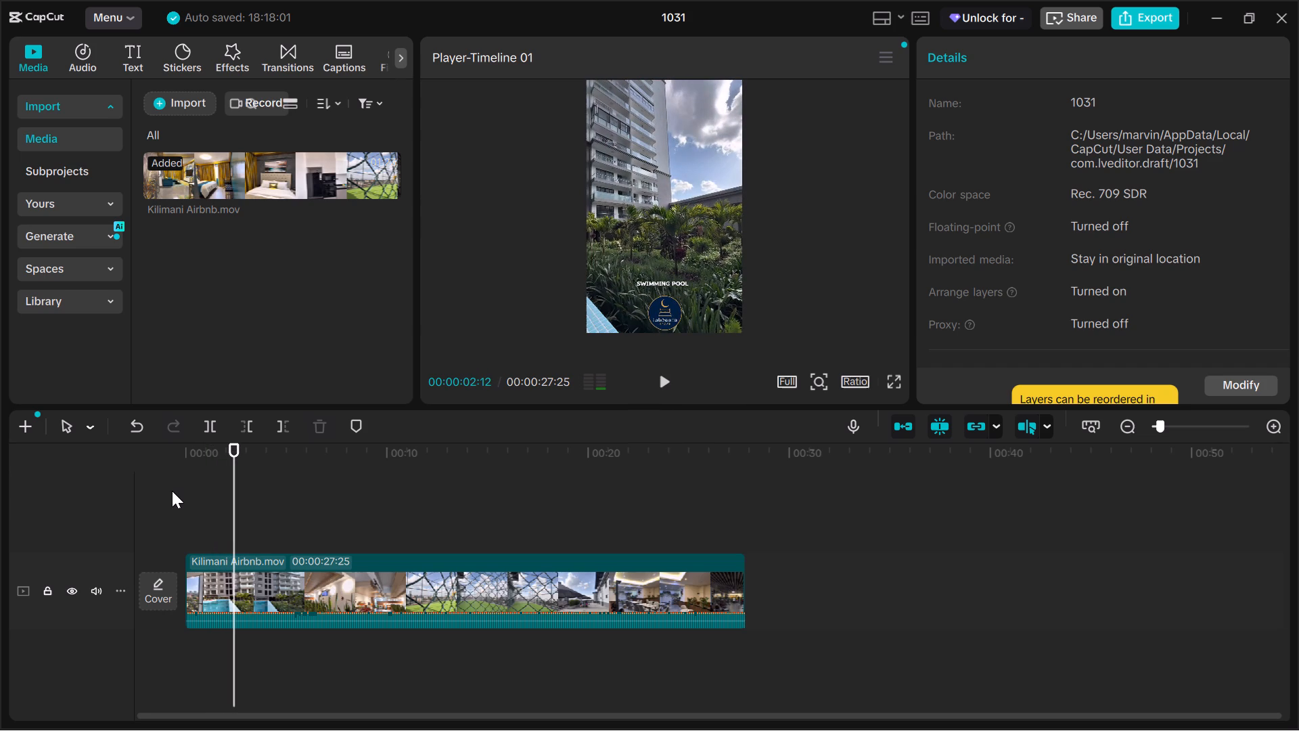
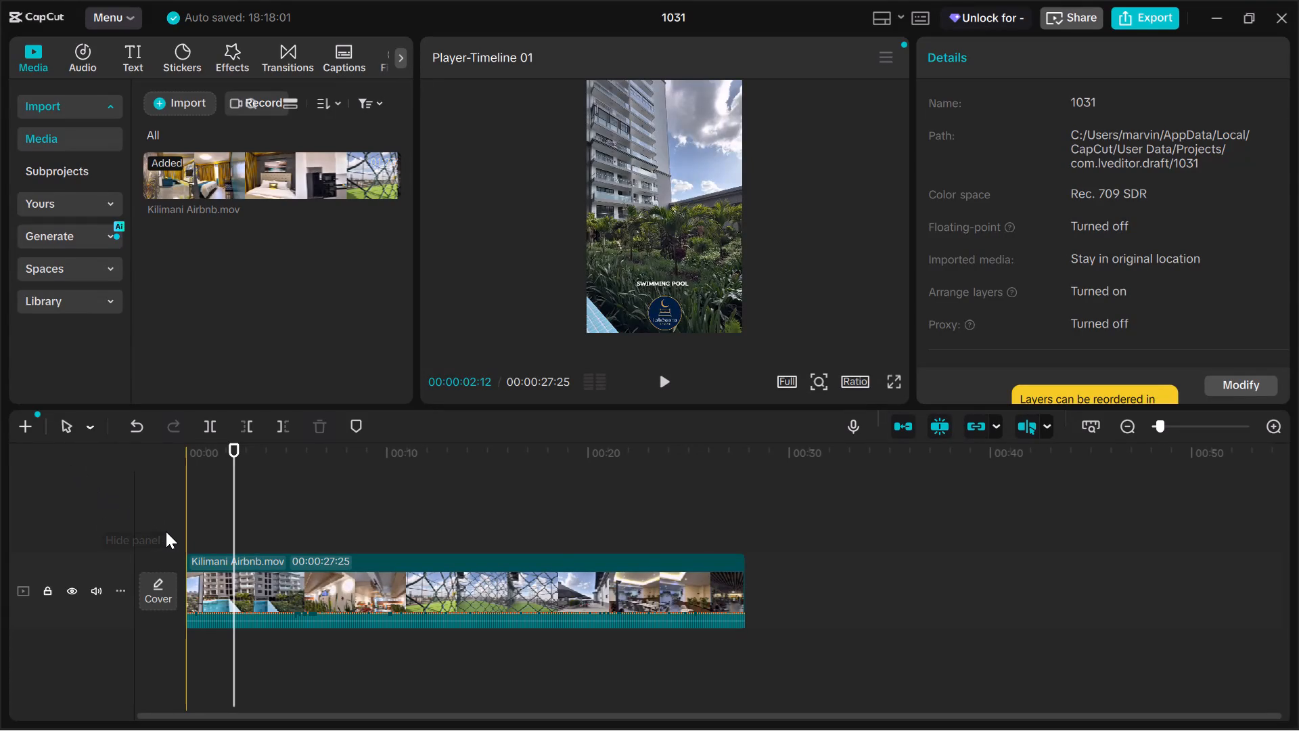
Find the last frame of the swimming pool scene and split the footage there at 00:00:05:08.
click(167, 531)
key(space)
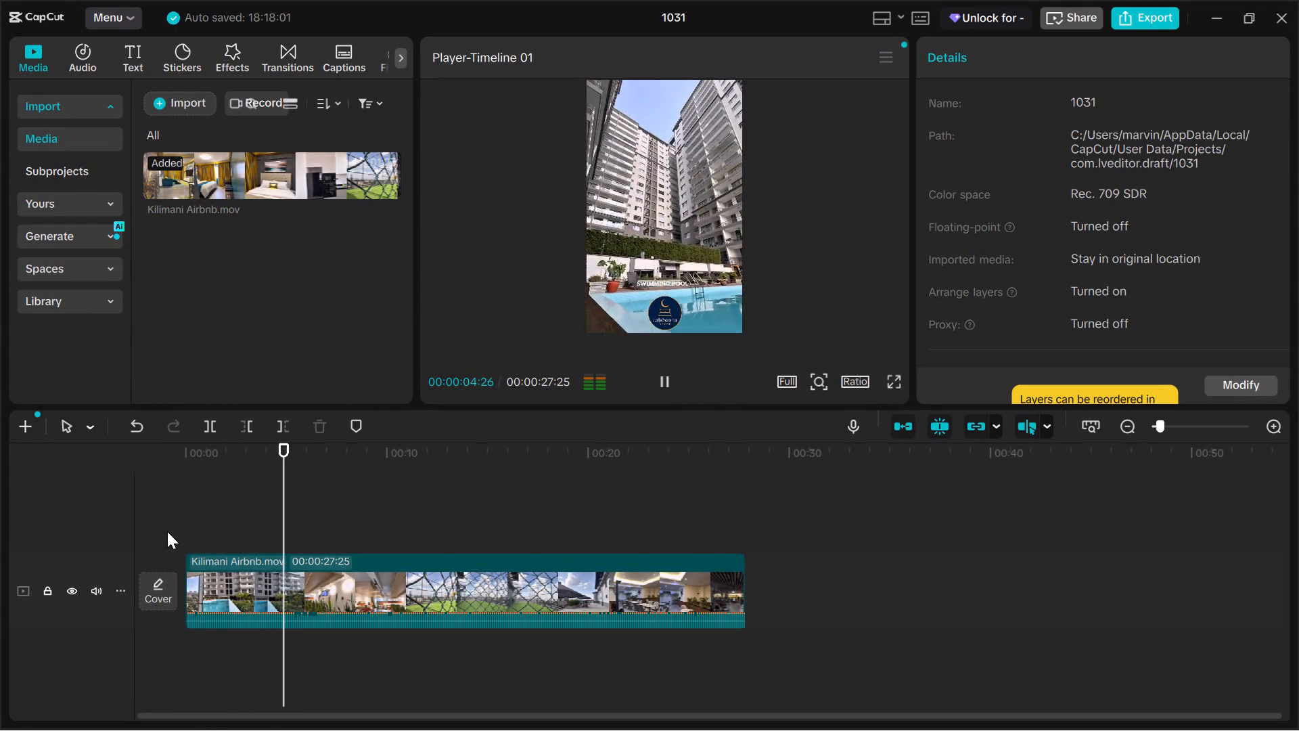
key(space)
key(Left)
key(Left)
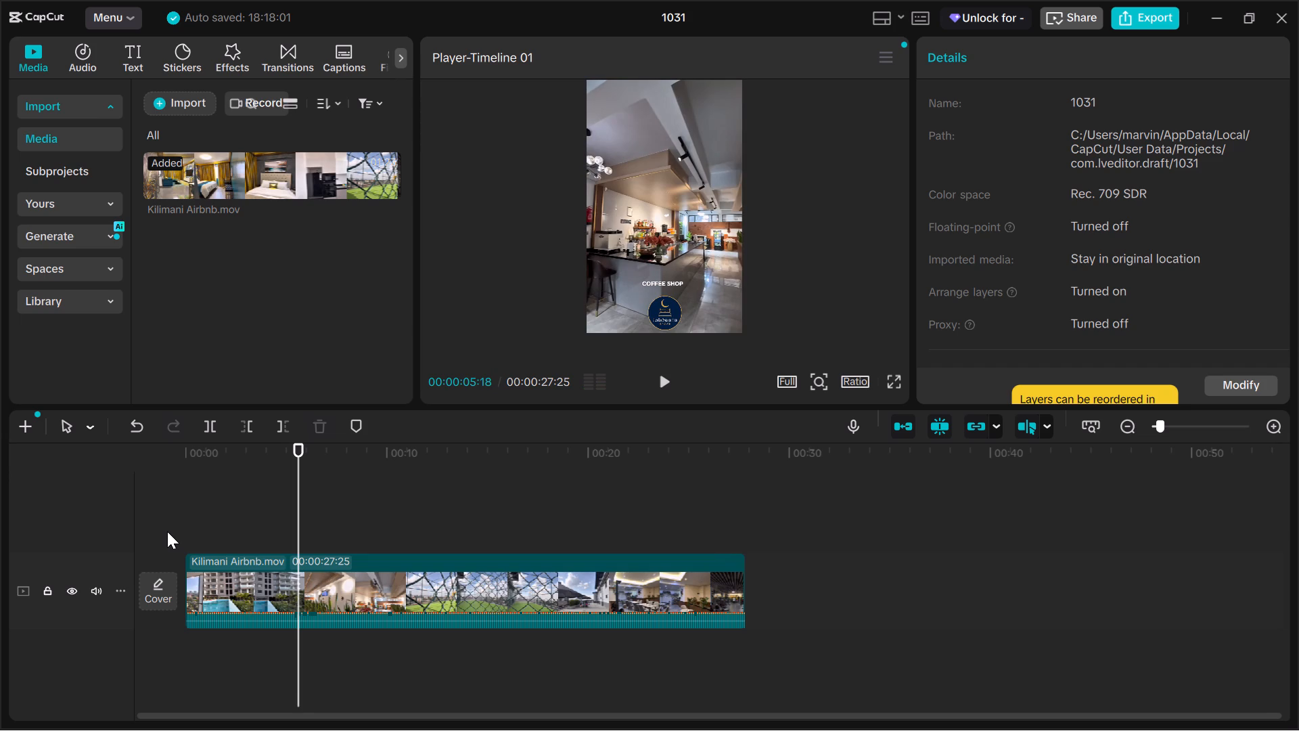
key(Left)
key(Left)
key(Left)
key(Left)
key(Left)
key(Left)
key(Left)
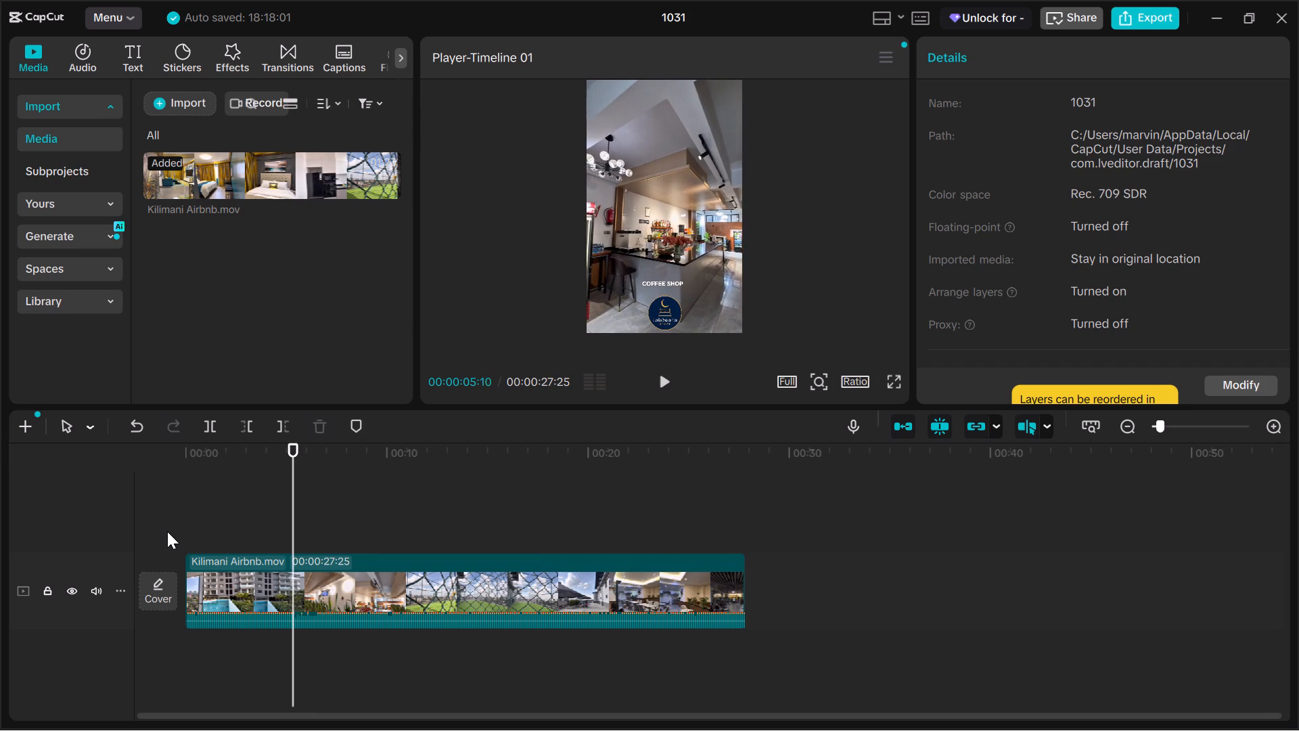
key(Left)
key(Left)
key(Left)
key(Right)
key(Right)
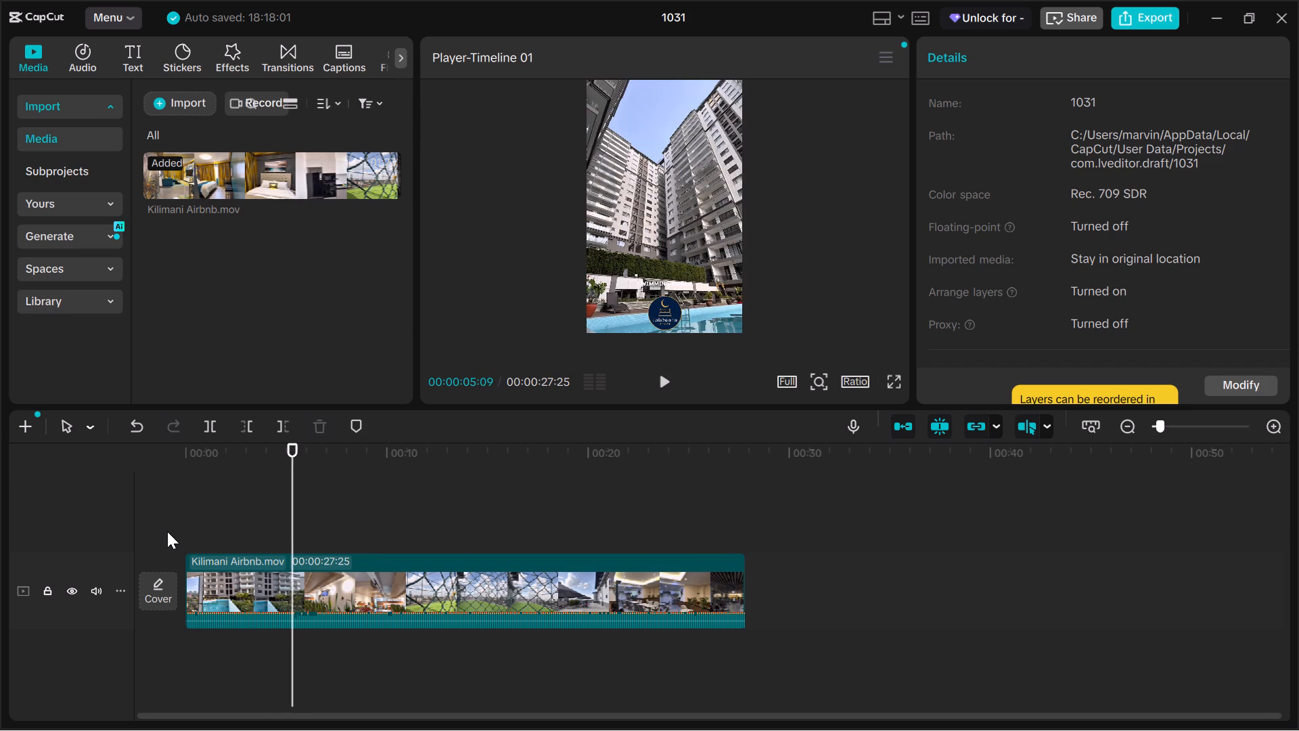
key(Left)
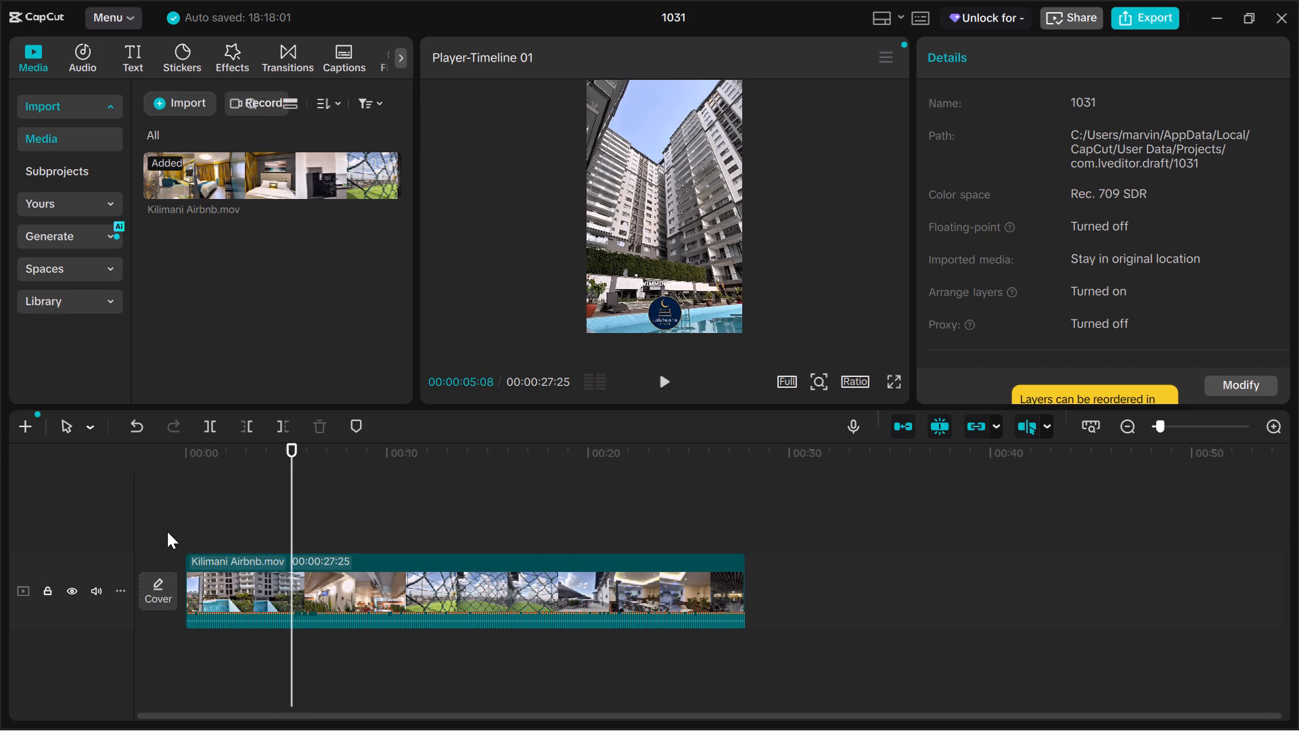
key(b)
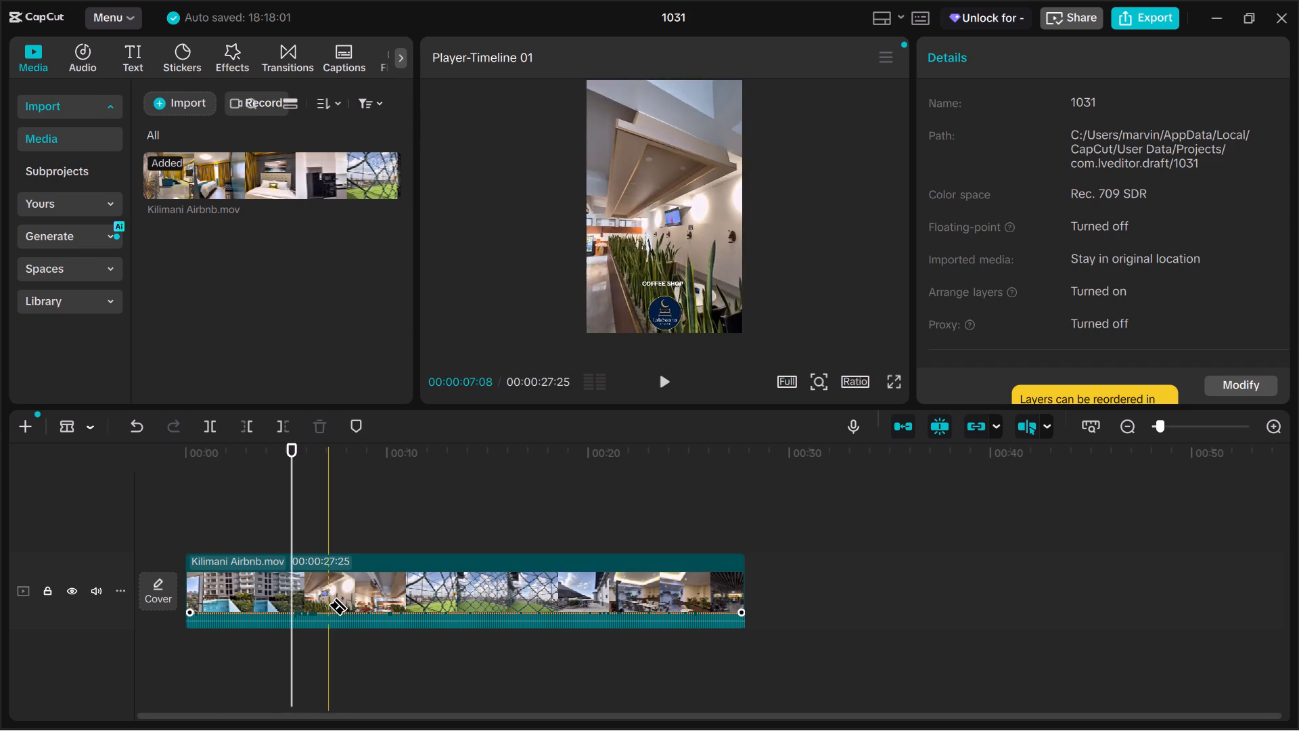
click(294, 592)
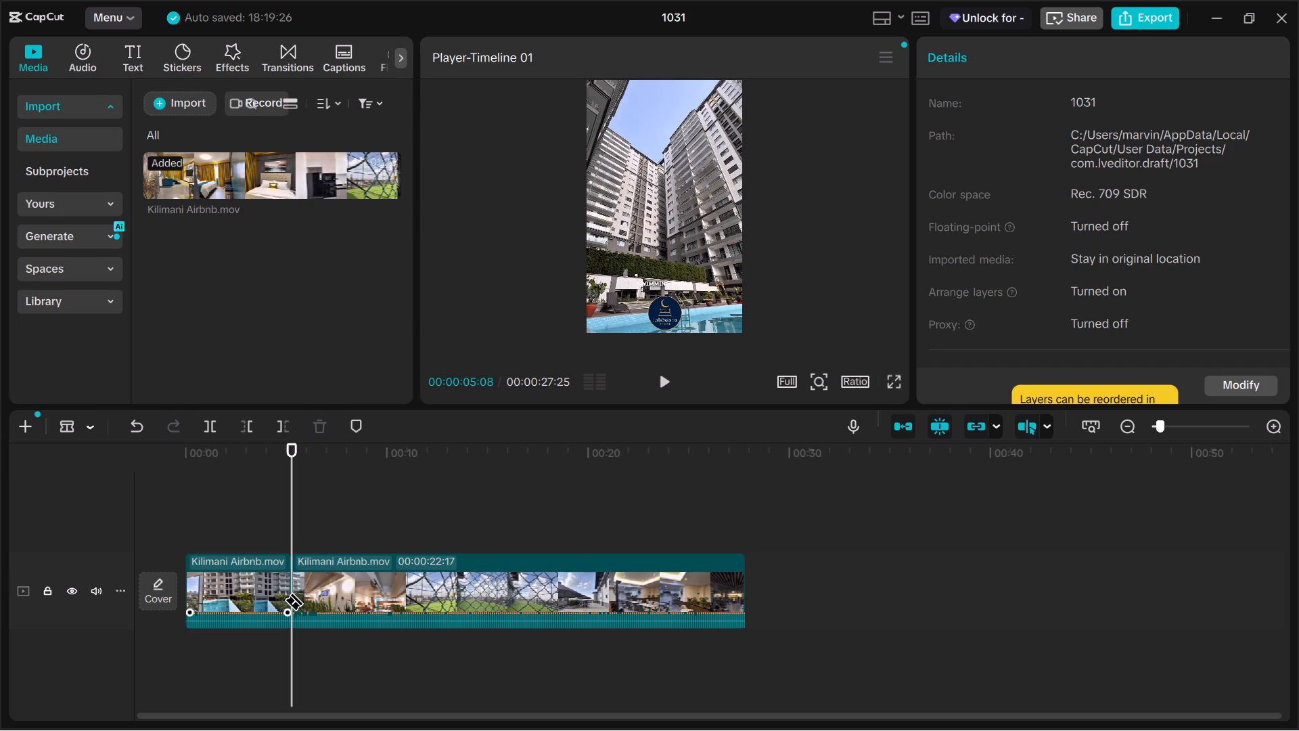
Play a little past the split to check it, and delete all footage after the swimming pool segment.
key(space)
key(space)
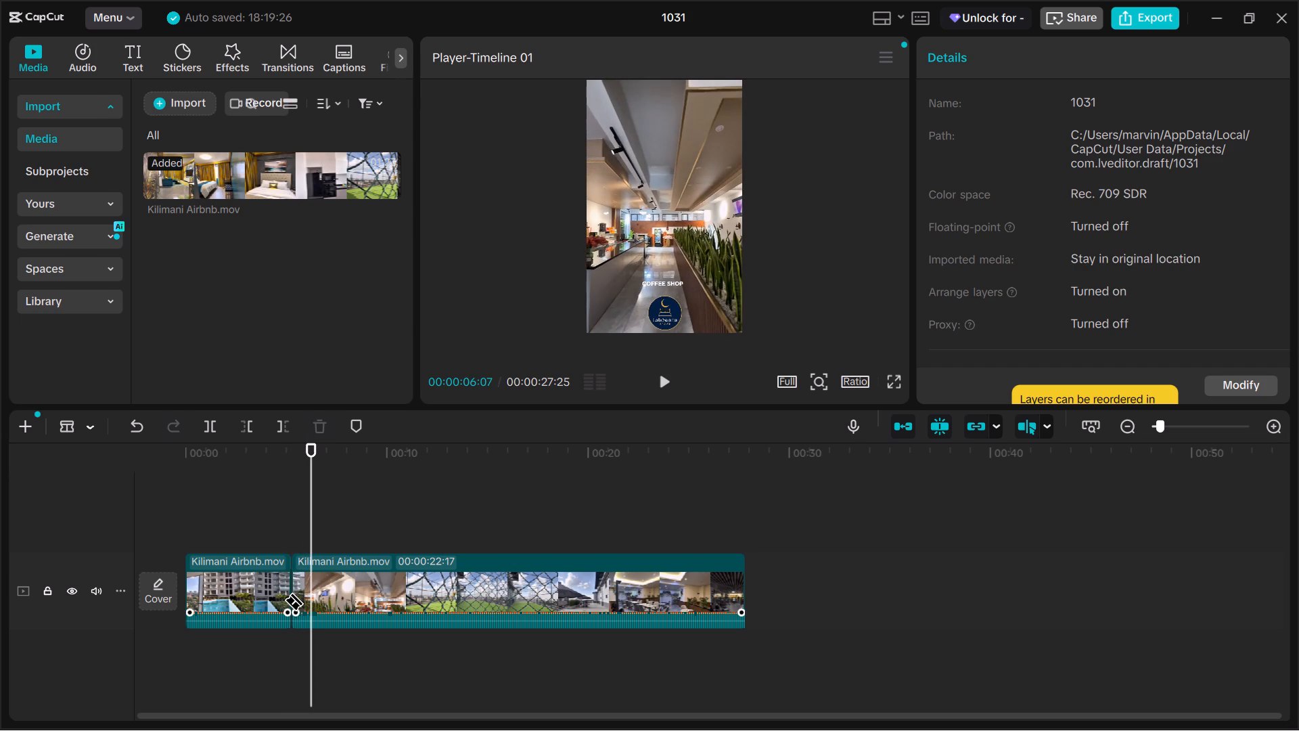
key(space)
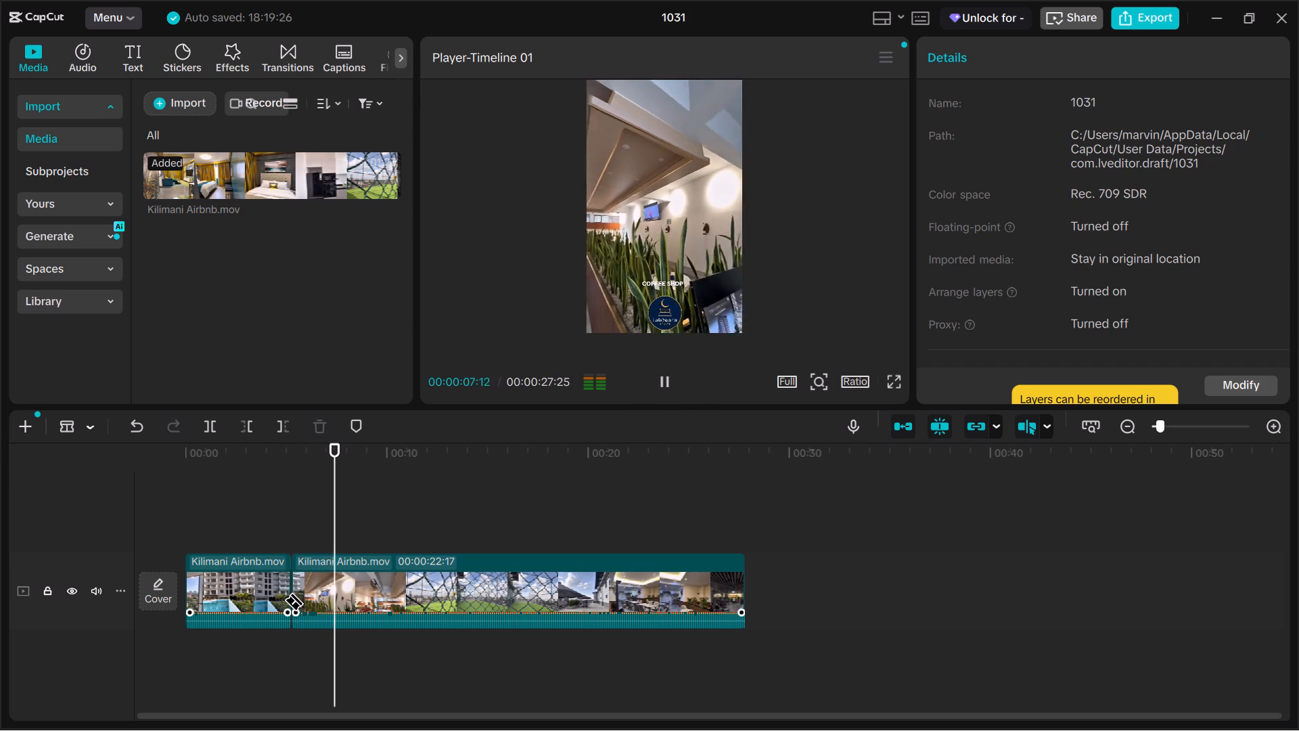
key(space)
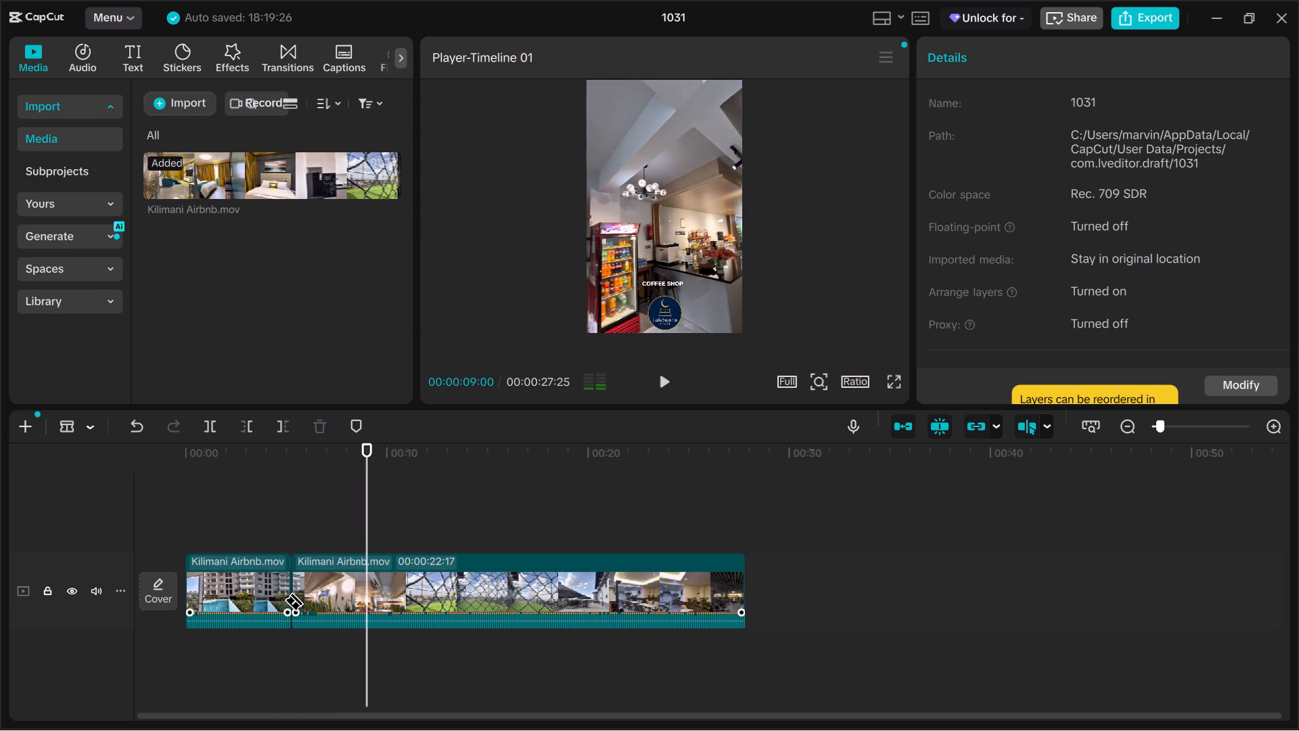
click(289, 525)
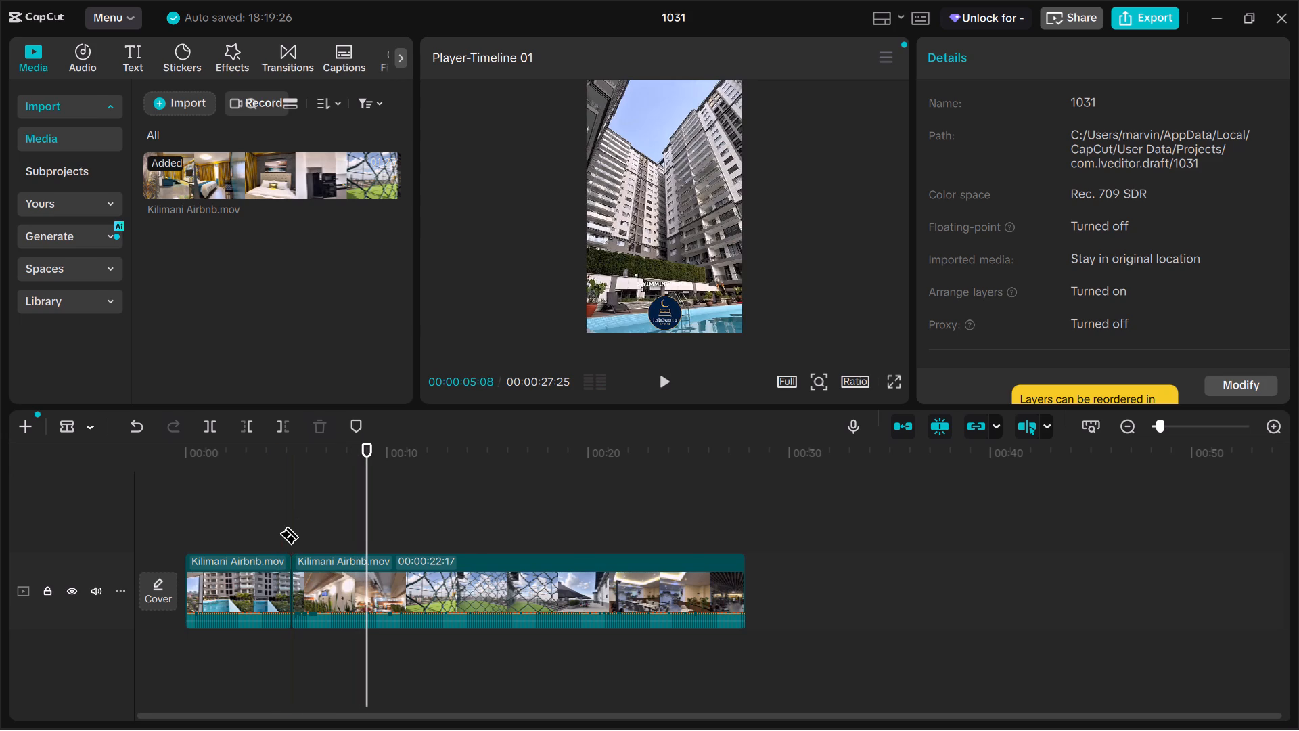
key(a)
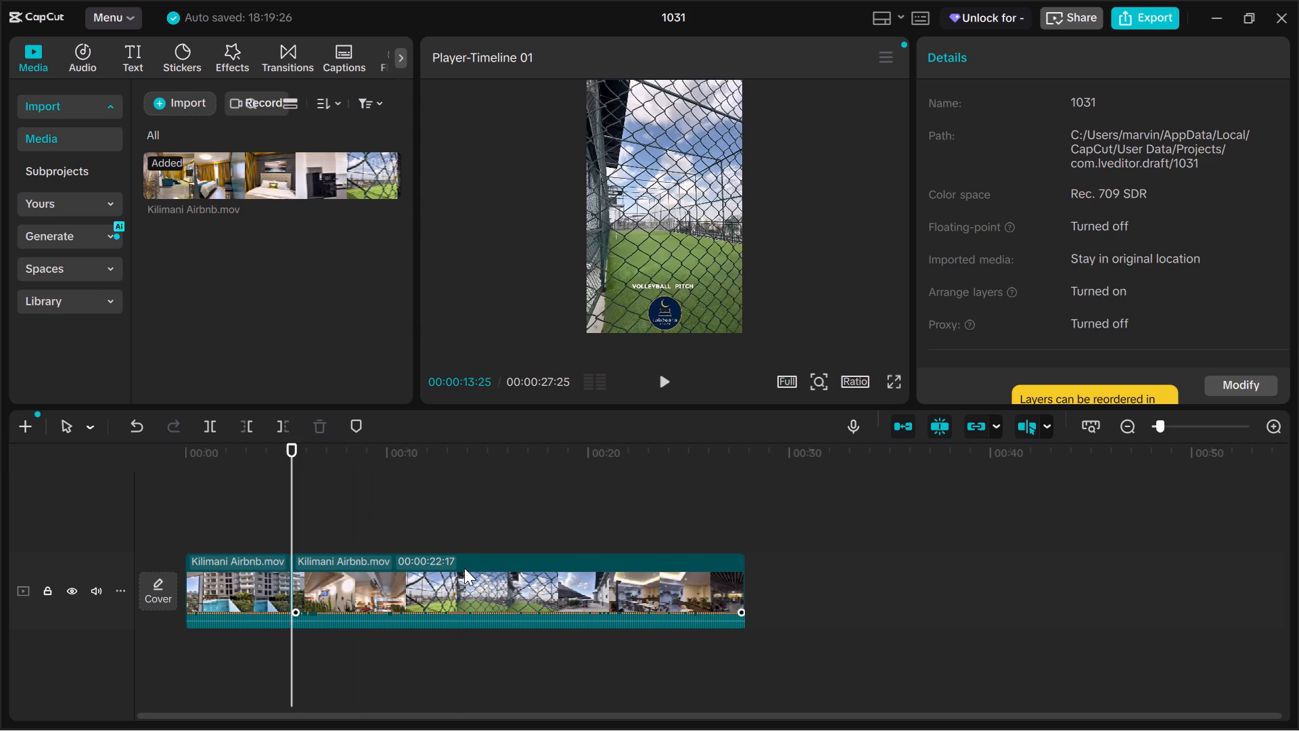
click(495, 580)
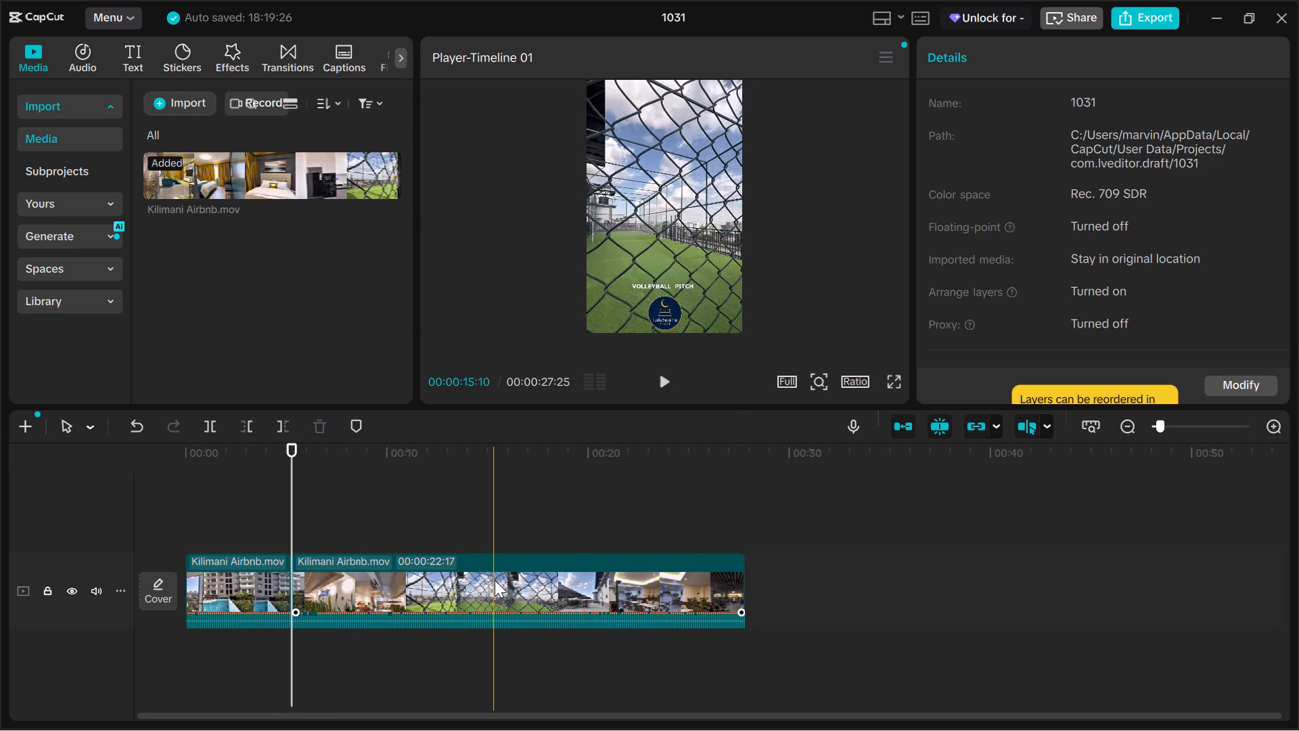
key(Delete)
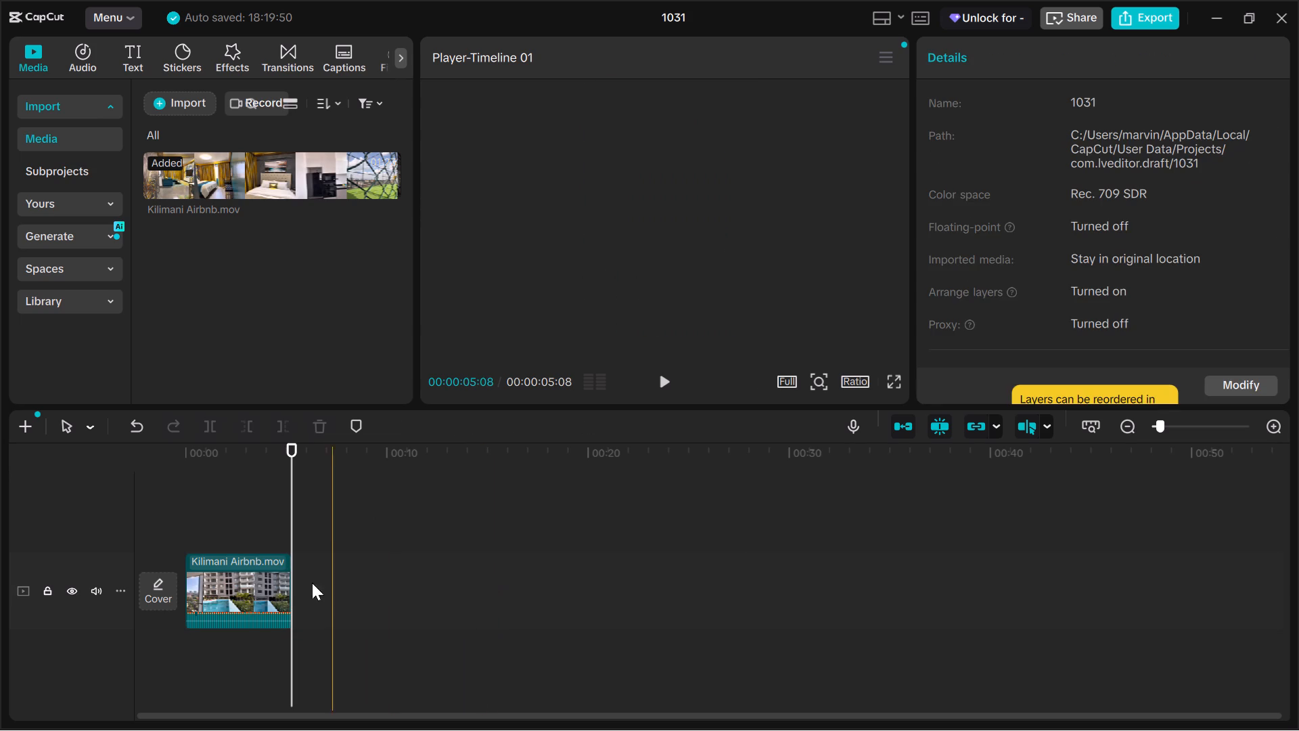
Export the swimming pool segment to the Desktop as an MP4 named "swimming pool" and close the export window.
click(248, 590)
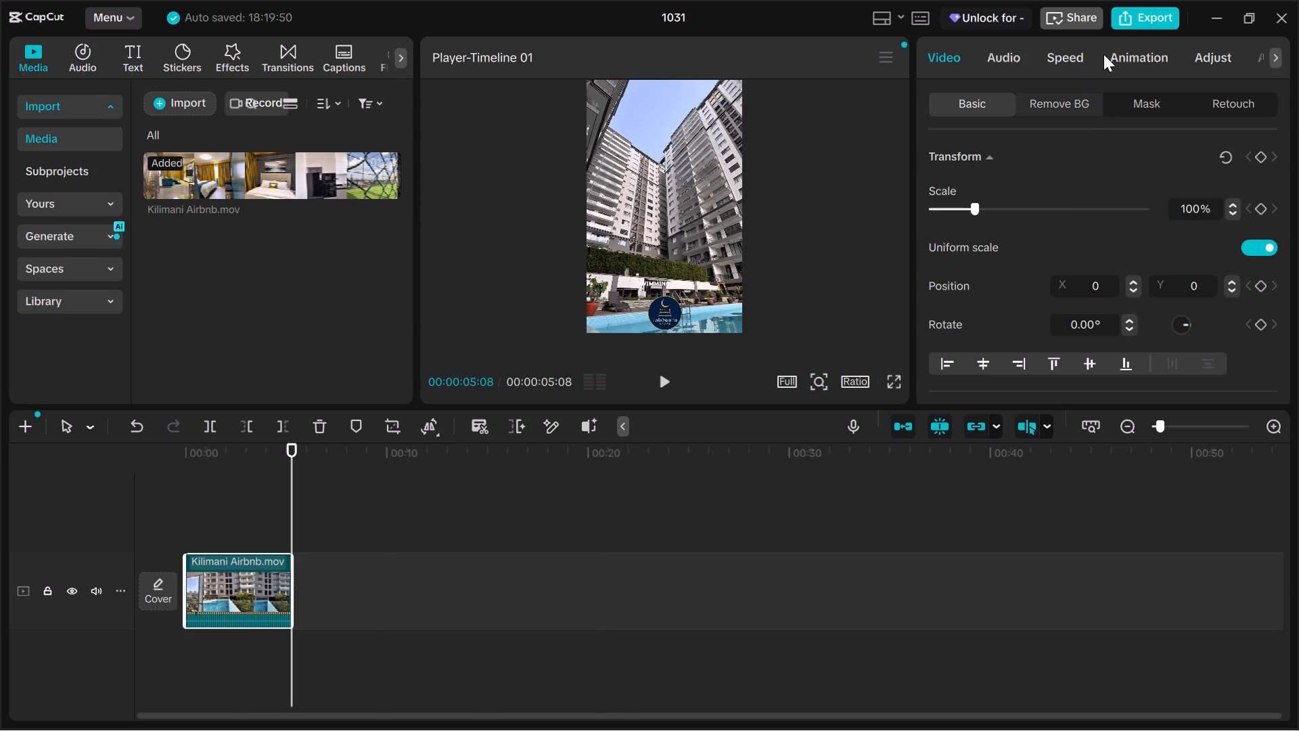
click(1145, 19)
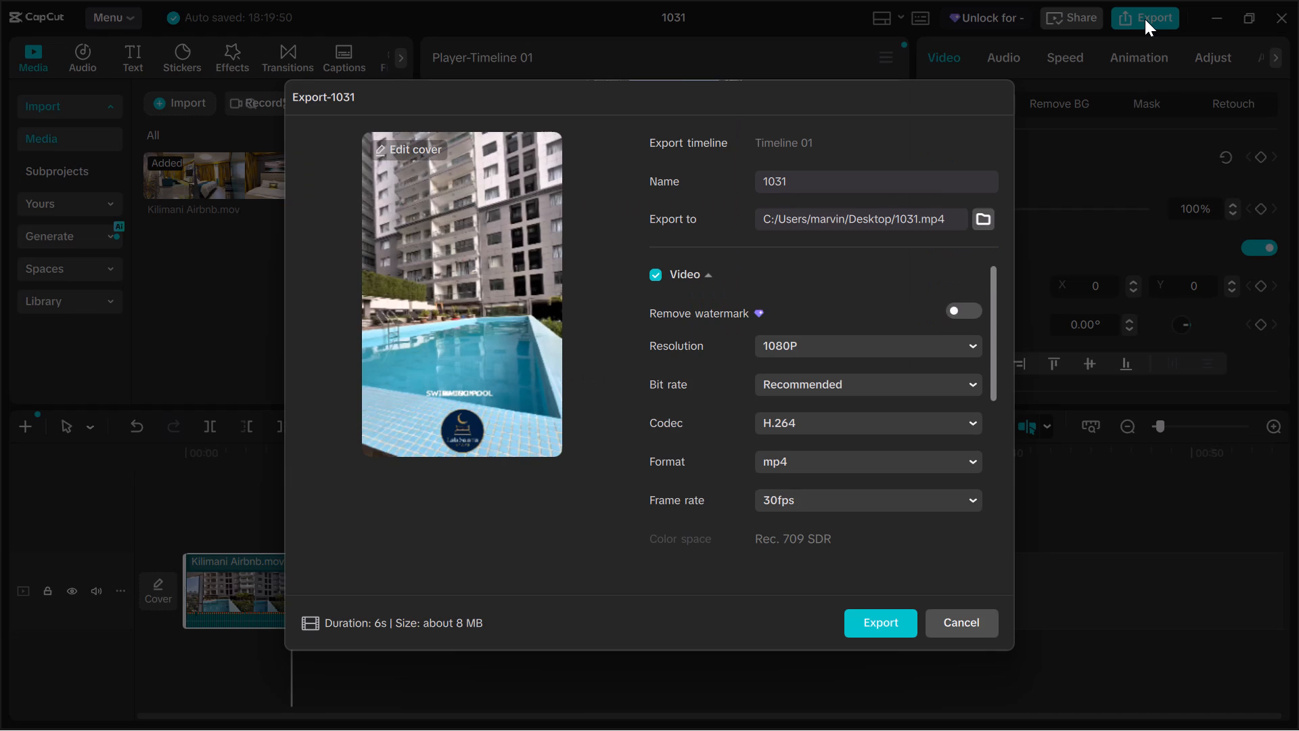
click(795, 180)
key(BackSpace)
key(BackSpace)
key(BackSpace)
key(BackSpace)
key(w)
key(BackSpace)
key(BackSpace)
text(swimming pool)
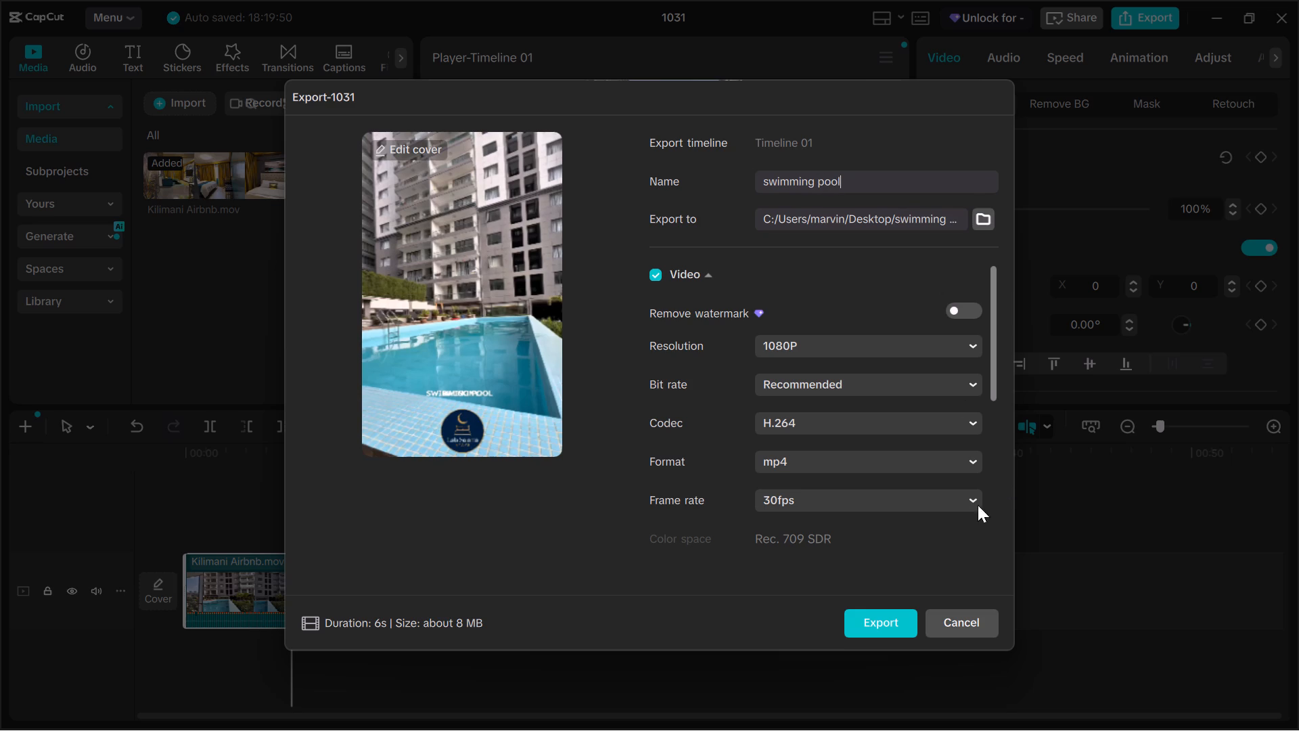
click(898, 621)
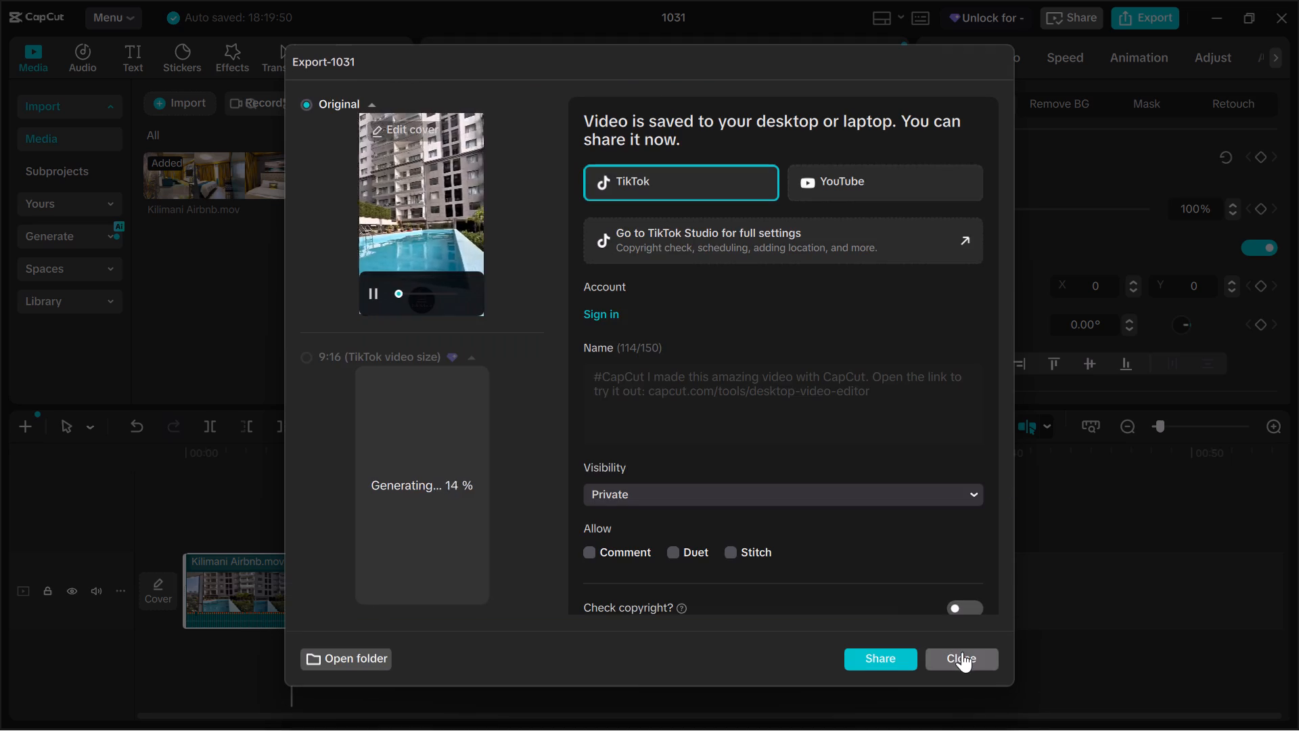
click(962, 652)
Undo the deletion of the remaining footage and delete the swimming pool segment from the start of the timeline instead.
key(ctrl+z)
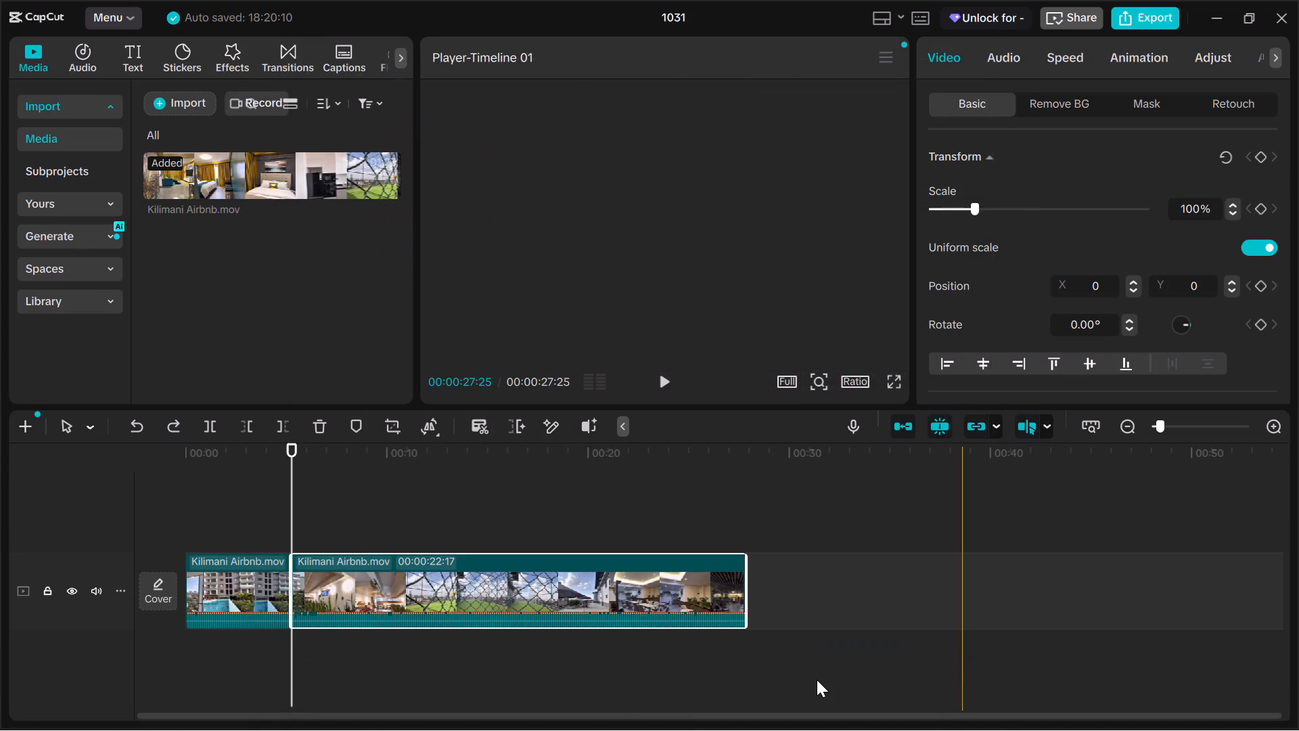
click(247, 595)
key(Delete)
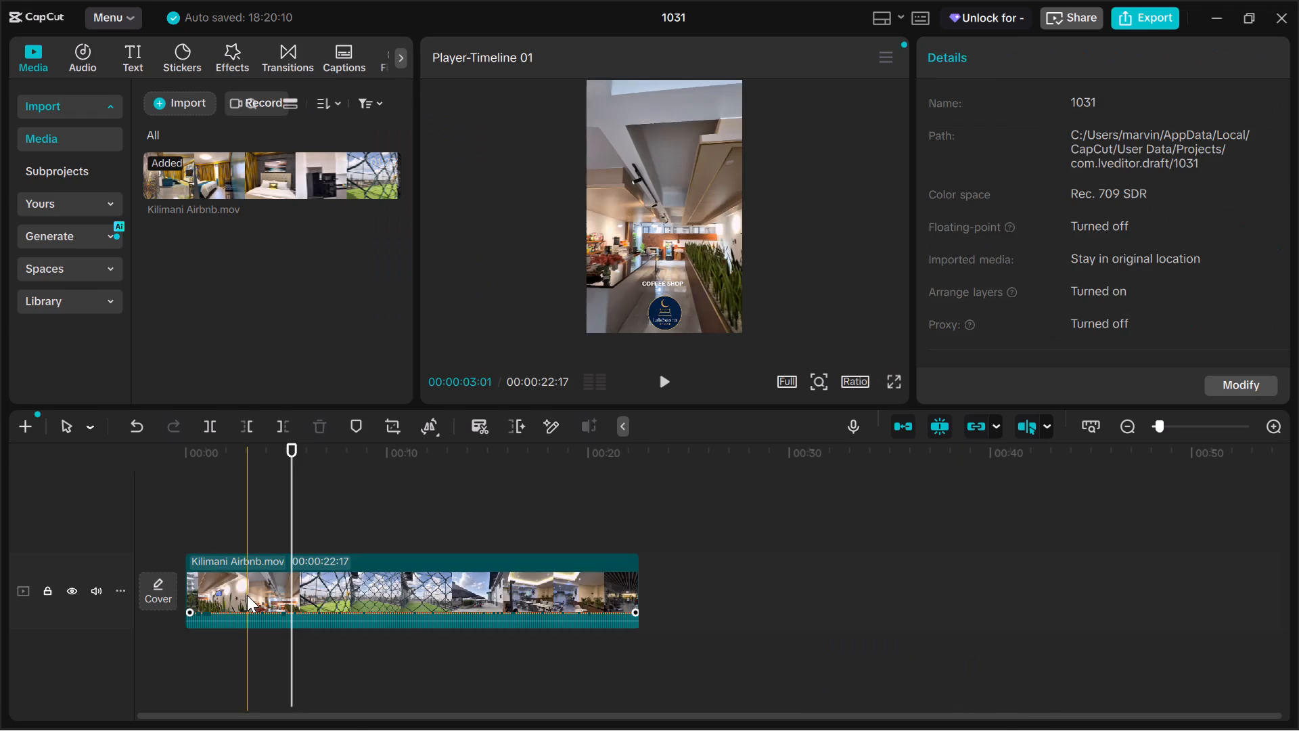
Play from the start, find the last frame of the coffee shop scene and split the footage at 00:00:04:02.
click(170, 497)
key(space)
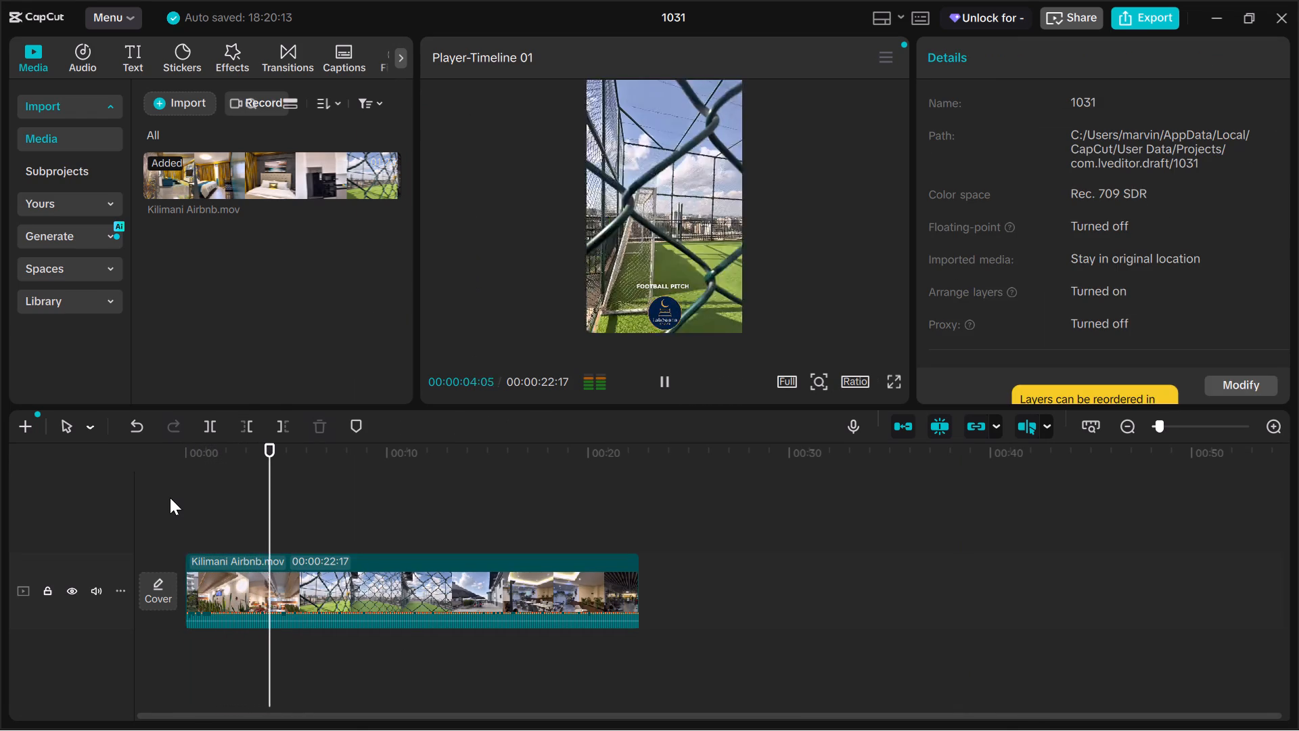
key(space)
key(Left)
key(Left)
key(Left)
key(Left)
key(Left)
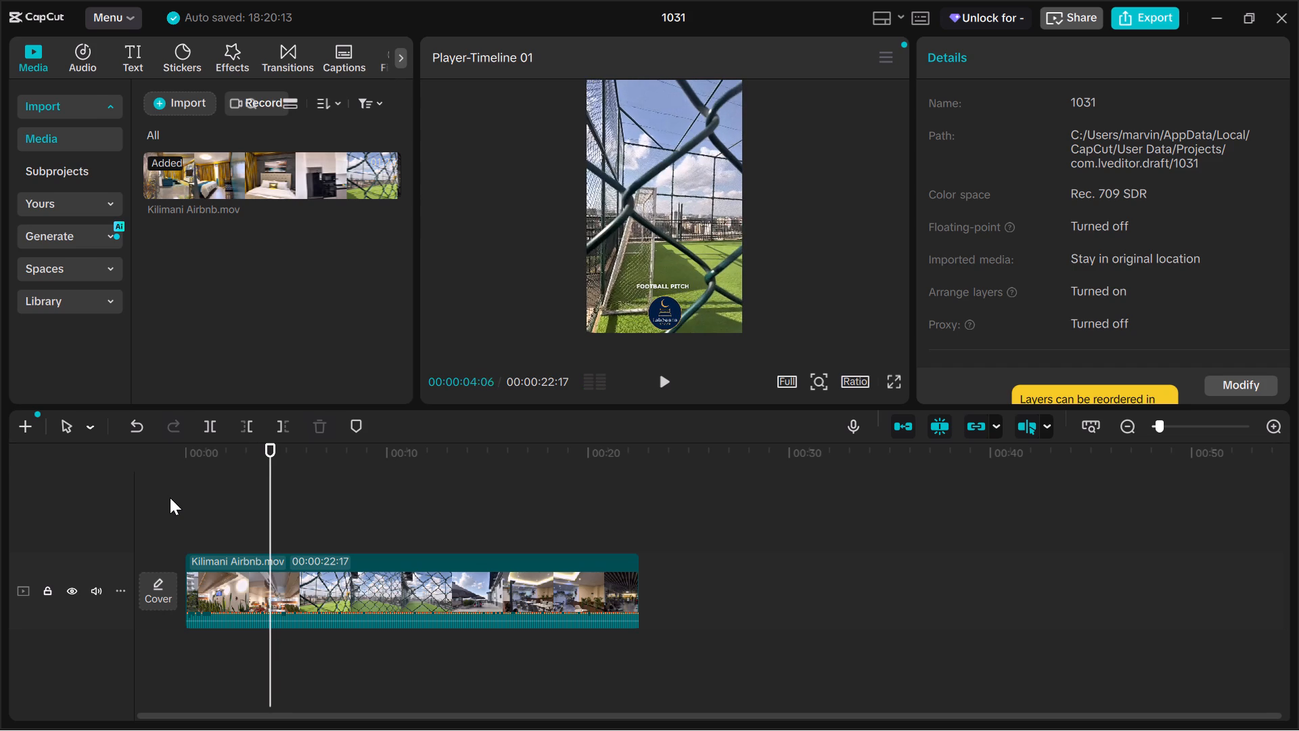
key(Left)
key(Left)
key(Left)
key(Left)
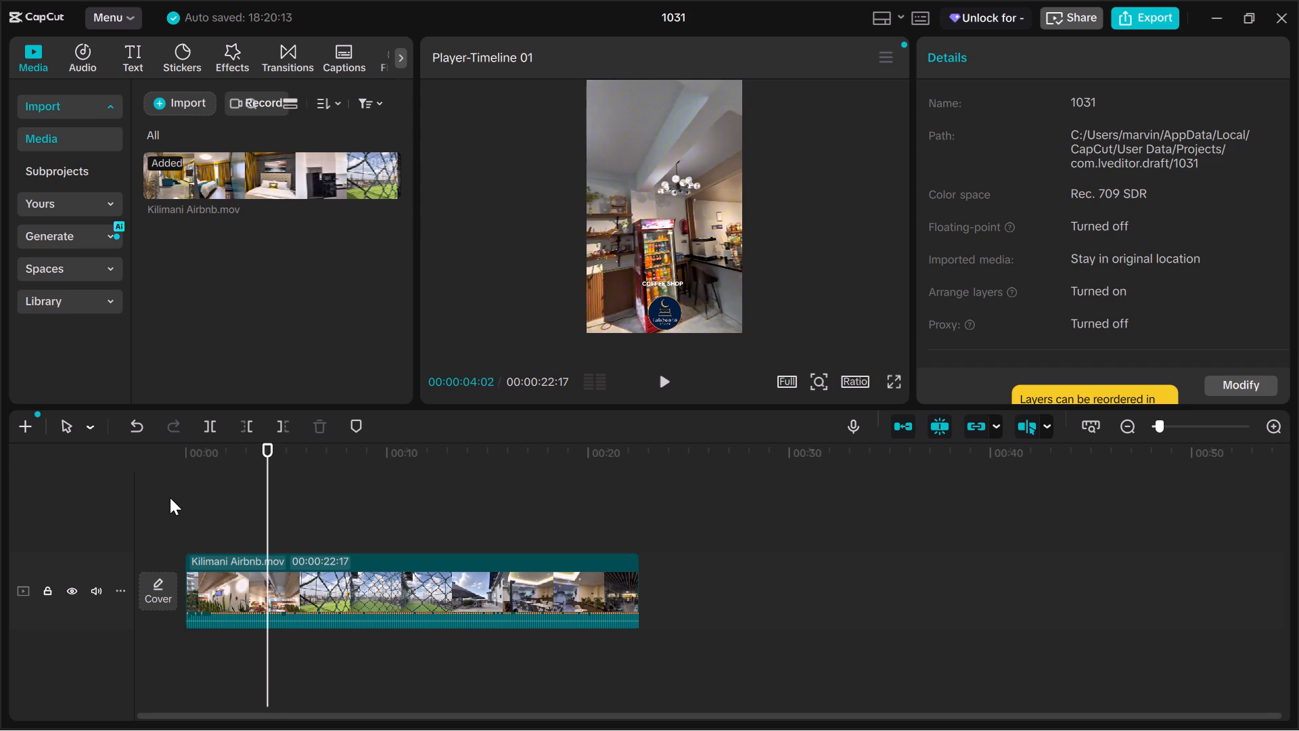
key(Right)
key(Left)
key(b)
click(267, 585)
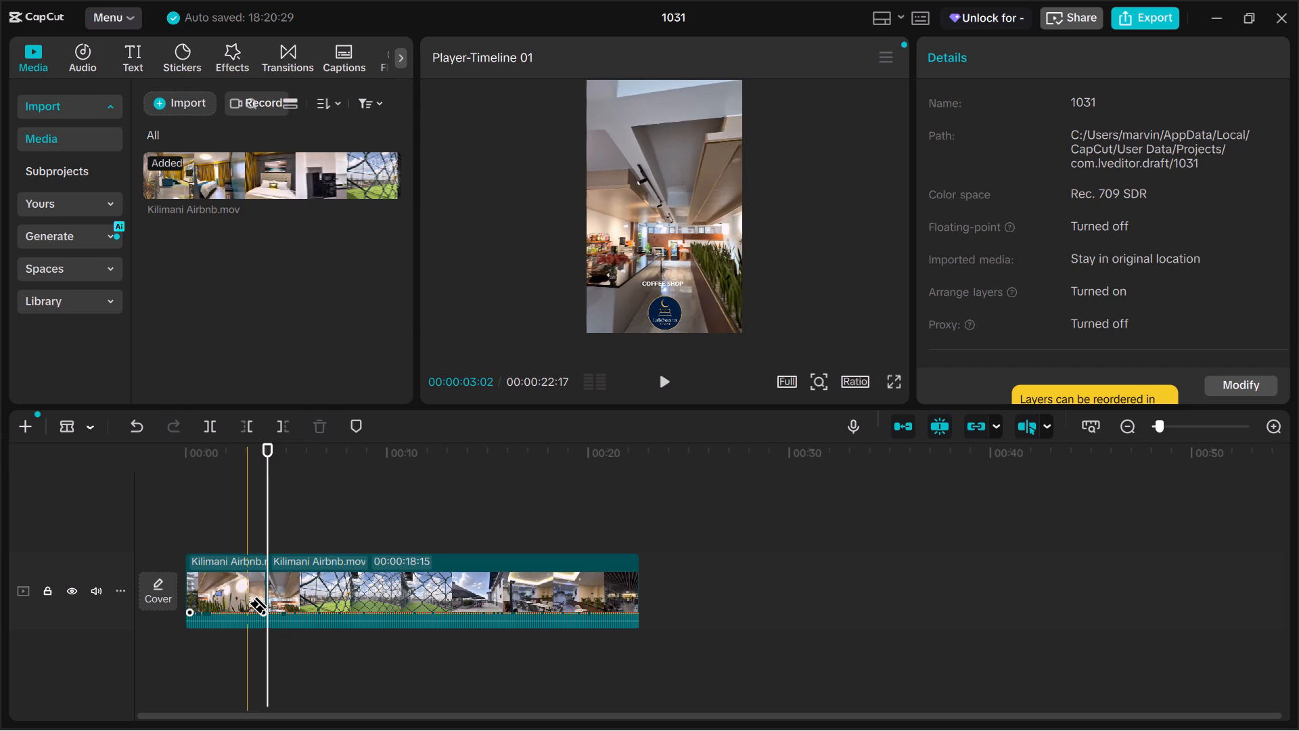
Delete all footage after the coffee shop segment.
key(a)
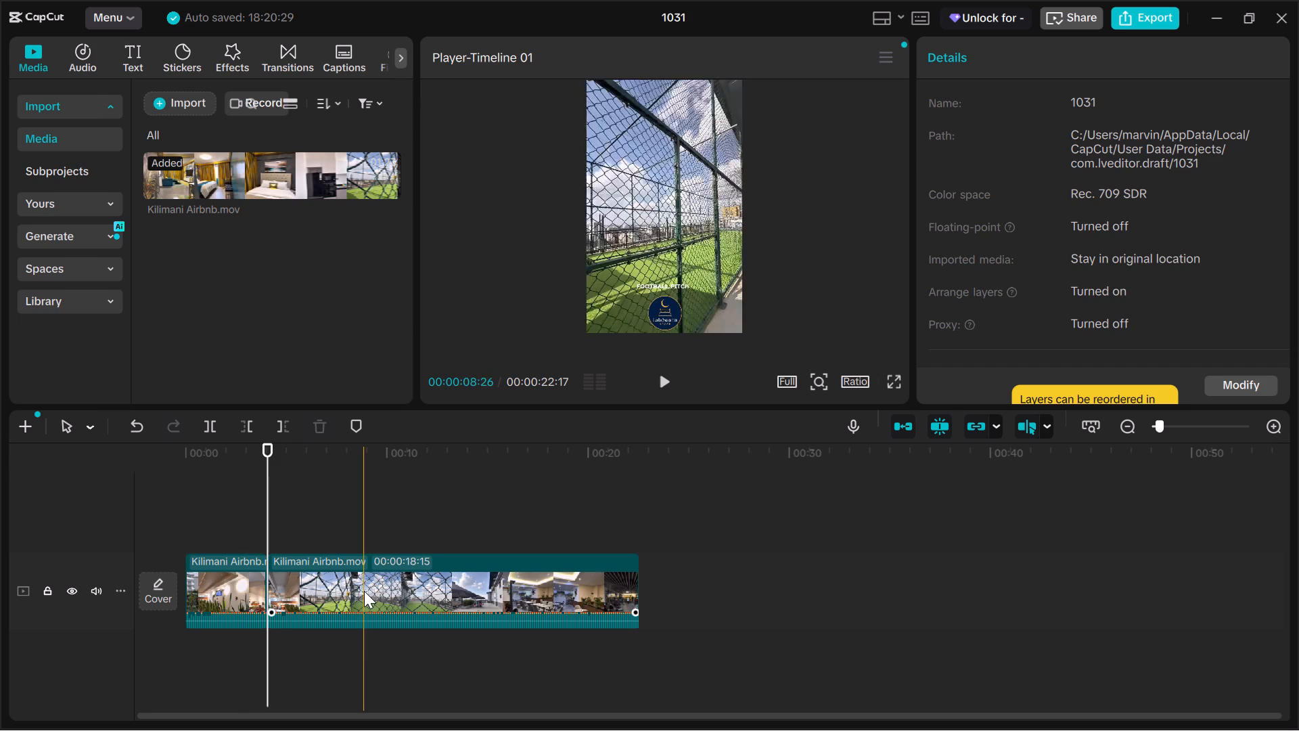
click(364, 591)
key(Delete)
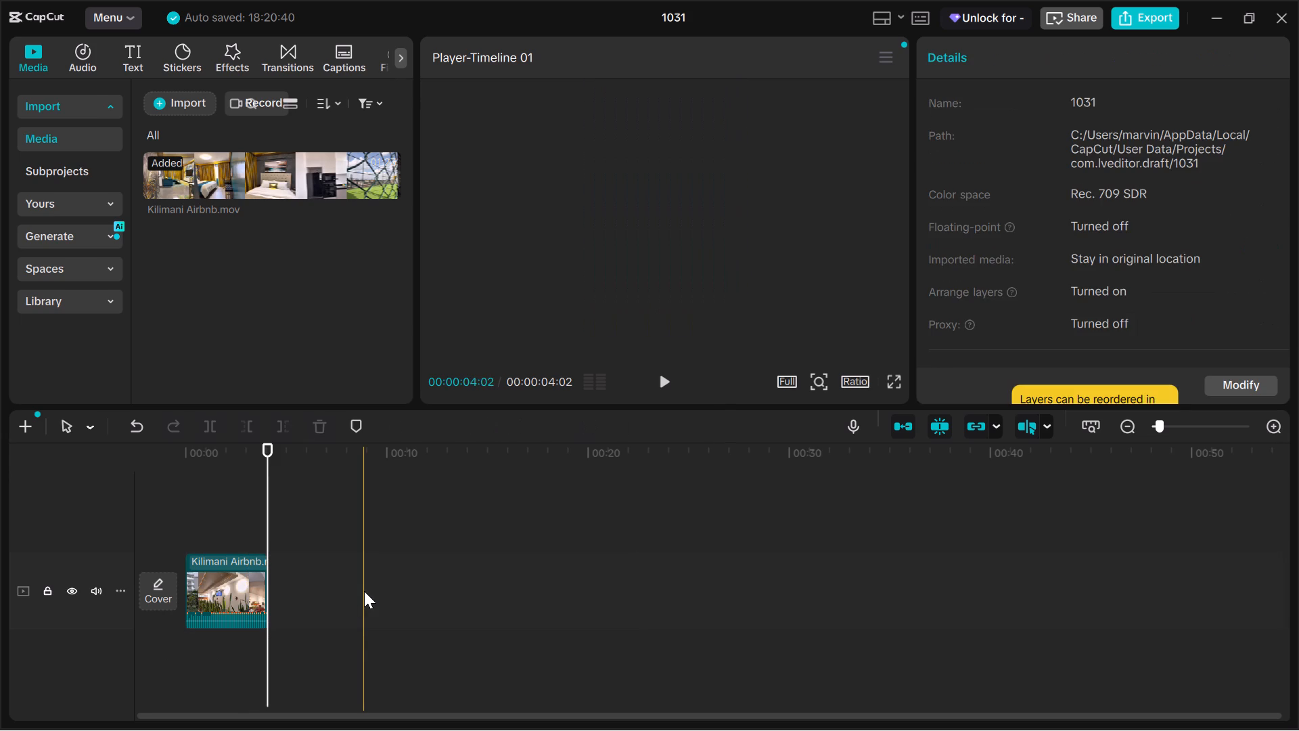
Export the coffee shop segment to the Desktop as an MP4 named "coffe room" and close the export window.
click(1145, 21)
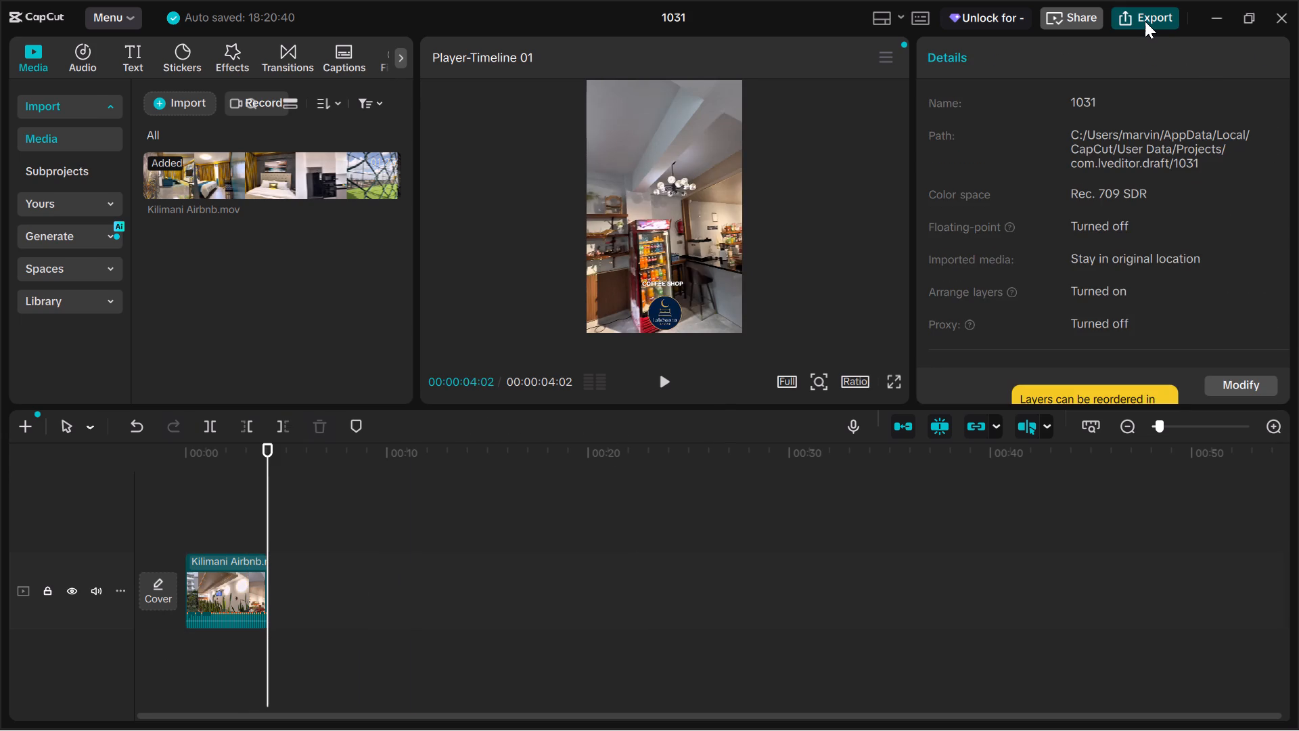
click(808, 183)
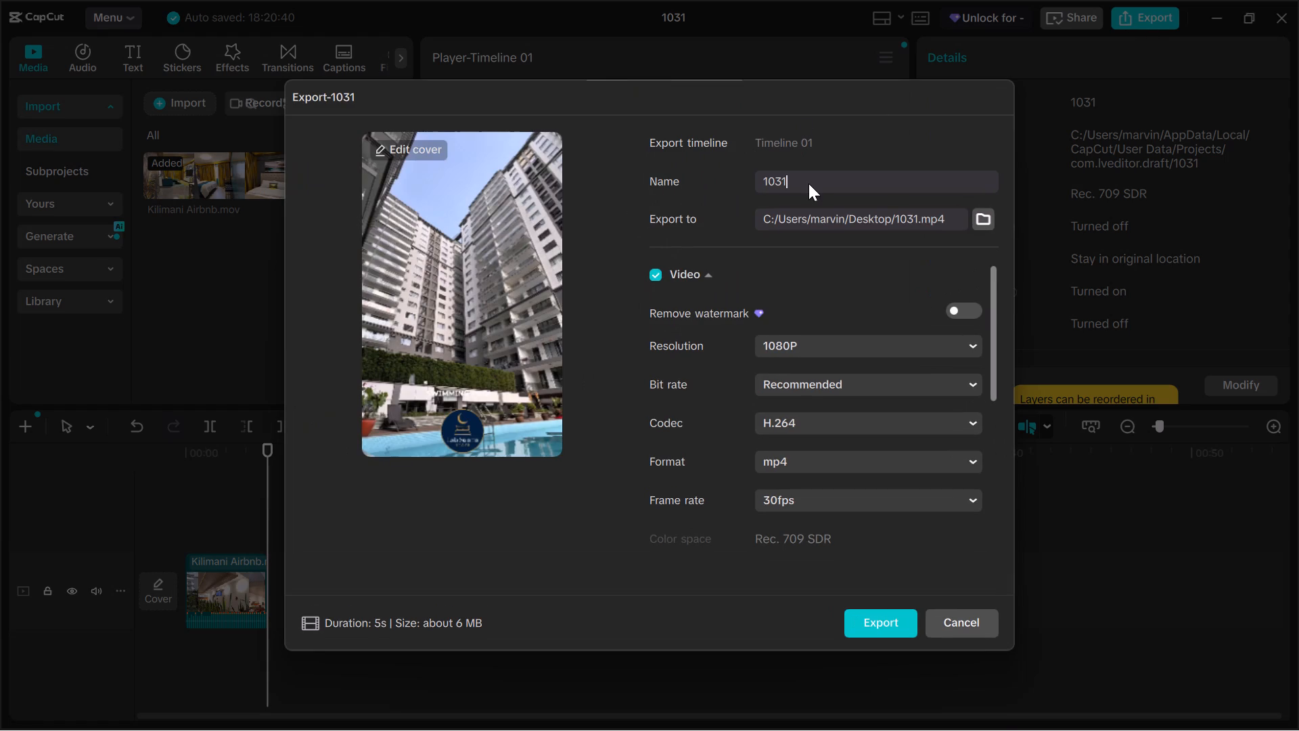
key(BackSpace)
key(BackSpace)
key(BackSpace)
key(BackSpace)
key(BackSpace)
text(coffe room)
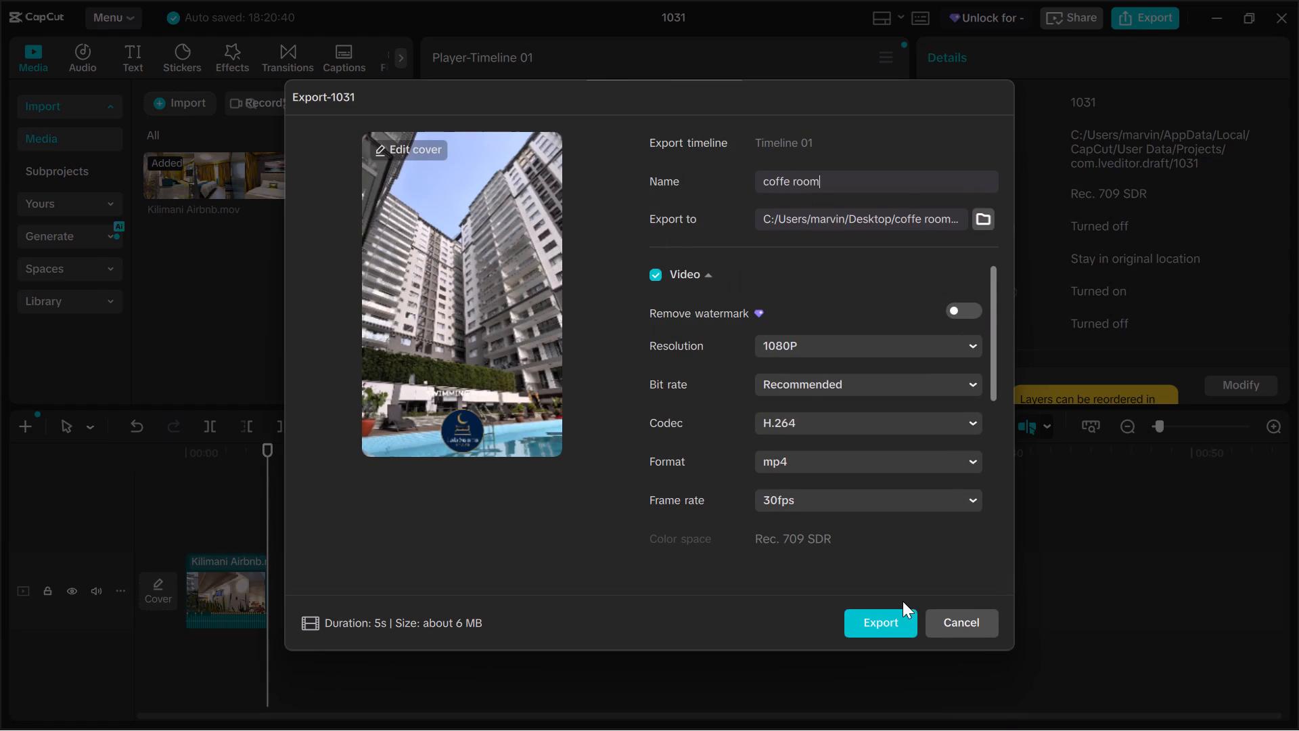
click(900, 627)
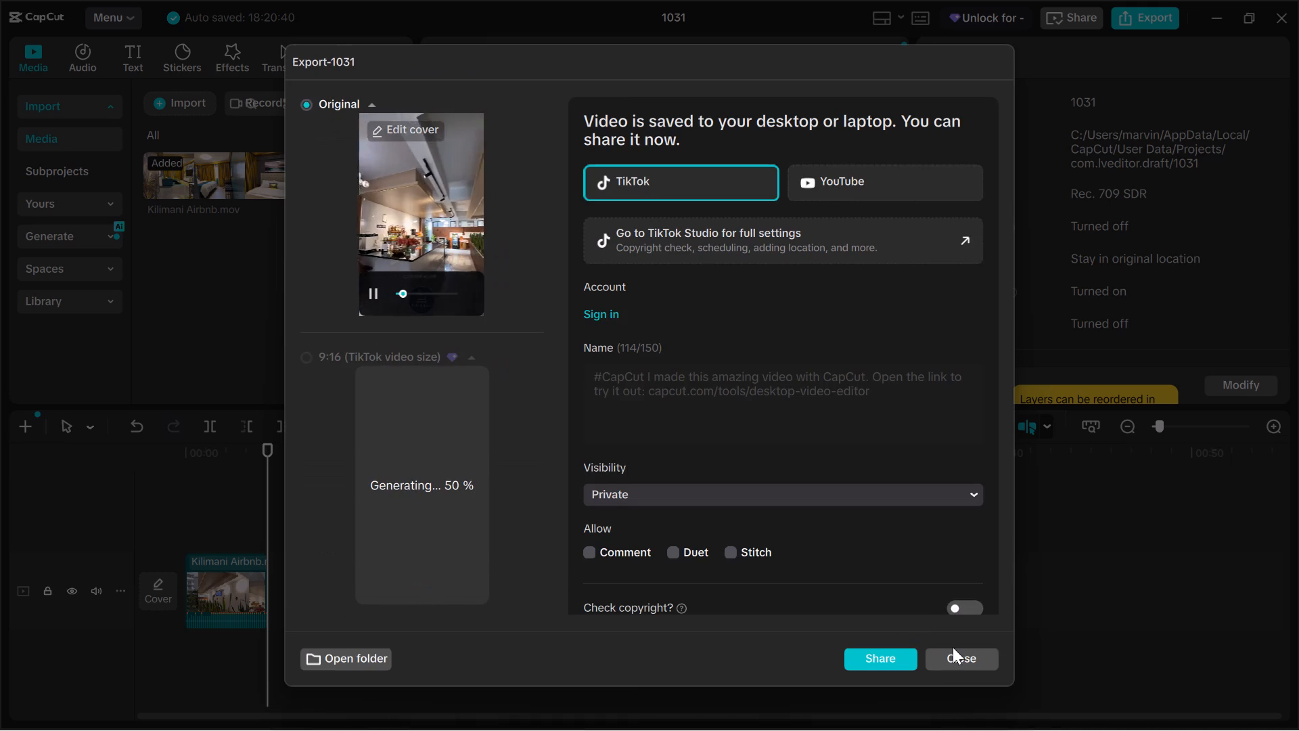
click(970, 657)
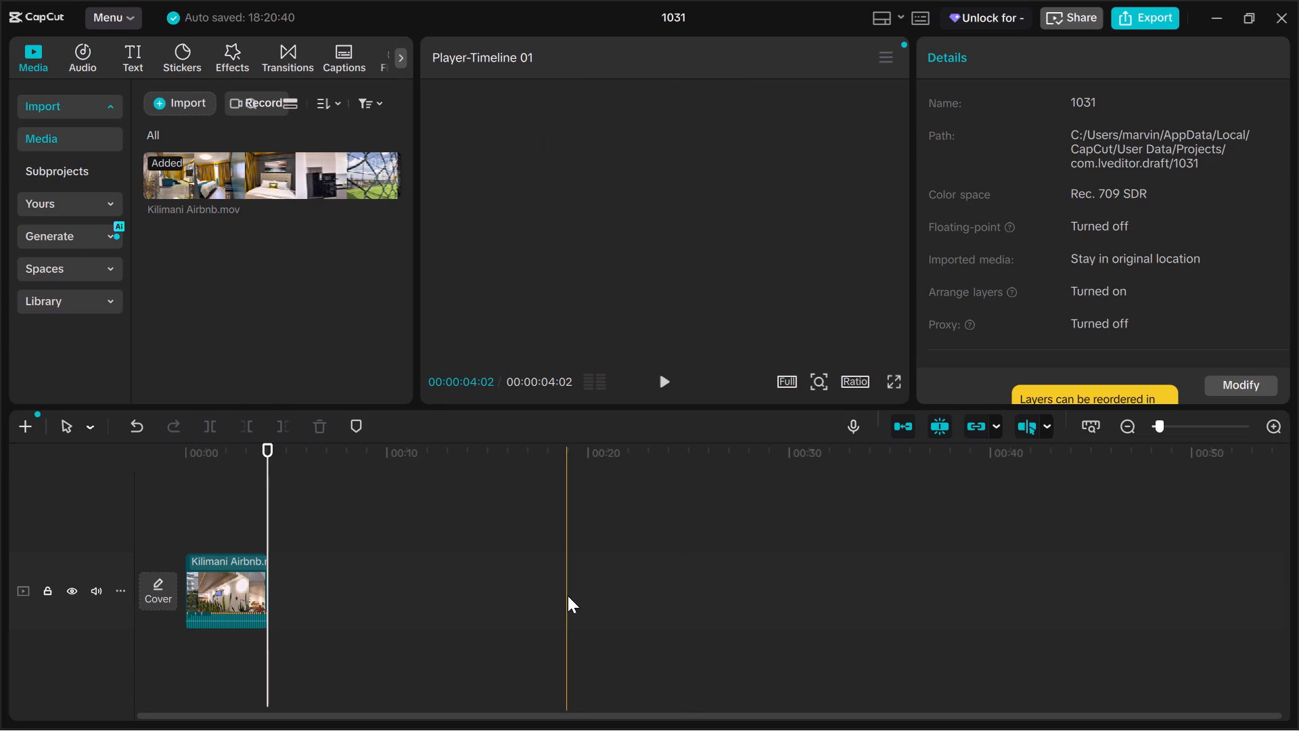
Undo the deletion of the remaining footage and delete the coffee shop segment from the start of the timeline instead.
key(ctrl+z)
click(239, 582)
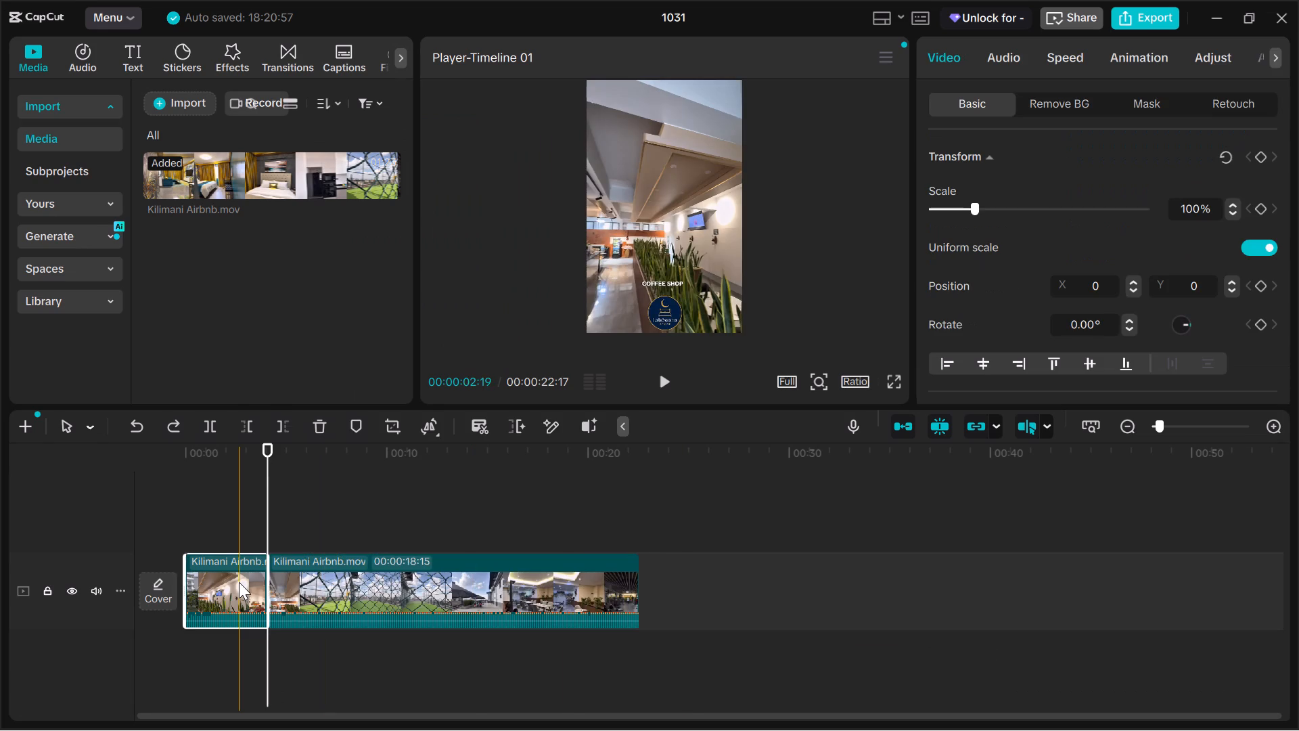
key(Delete)
Play from the start, find the last frame of the football pitch scene and split the footage at 00:00:04:02.
click(172, 510)
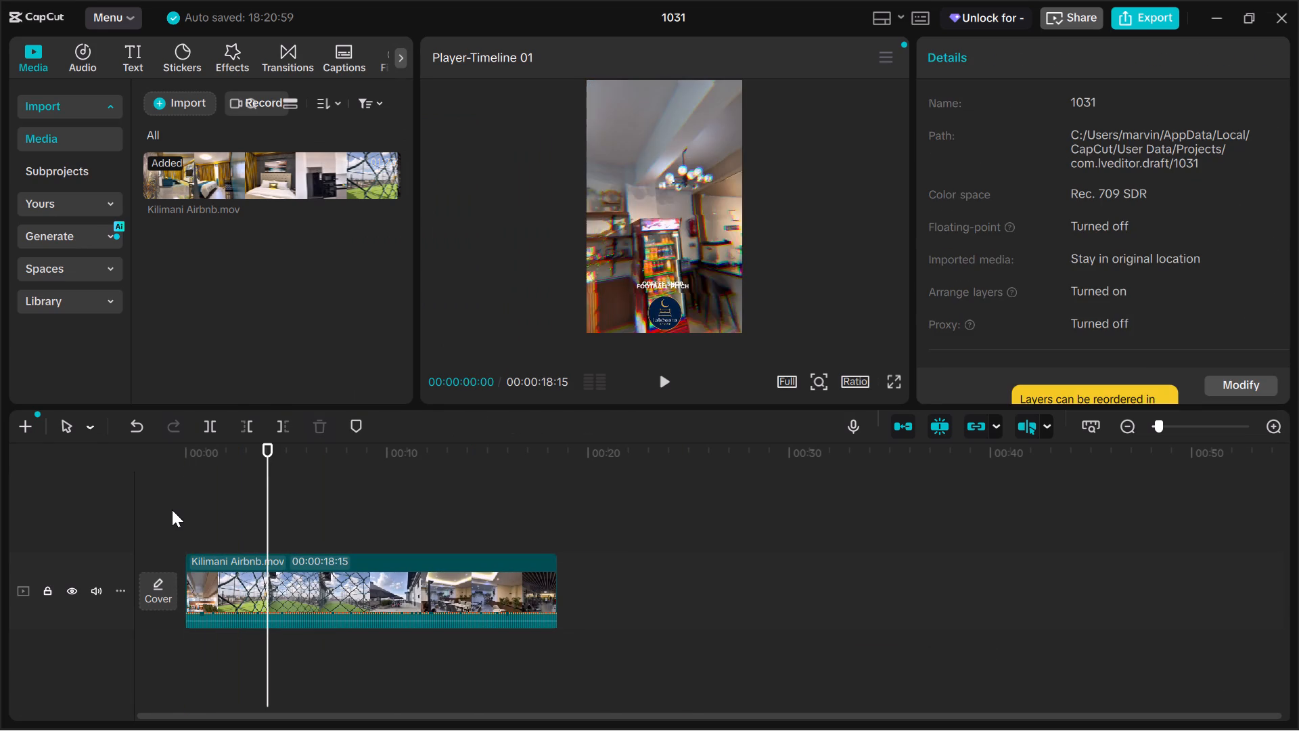
key(space)
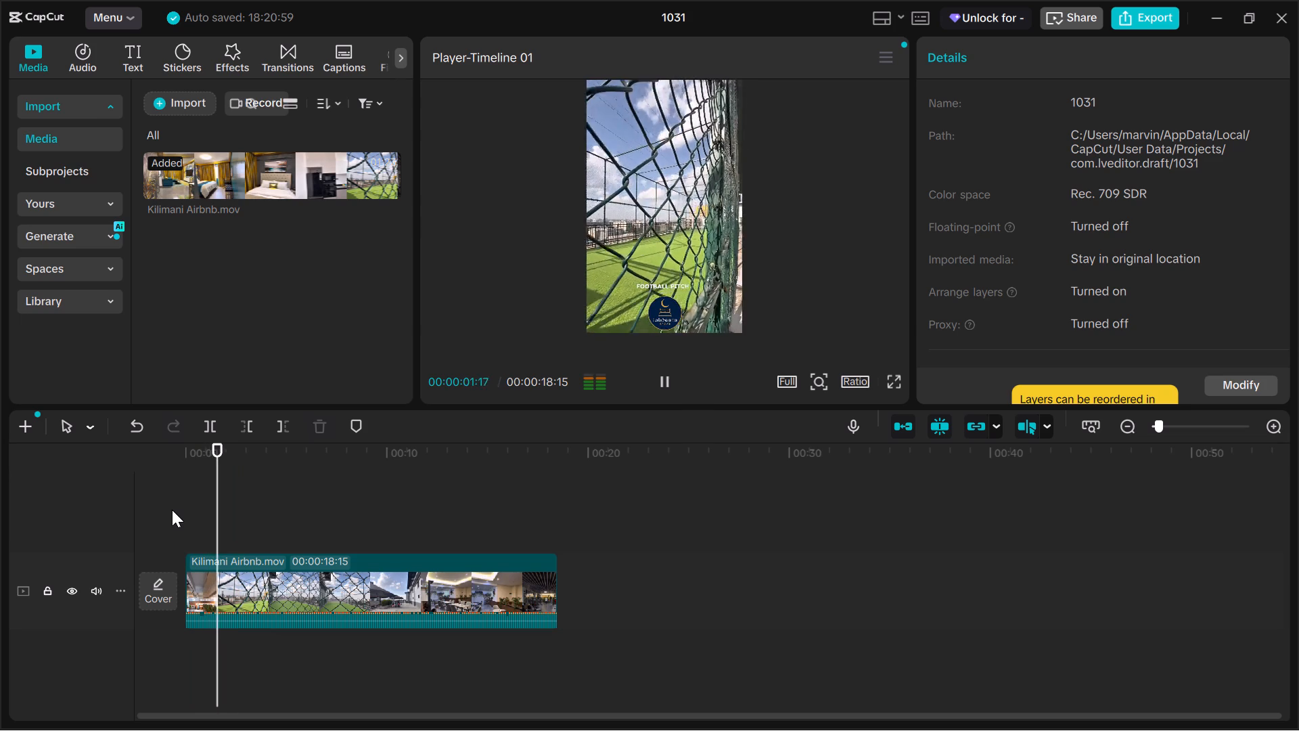
key(space)
key(space)
key(space)
key(space)
key(space)
key(space)
key(space)
key(space)
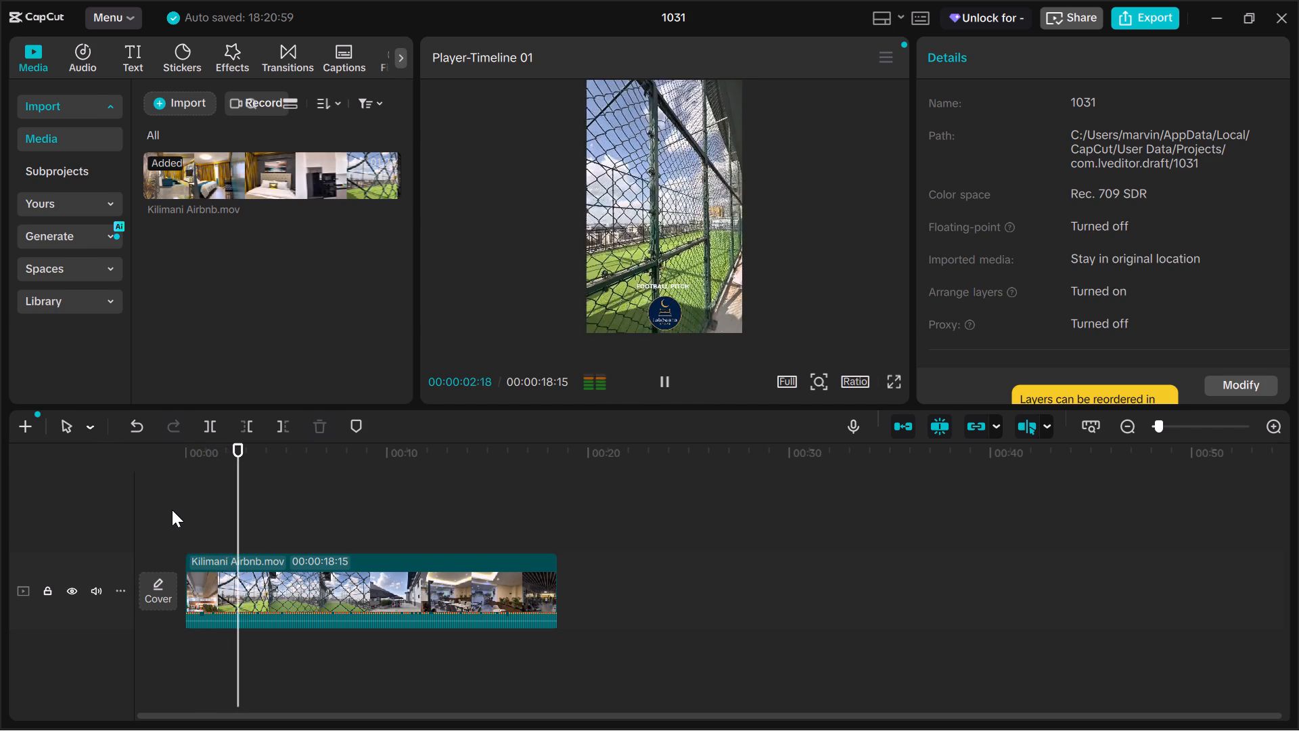
key(space)
key(space)
key(space)
key(space)
key(space)
key(space)
key(space)
key(space)
key(space)
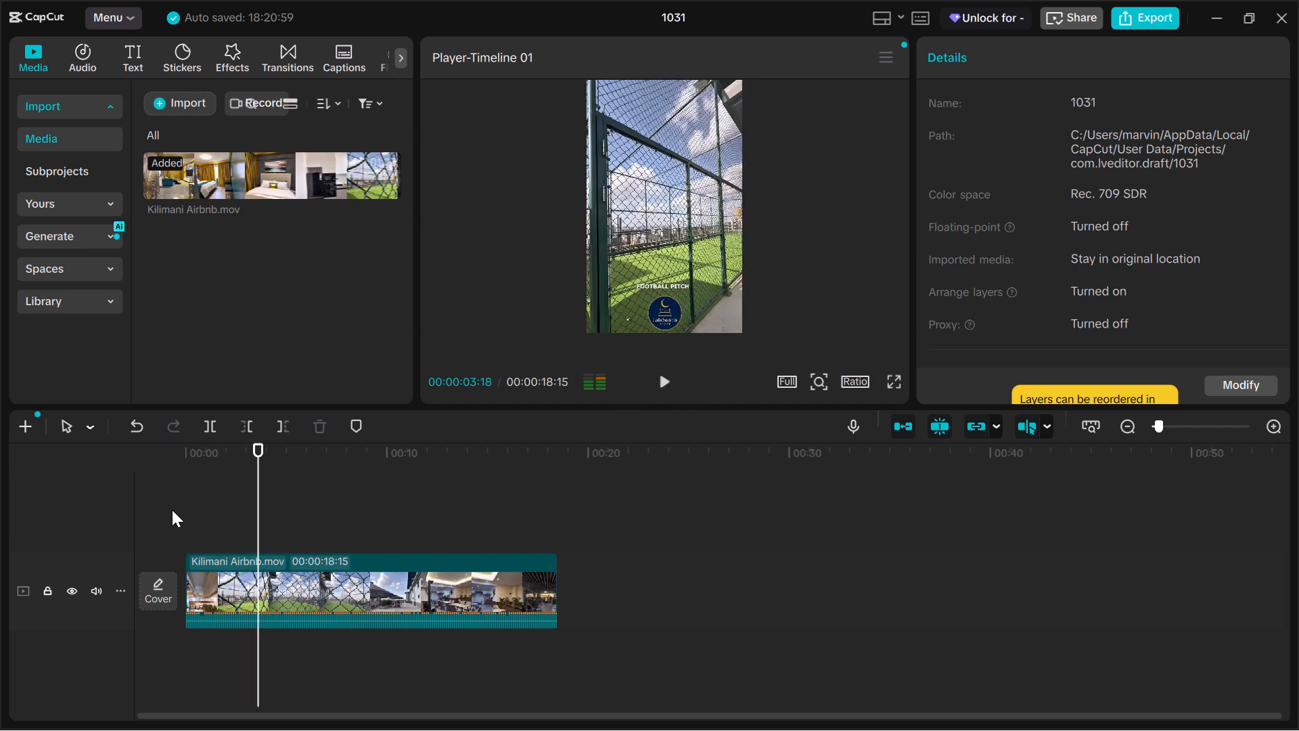
key(space)
key(space)
key(space)
key(space)
key(space)
key(space)
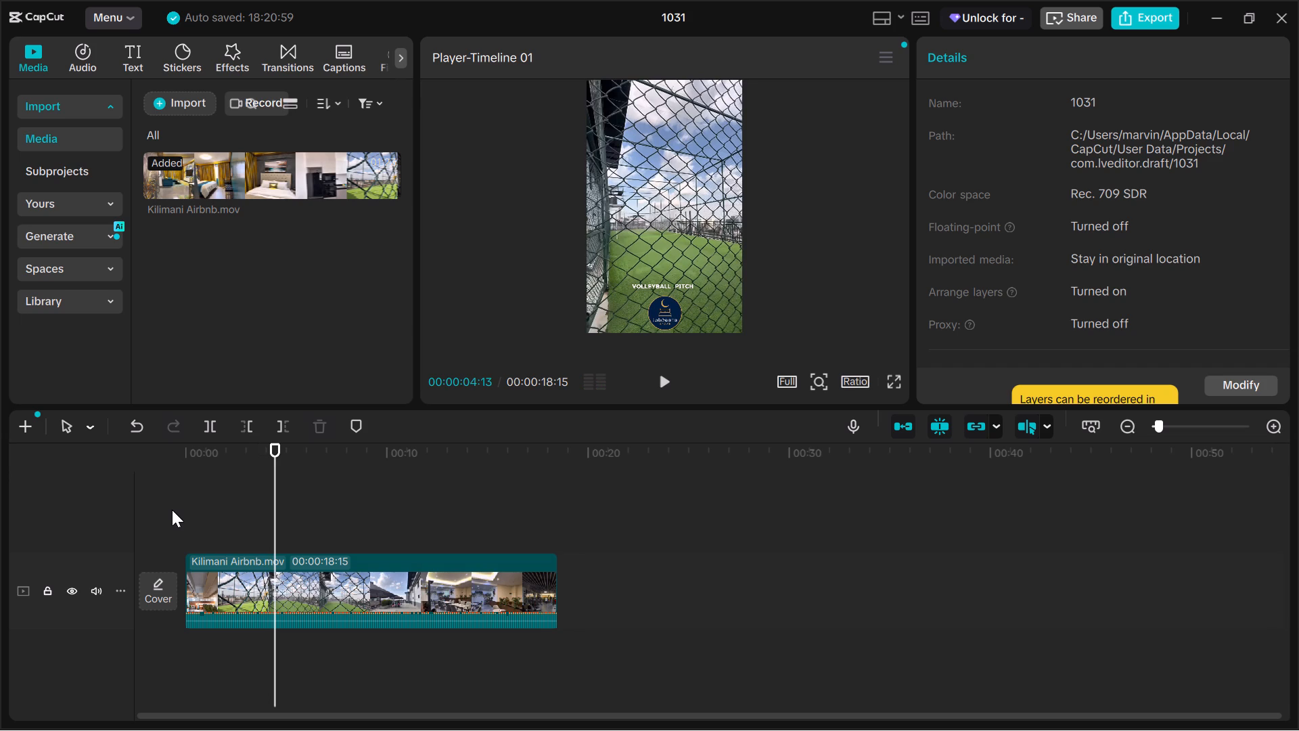
key(Left)
key(Left)
key(Left)
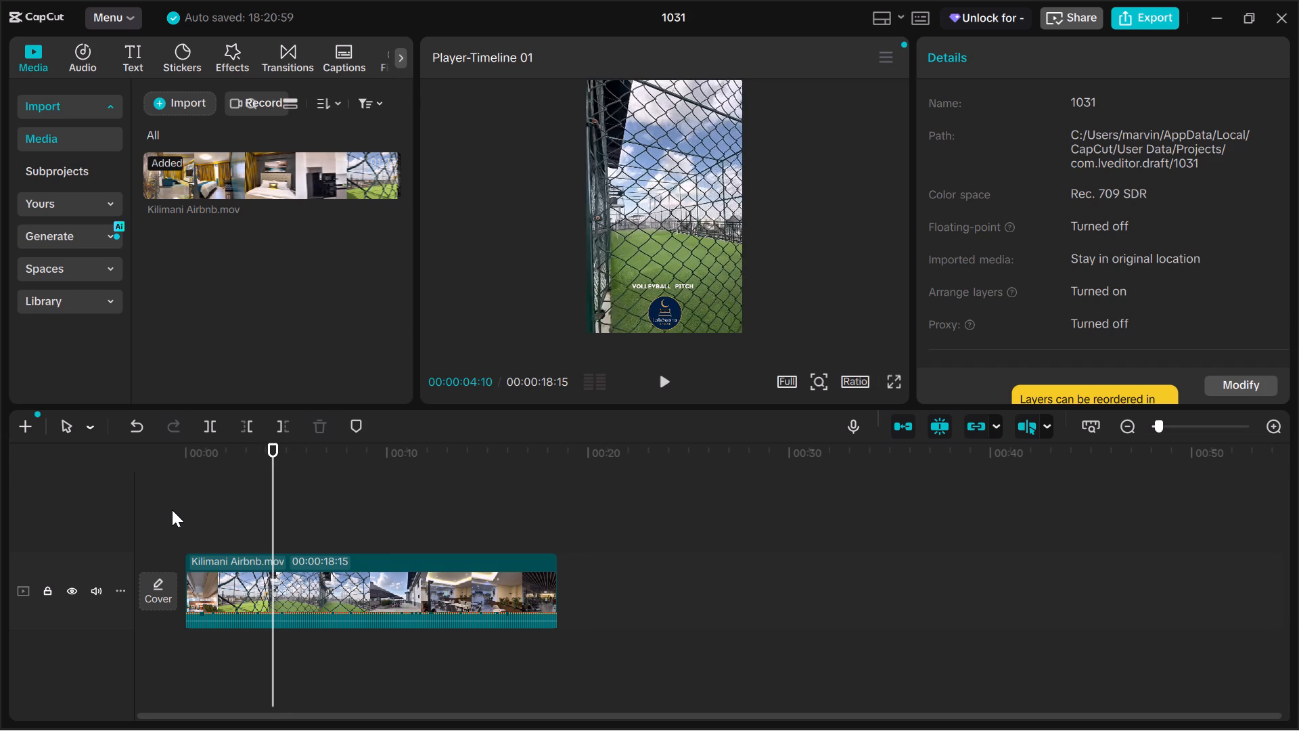
key(Left)
key(Left)
key(Left)
key(Left)
key(Left)
key(Left)
key(Left)
key(Left)
key(Left)
key(Left)
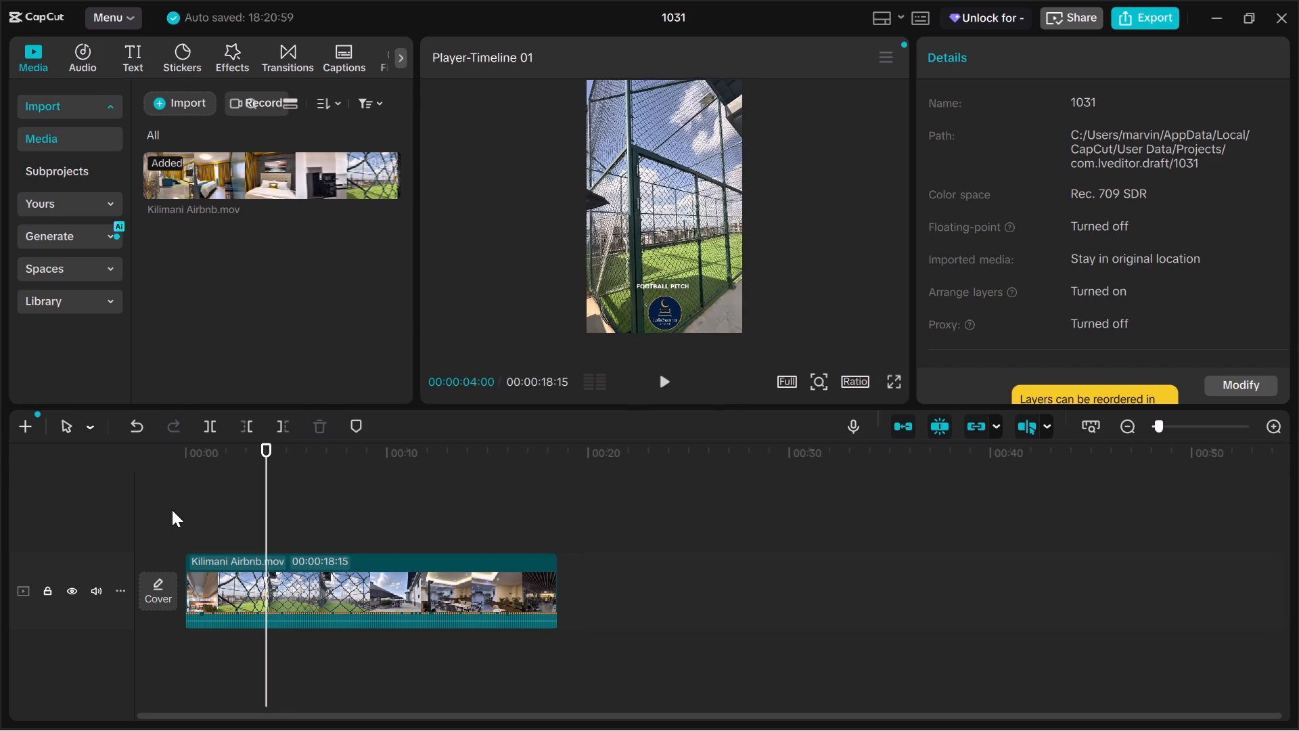
key(Left)
key(Right)
key(Right)
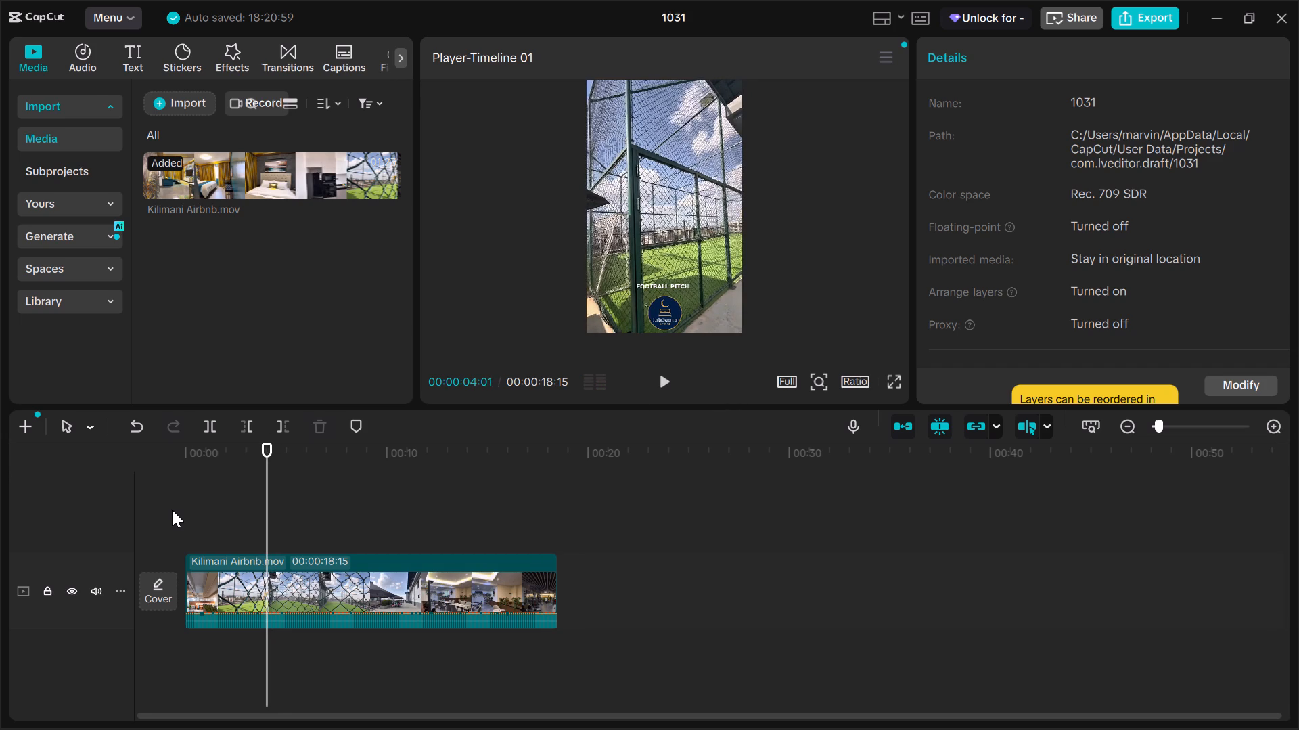
key(Right)
key(Right)
key(Left)
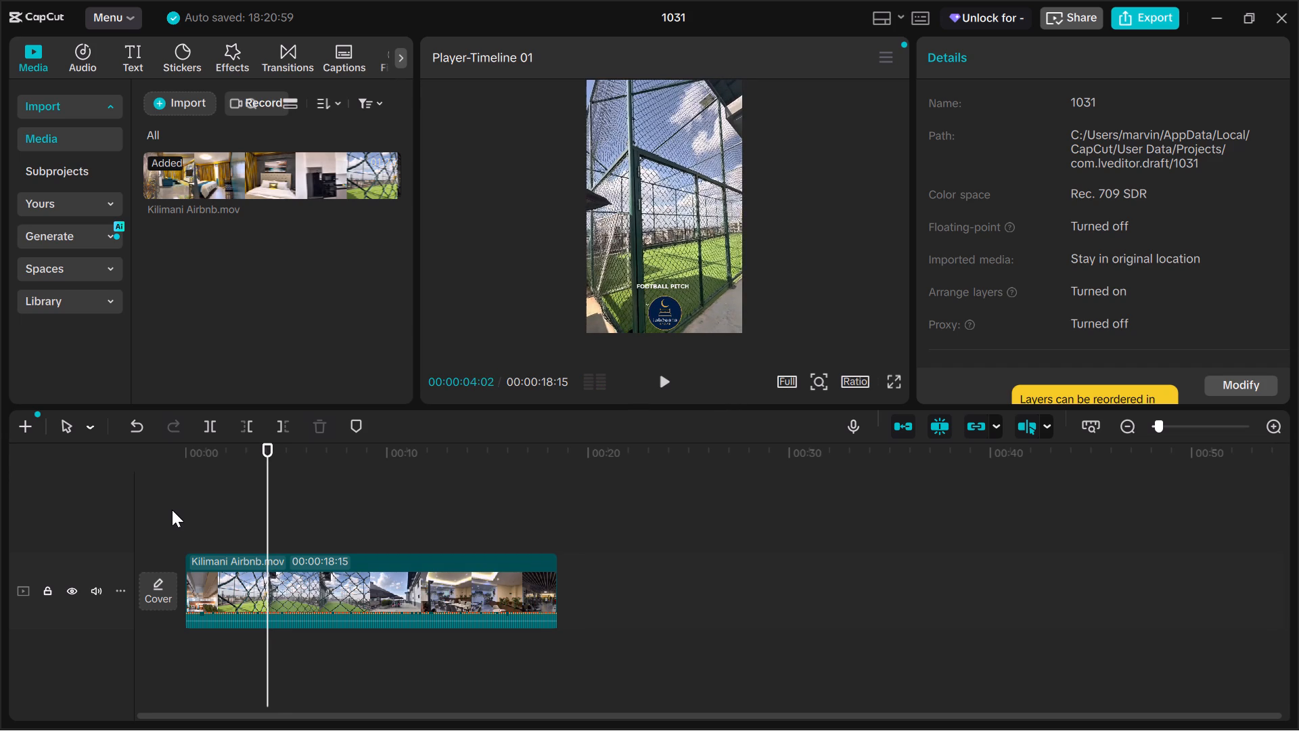
key(b)
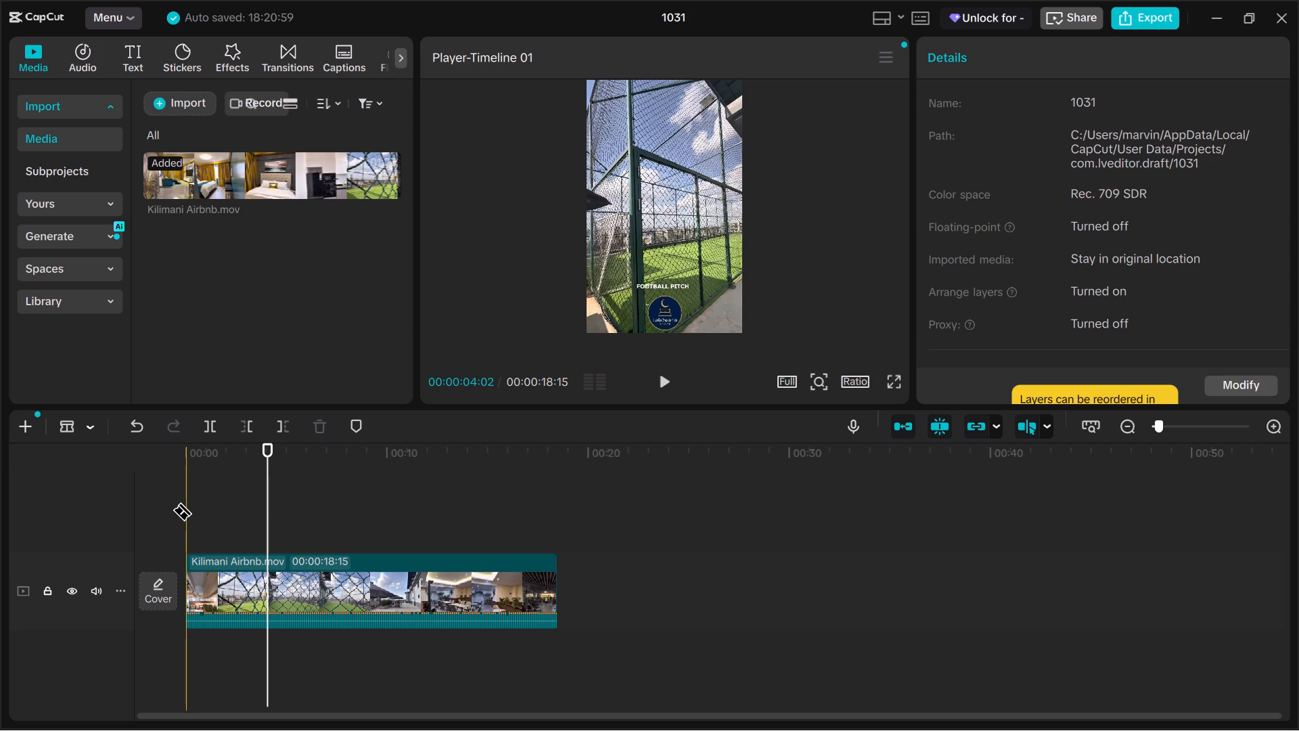
click(272, 588)
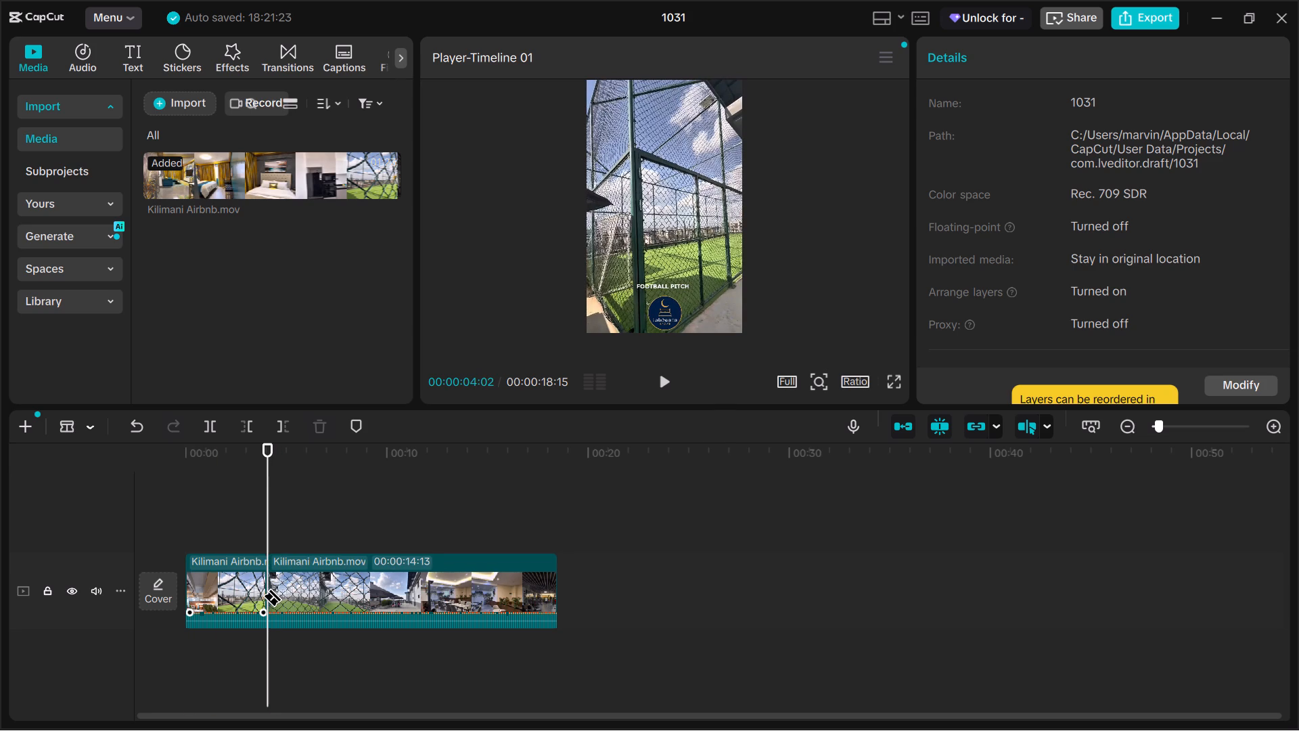
Play on to the last frame of the volleyball pitch scene and split the footage at 00:00:08:13.
key(space)
key(space)
key(space)
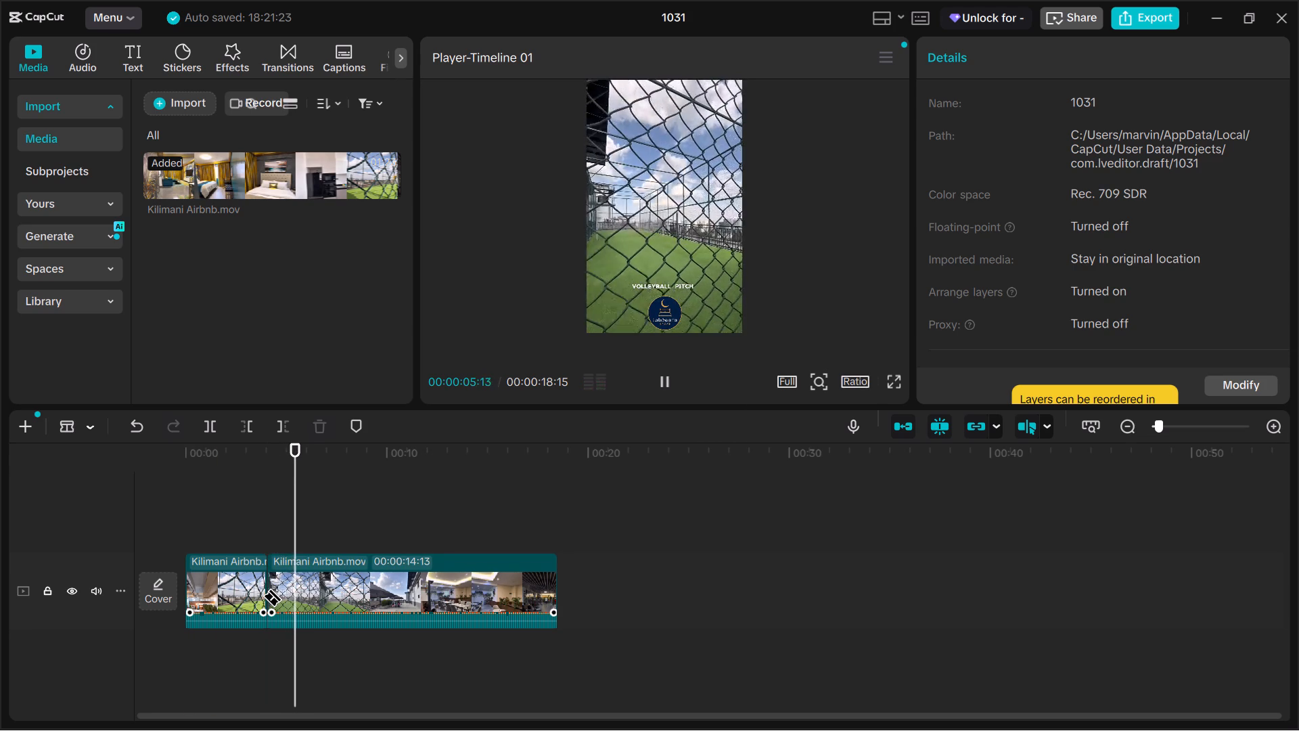
key(space)
key(space)
key(space)
key(space)
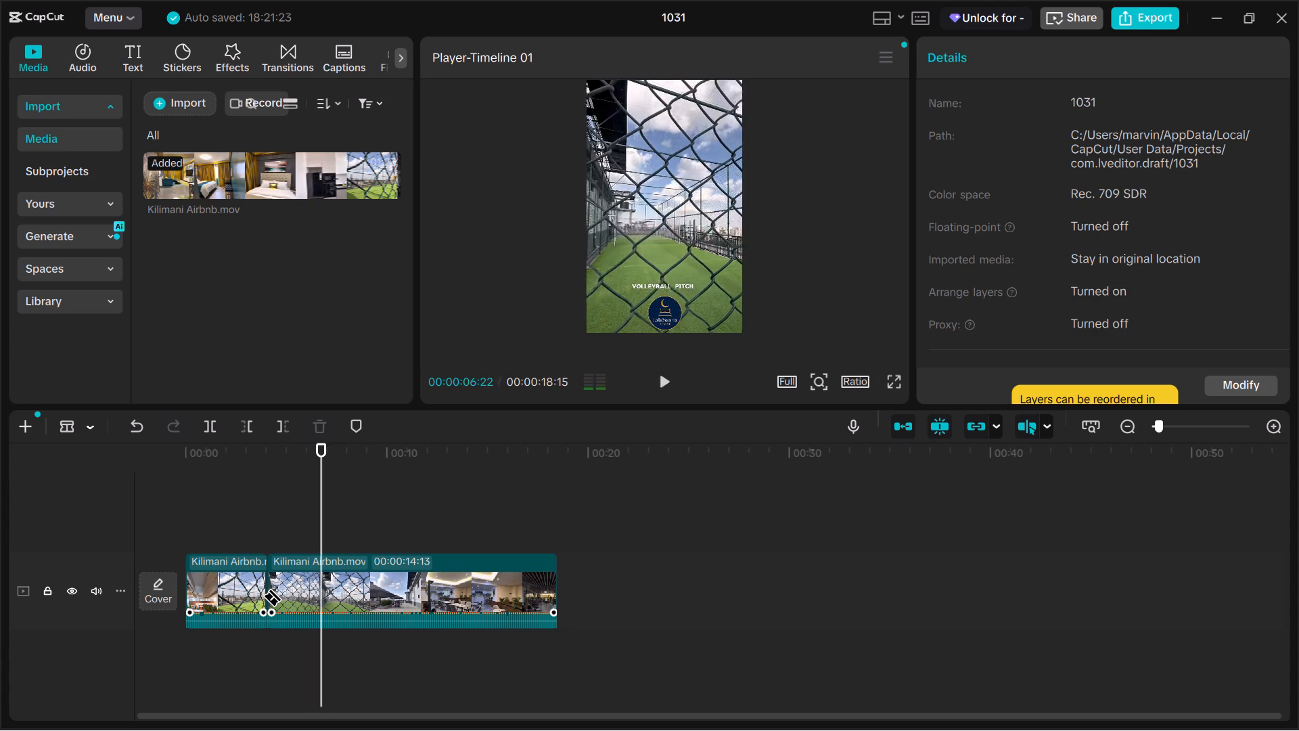
key(space)
key(space)
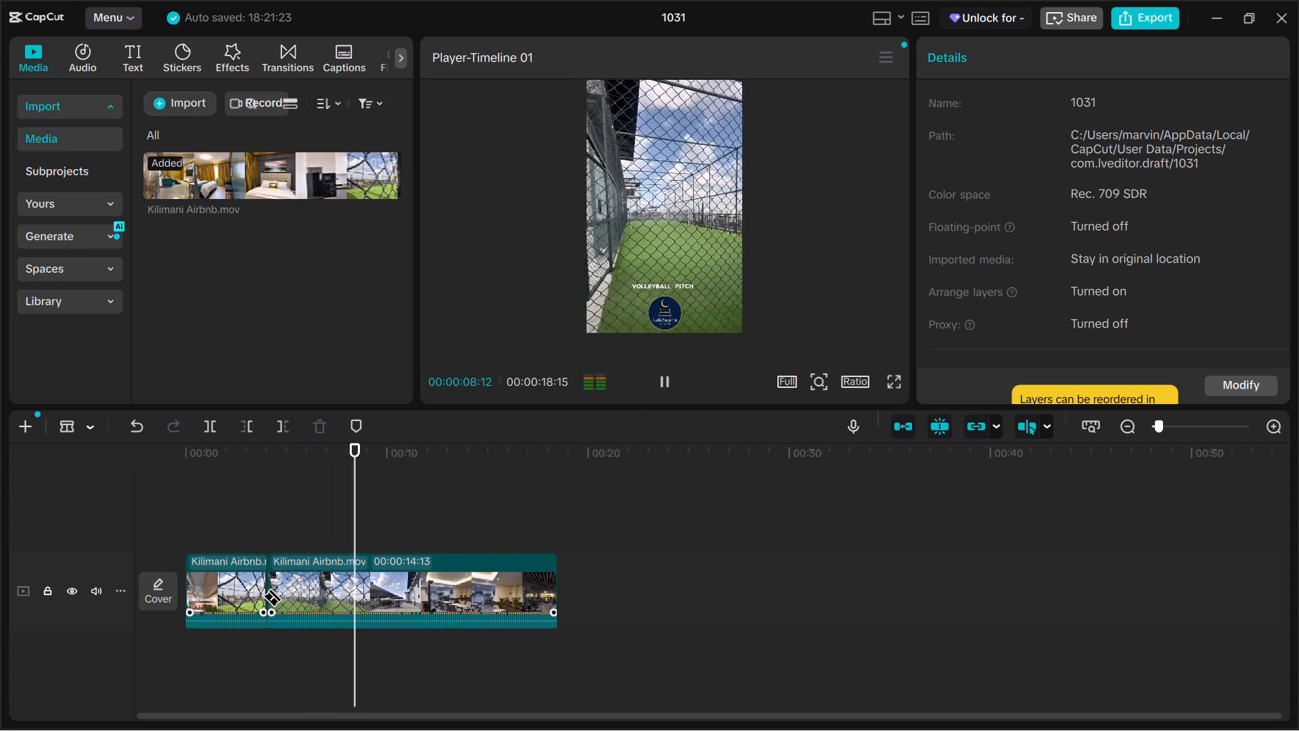
key(space)
key(Left)
key(Left)
key(Left)
key(Left)
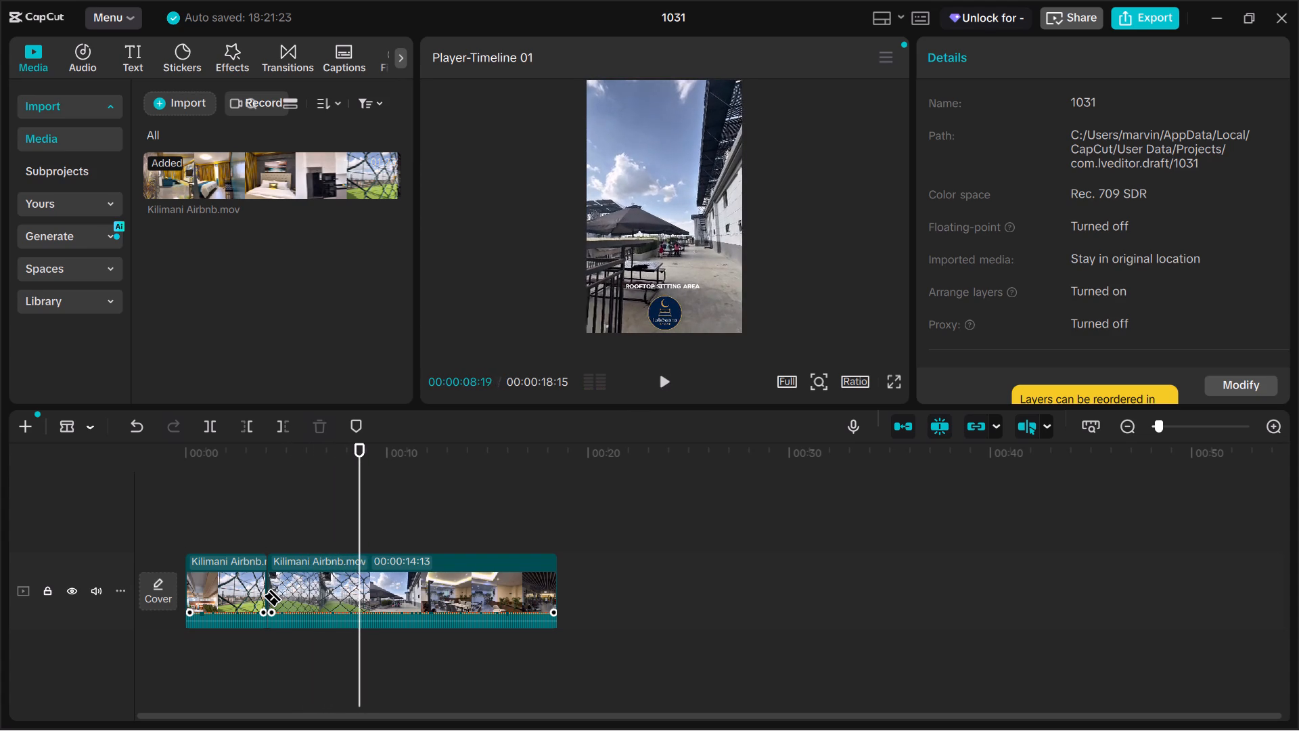
key(Left)
key(Left)
key(Left)
key(Left)
key(Left)
key(Left)
key(Left)
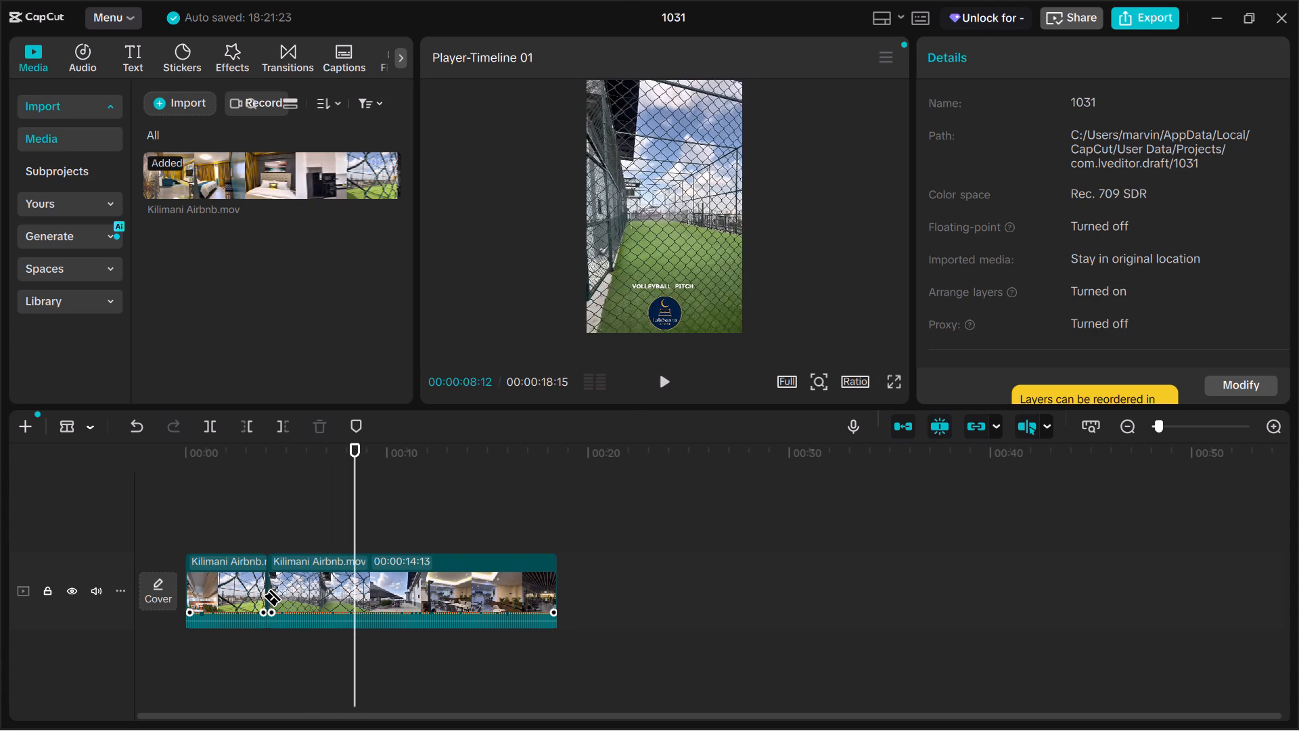
key(Right)
key(Right)
key(Left)
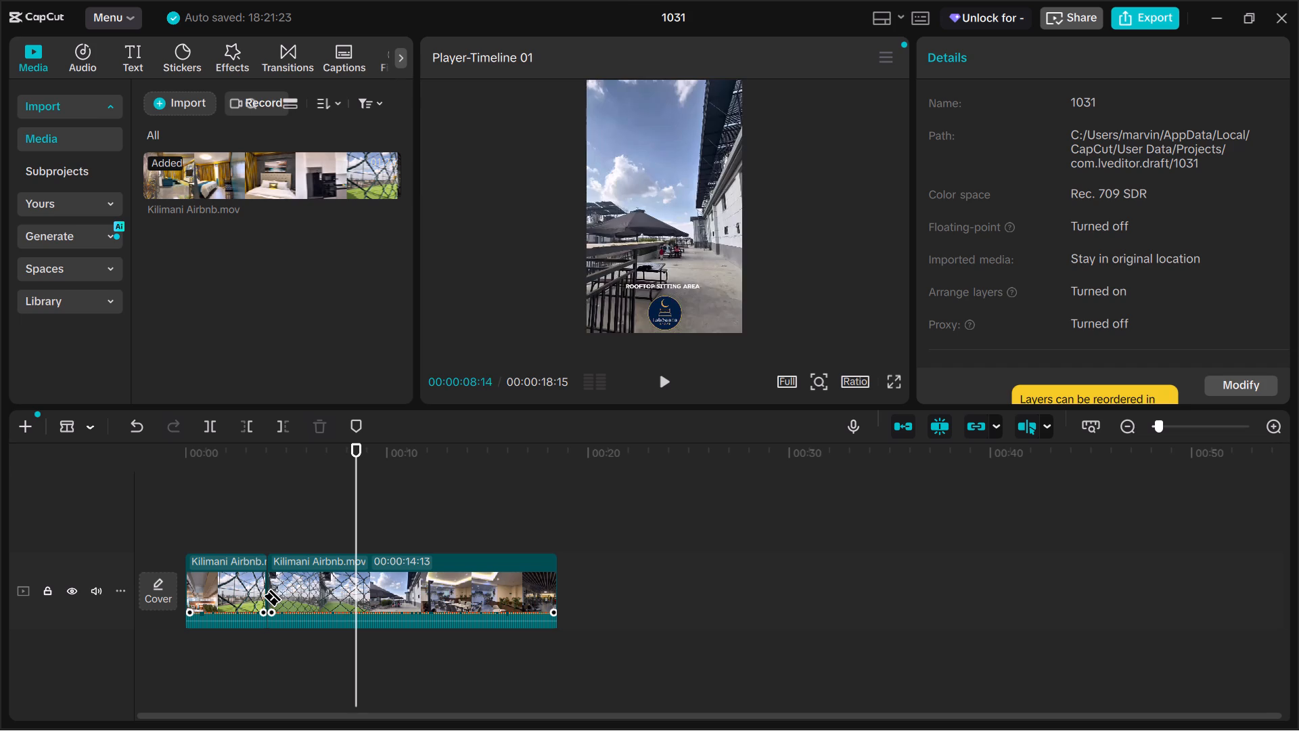
click(358, 594)
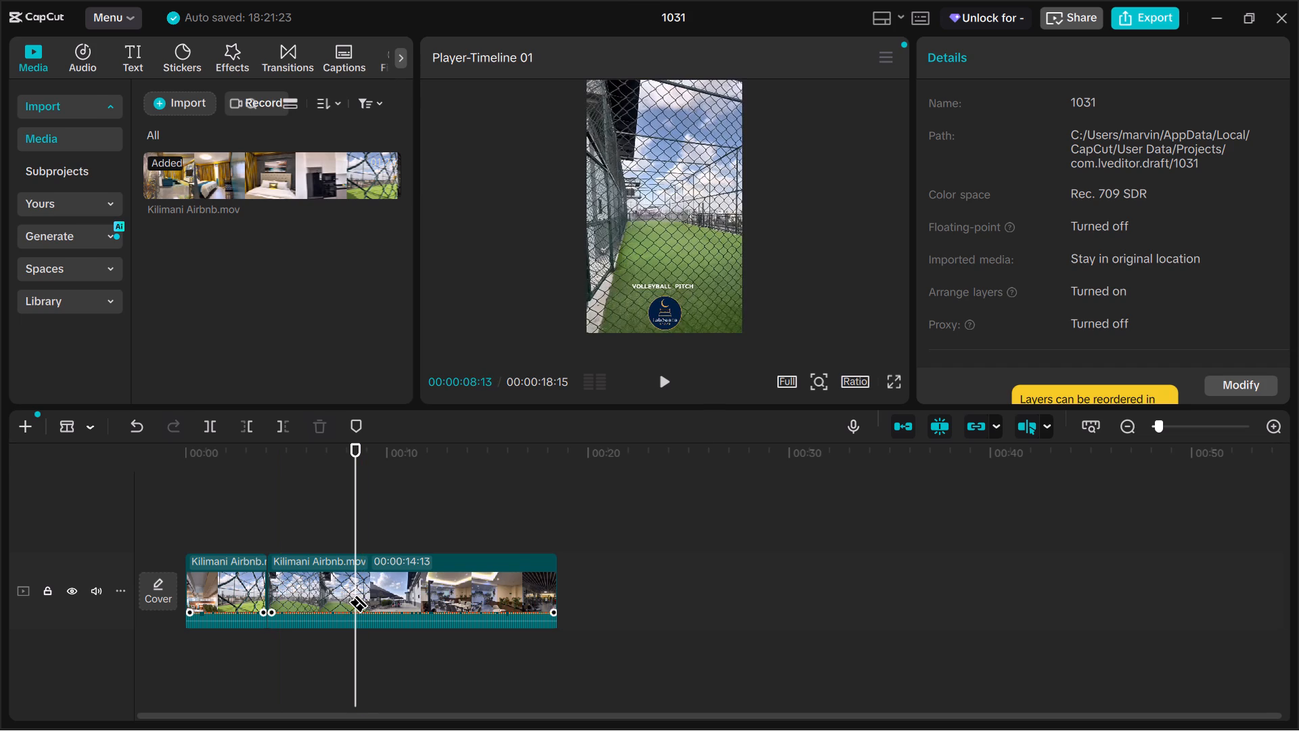
Advance to the last frame of the rooftop sitting area scene and split the footage at 00:00:10:13.
key(Right)
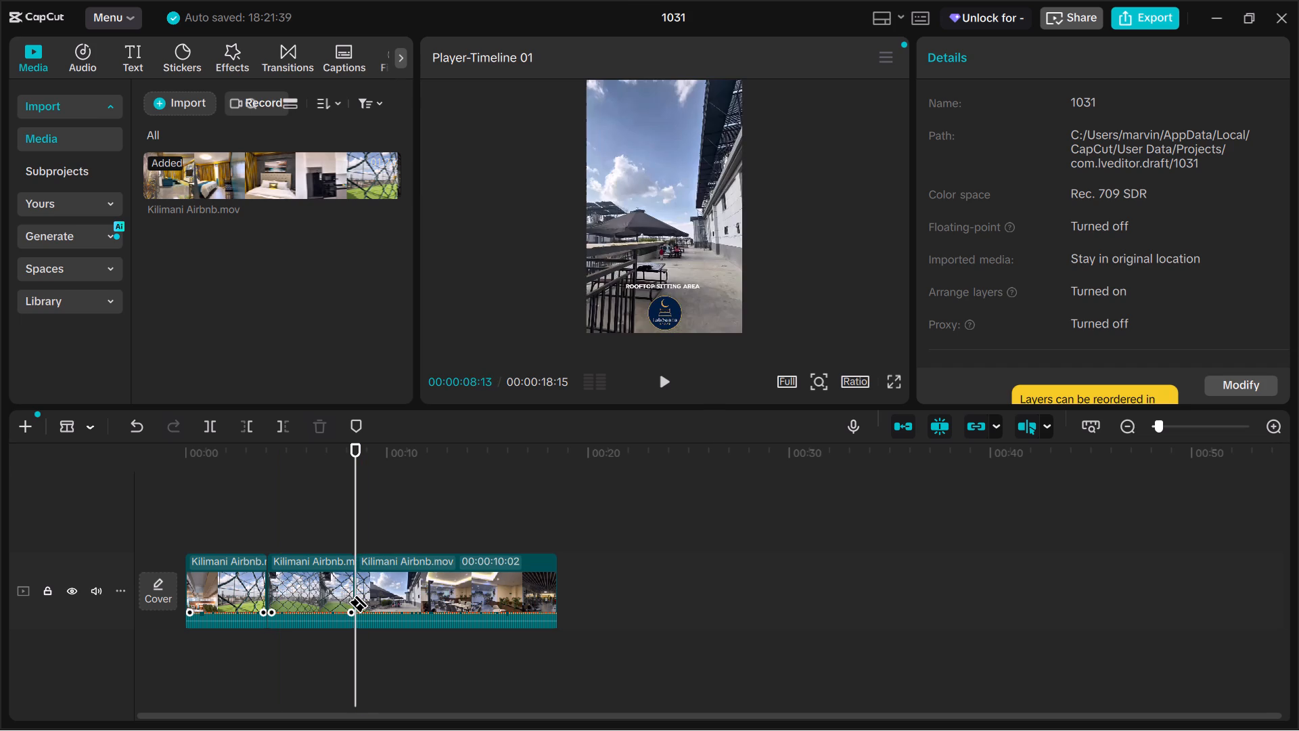
key(Right)
key(Right)
key(Right)
key(Right)
key(Right)
key(Right)
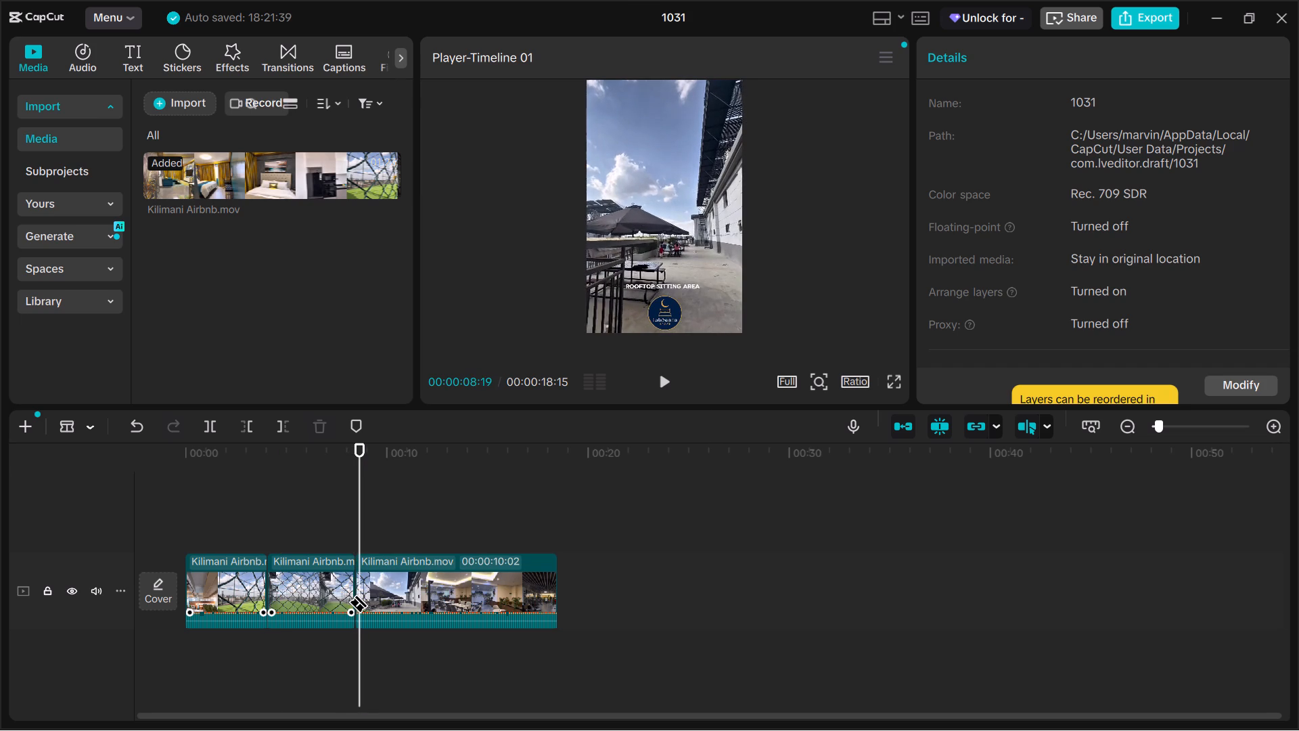
key(Right)
key(Right)
key(Right)
key(Right)
key(Right)
key(Right)
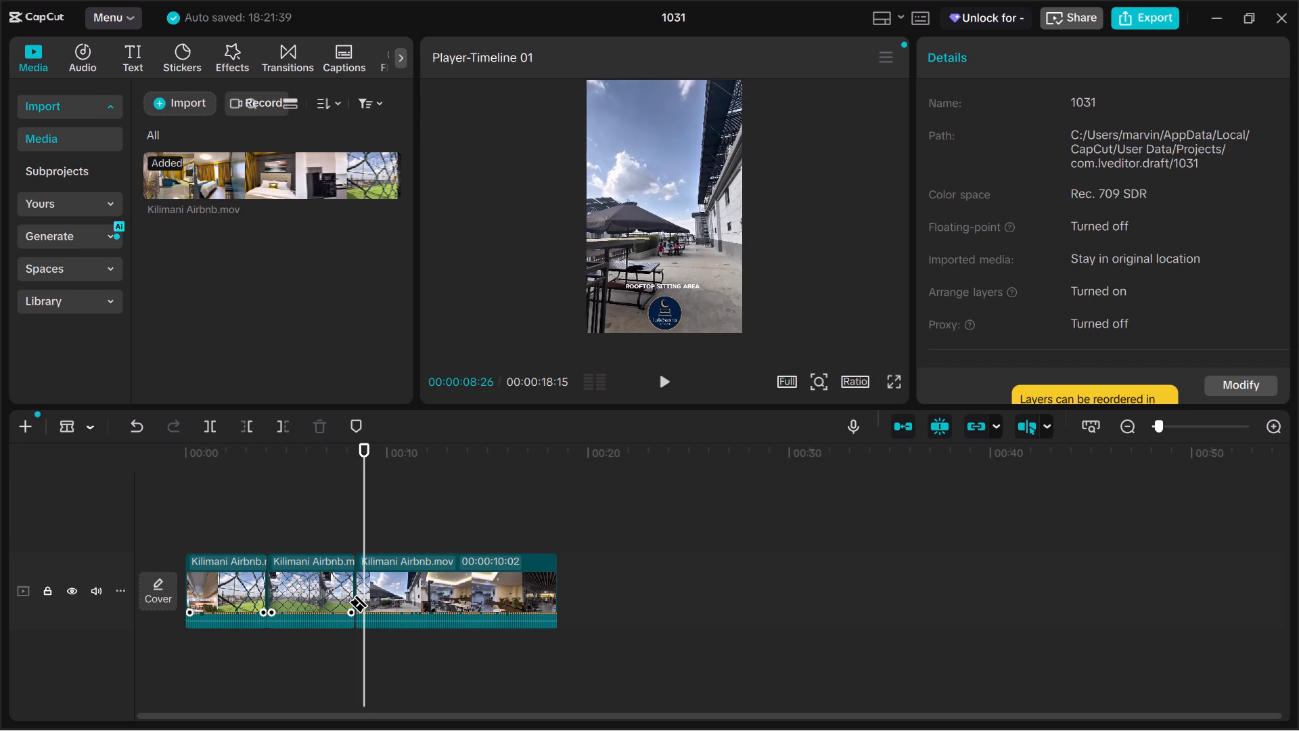
key(Right)
key(Right)
key(Right)
key(Right)
key(Right)
key(Right)
key(Right)
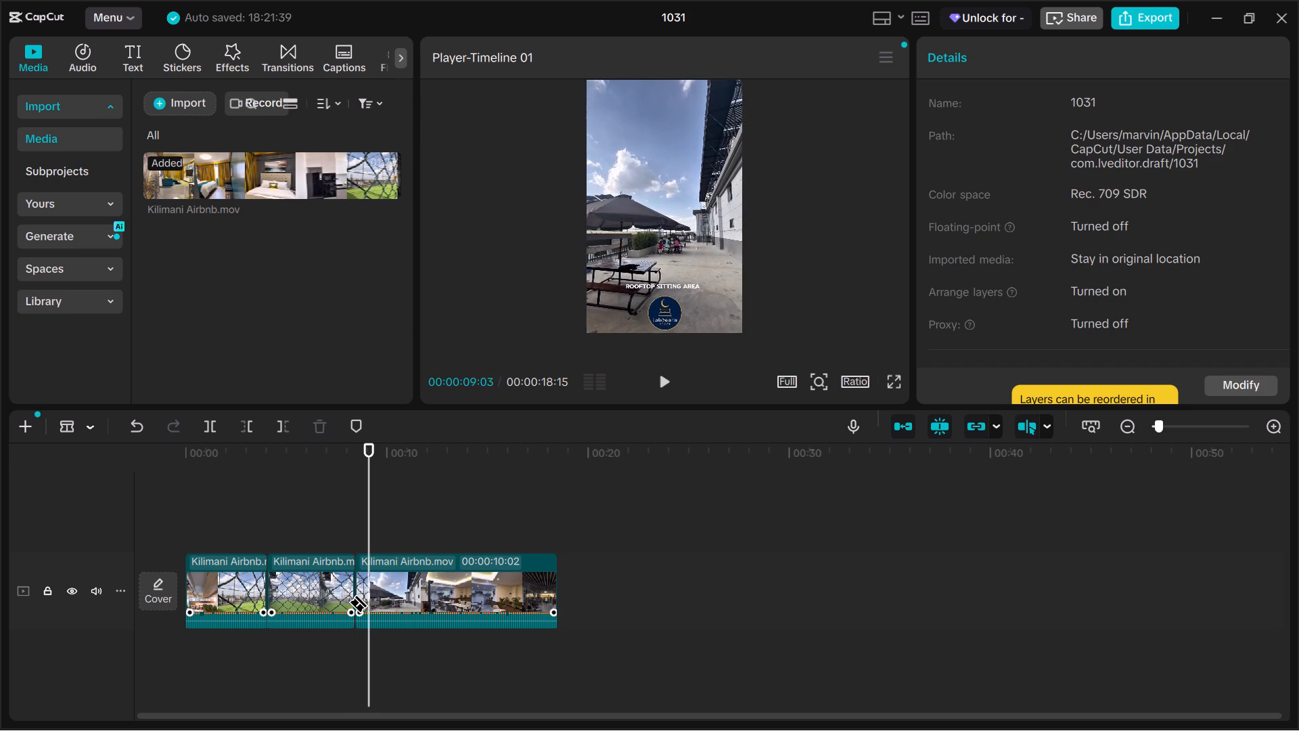
key(Right)
key(Right)
key(Right)
key(Right)
key(Right)
key(Right)
key(Right)
key(Right)
key(Right)
key(Right)
key(Right)
key(Right)
key(Right)
key(Right)
key(Right)
key(Right)
key(Right)
key(Right)
key(Right)
key(Right)
key(Right)
key(Right)
key(Right)
key(Right)
key(Right)
key(Right)
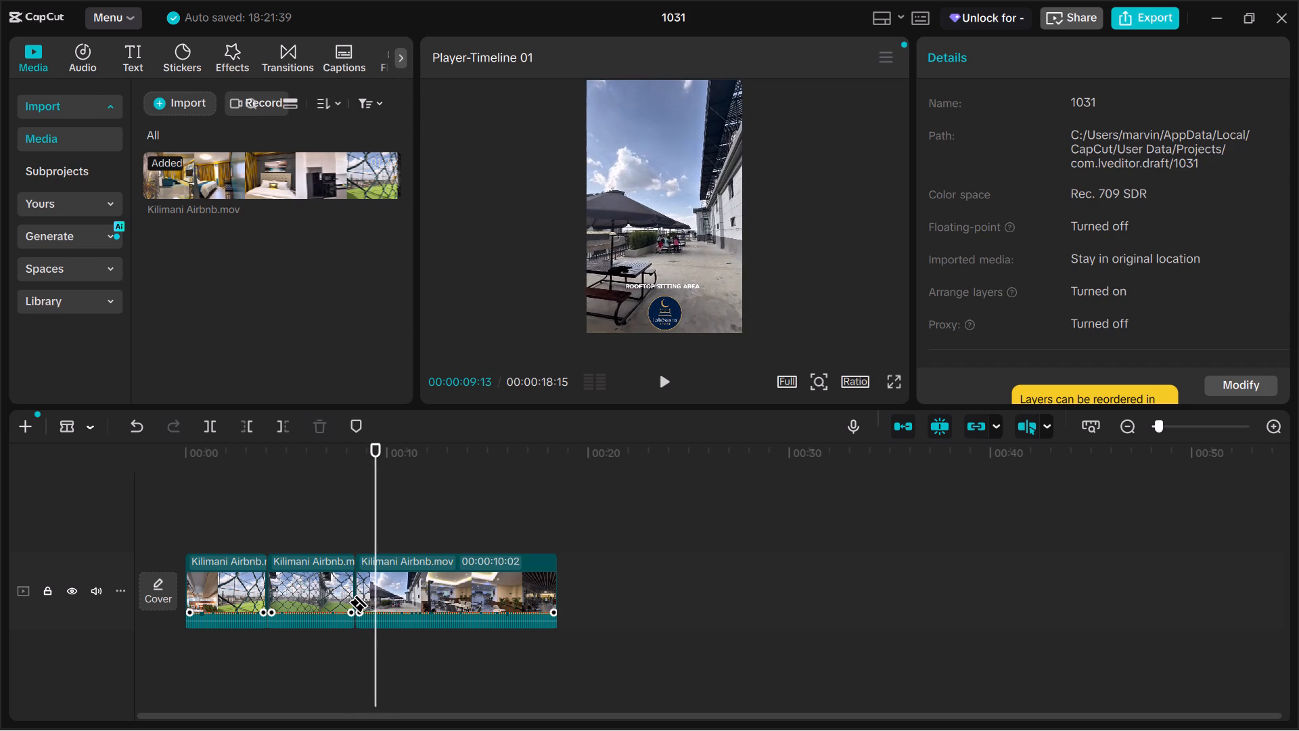
key(Right)
key(Right)
key(Right)
key(Right)
key(Right)
key(Right)
key(Right)
key(Right)
key(Right)
key(Right)
key(Right)
key(Right)
key(Right)
key(Right)
key(Right)
key(Right)
key(Right)
key(Right)
key(Right)
key(Right)
key(Right)
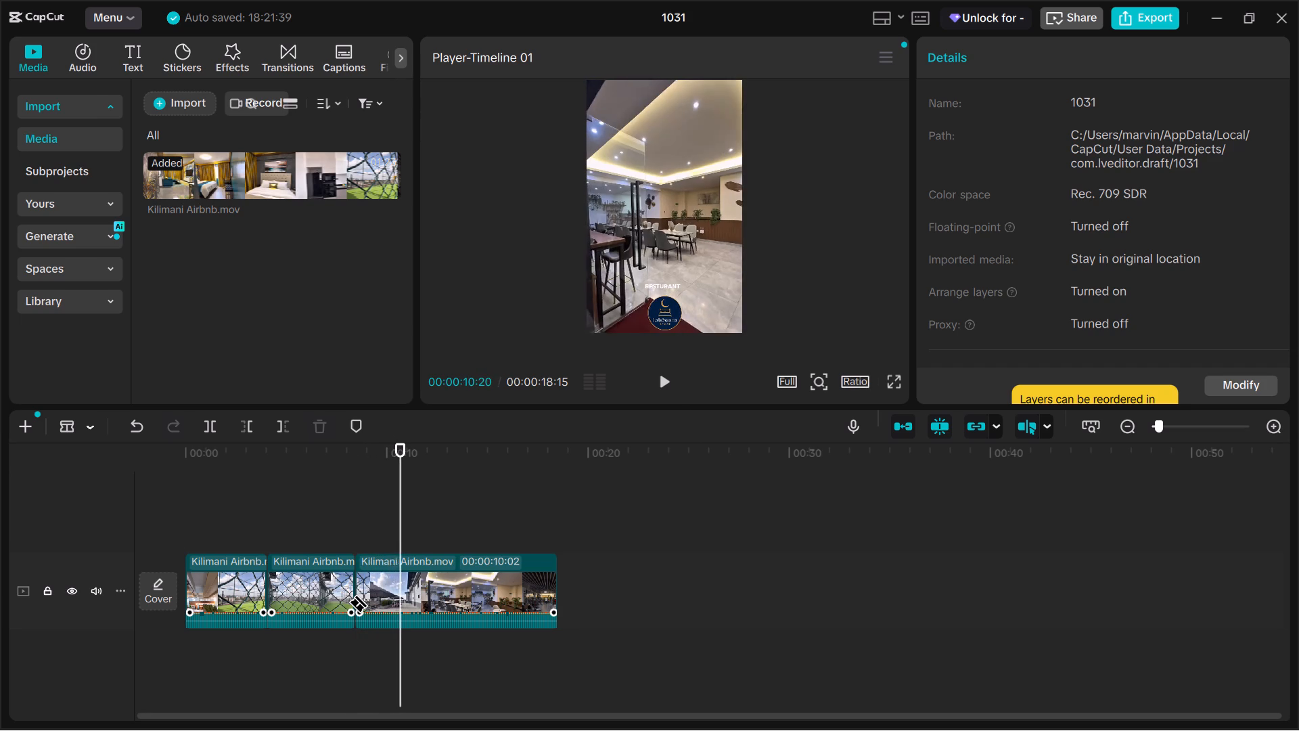
key(Left)
key(Left)
key(Left)
key(Left)
key(Left)
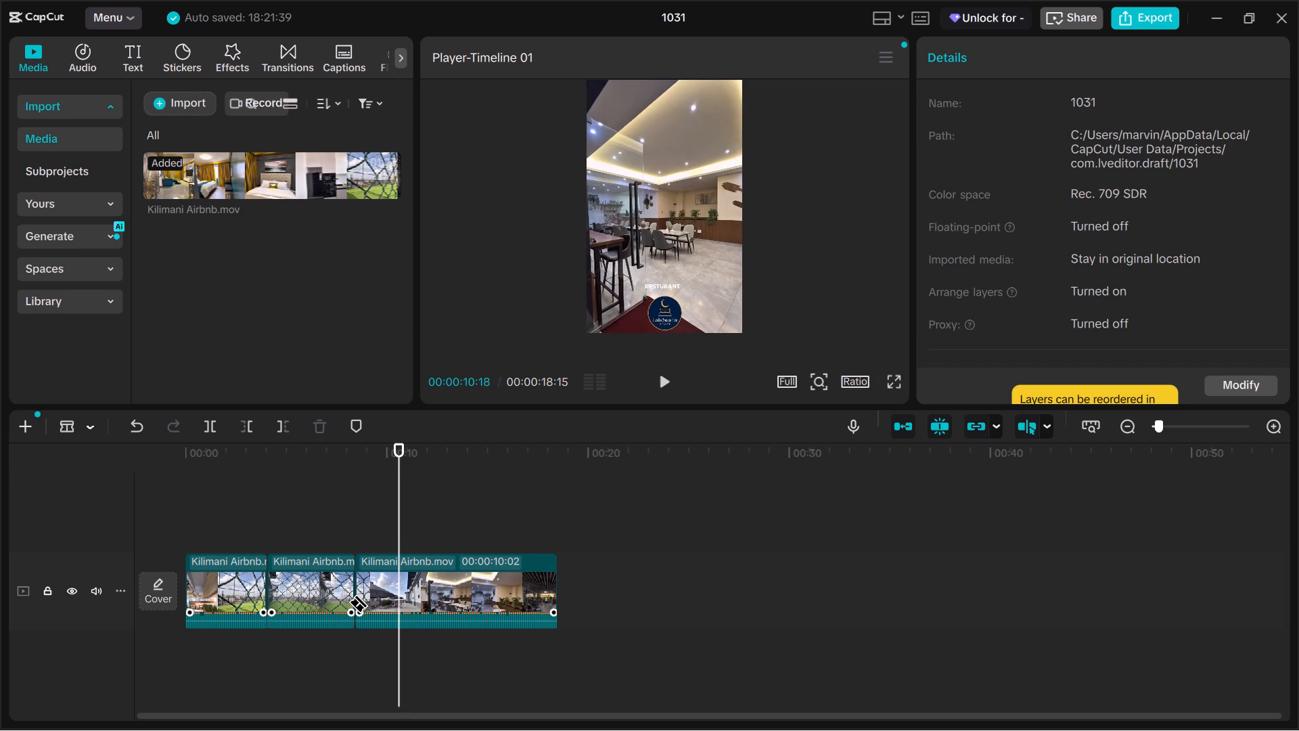
key(Left)
key(Left)
key(Left)
key(Left)
key(Left)
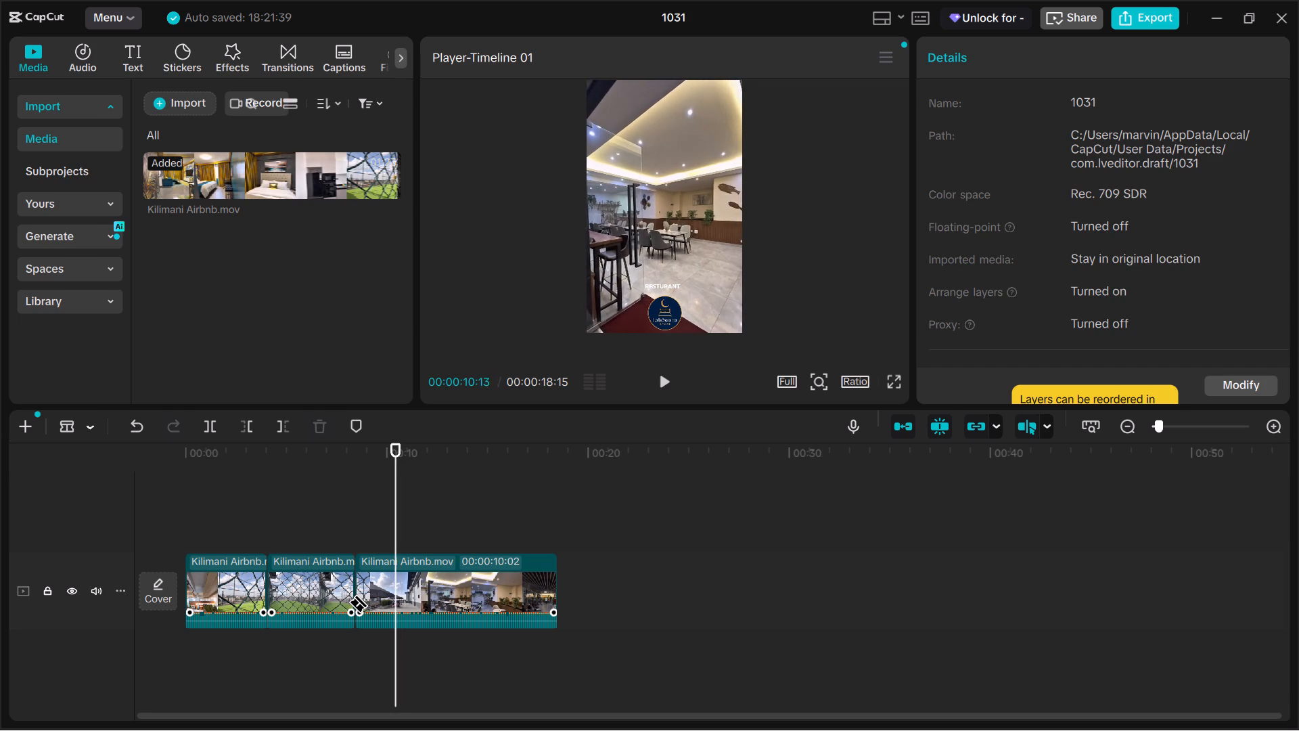
key(Left)
key(Right)
key(Left)
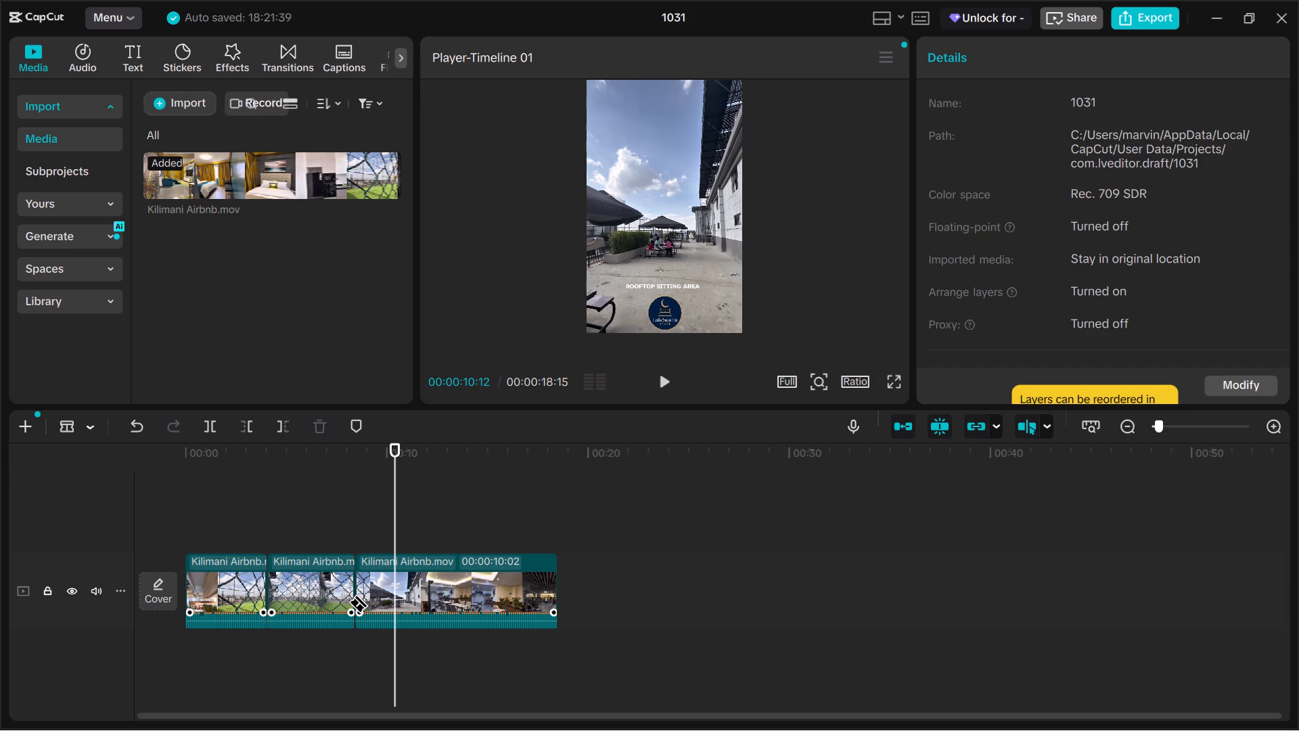
key(Right)
key(Right)
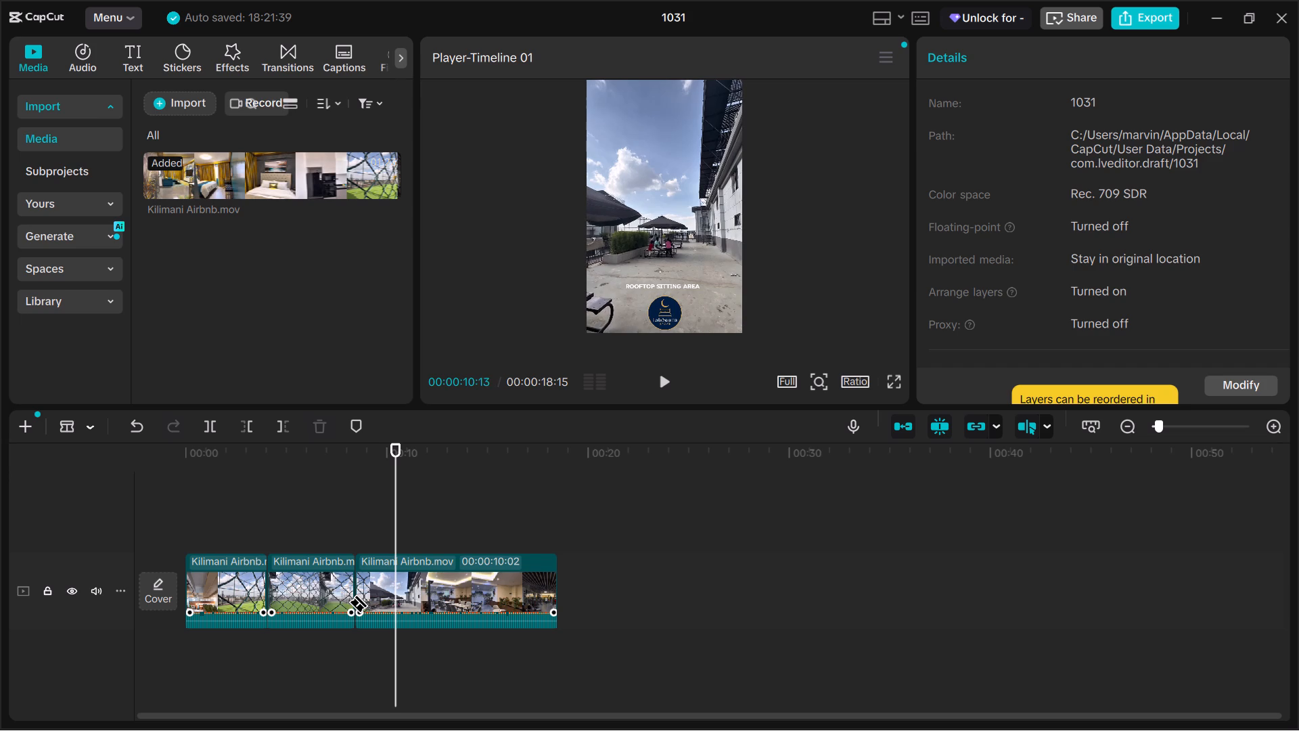
key(Left)
key(b)
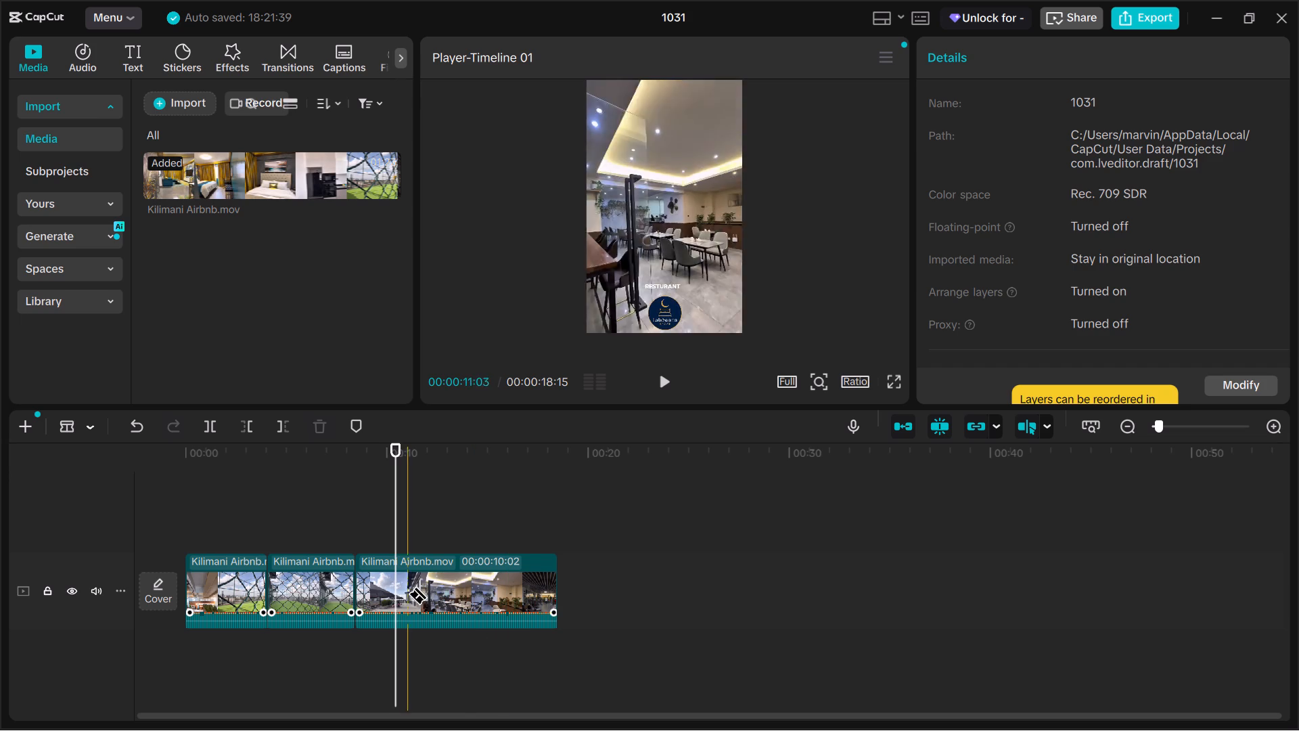
click(396, 594)
key(Right)
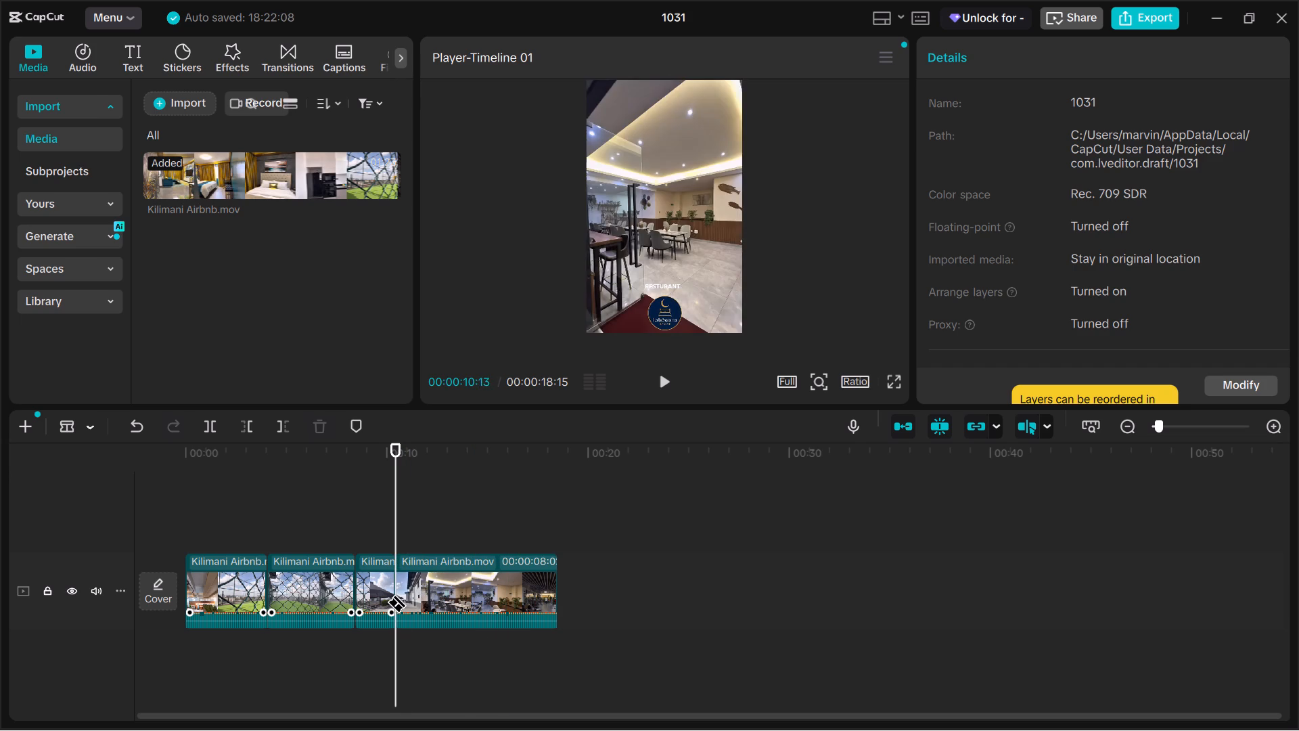
Advance frame by frame to the last frame of the restaurant scene and split the footage at 00:00:15:14.
key(Right)
key(Right)
key(Right)
key(Right)
key(Right)
key(Right)
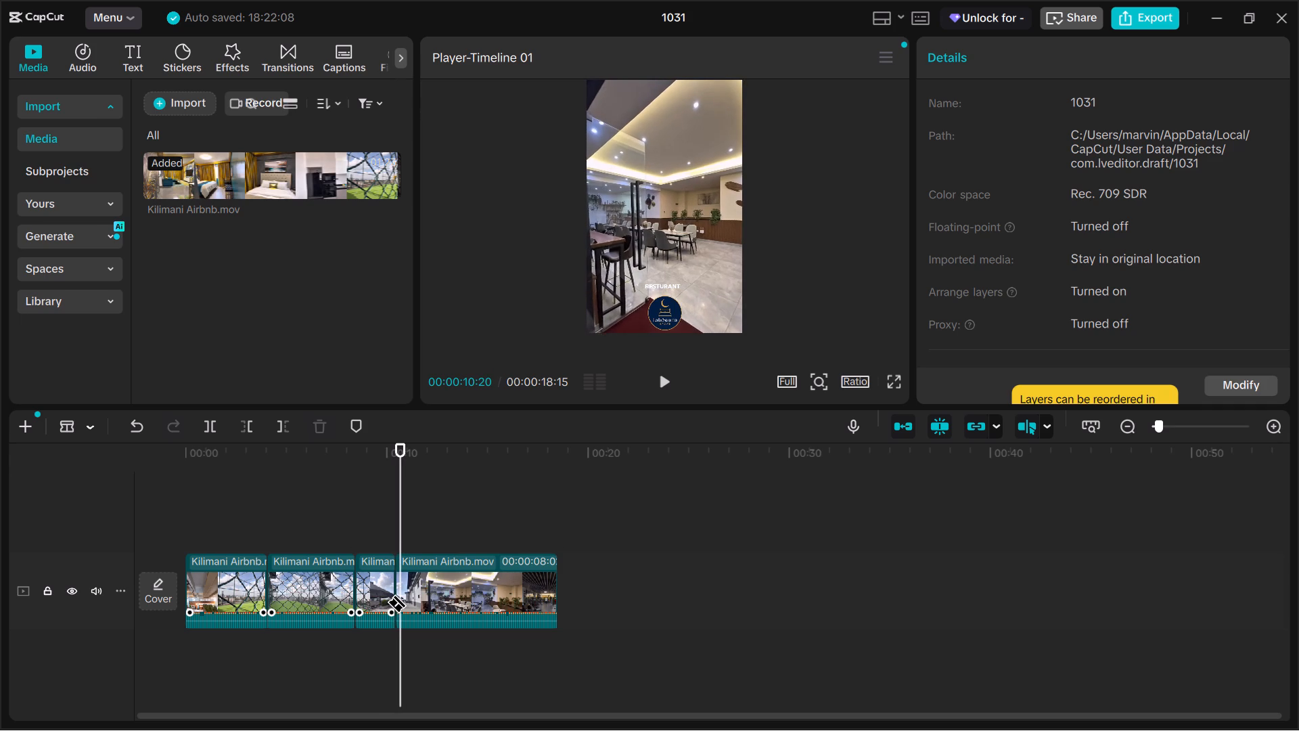
key(Right)
key(Right)
key(Right)
key(Right)
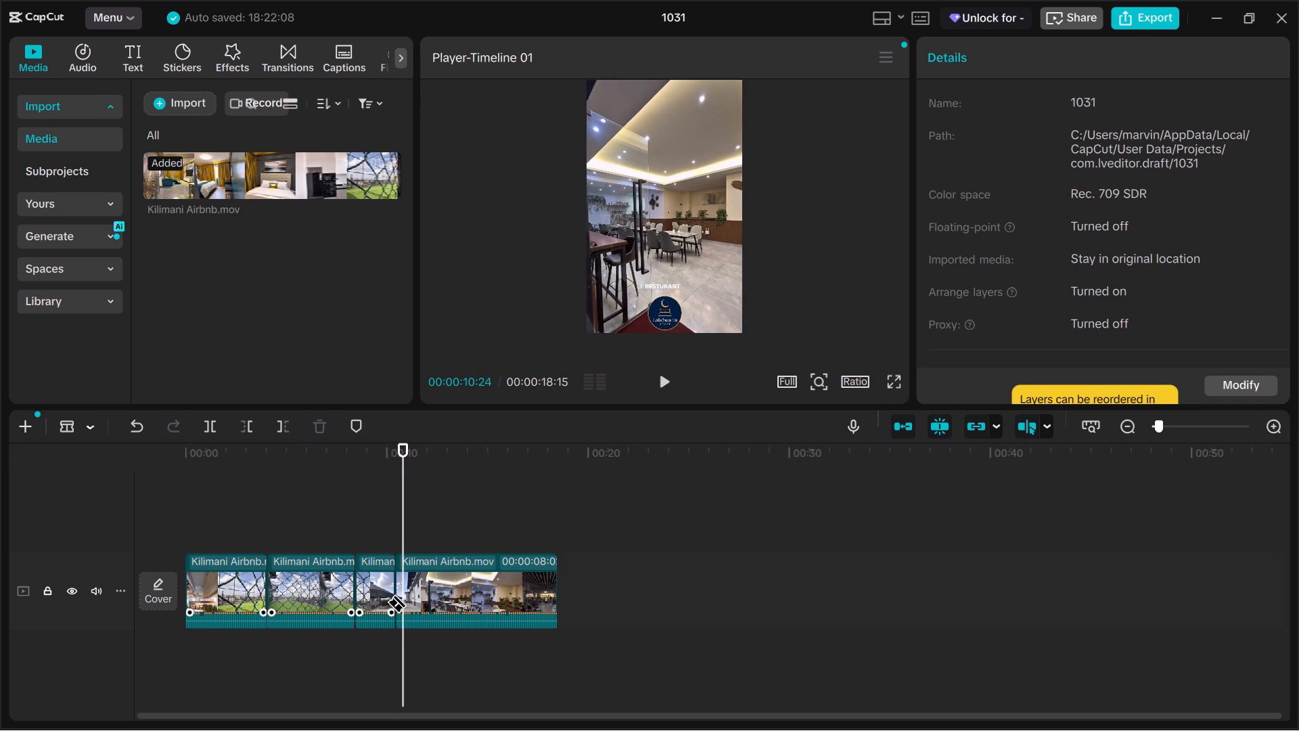
key(Right)
key(Right)
key(Right)
key(Right)
key(Right)
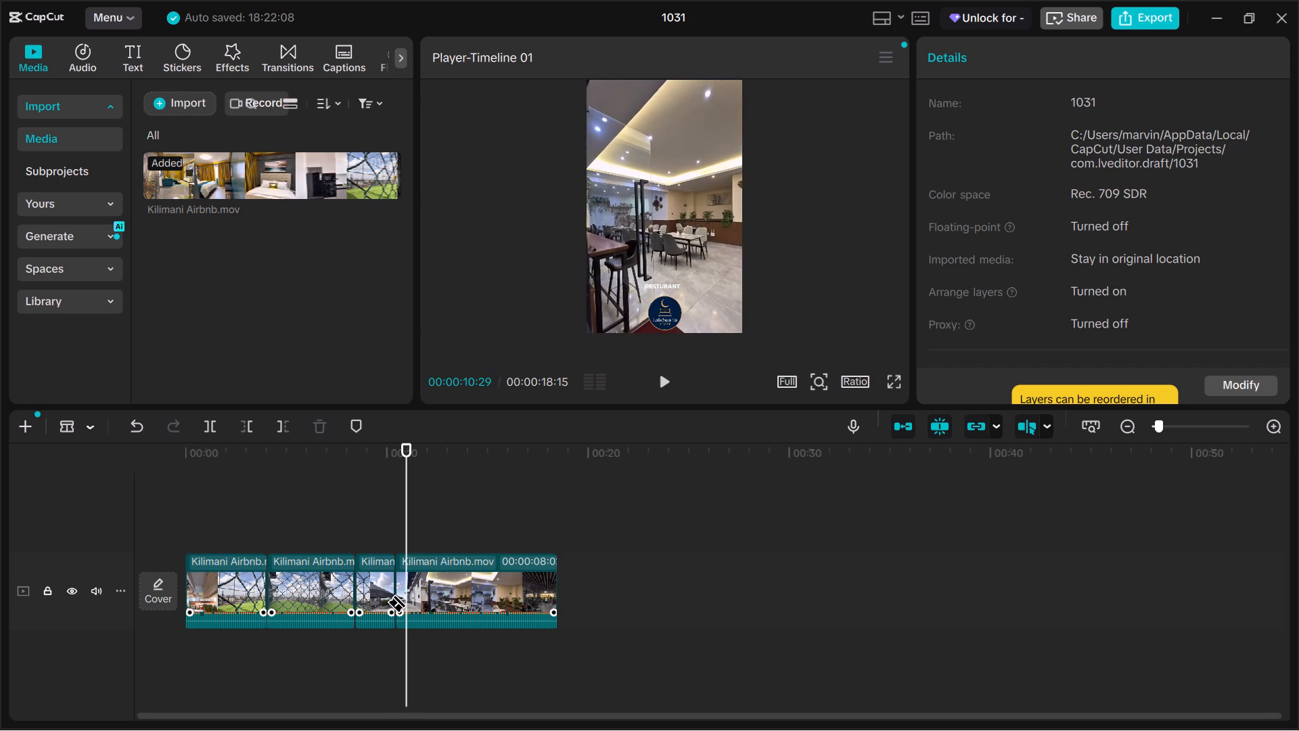
key(Right)
key(Right)
key(Right)
key(Right)
key(Right)
key(Right)
key(Right)
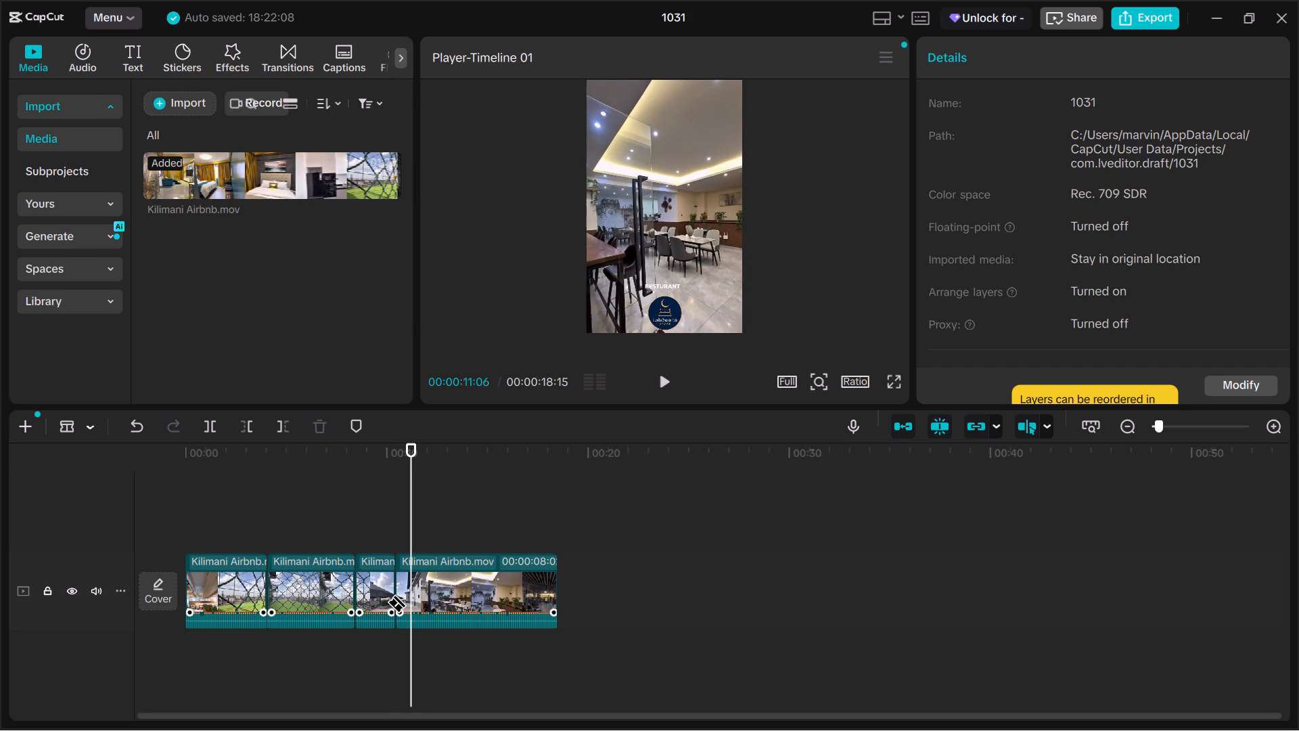
key(Right)
key(Right)
key(Right)
key(Right)
key(Right)
key(Right)
key(Right)
key(Right)
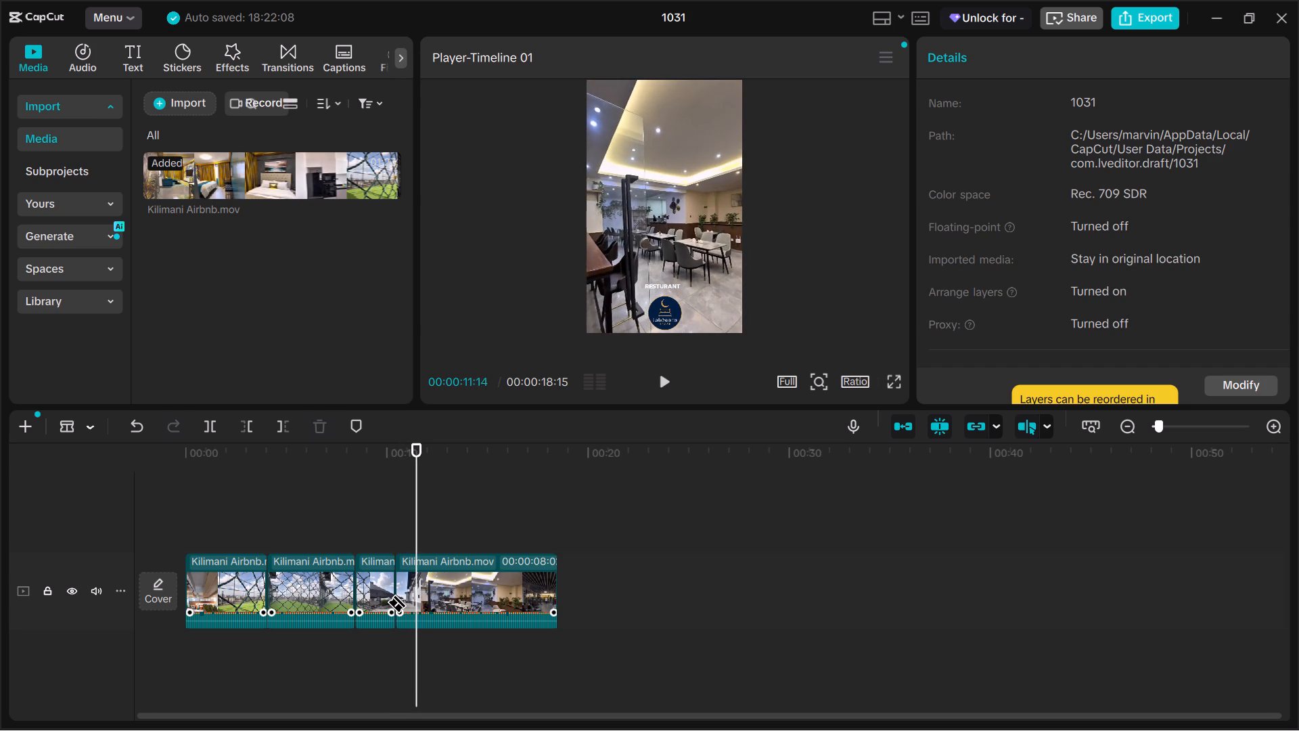
key(Right)
key(Right)
key(Right)
key(Right)
key(Right)
key(Right)
key(Right)
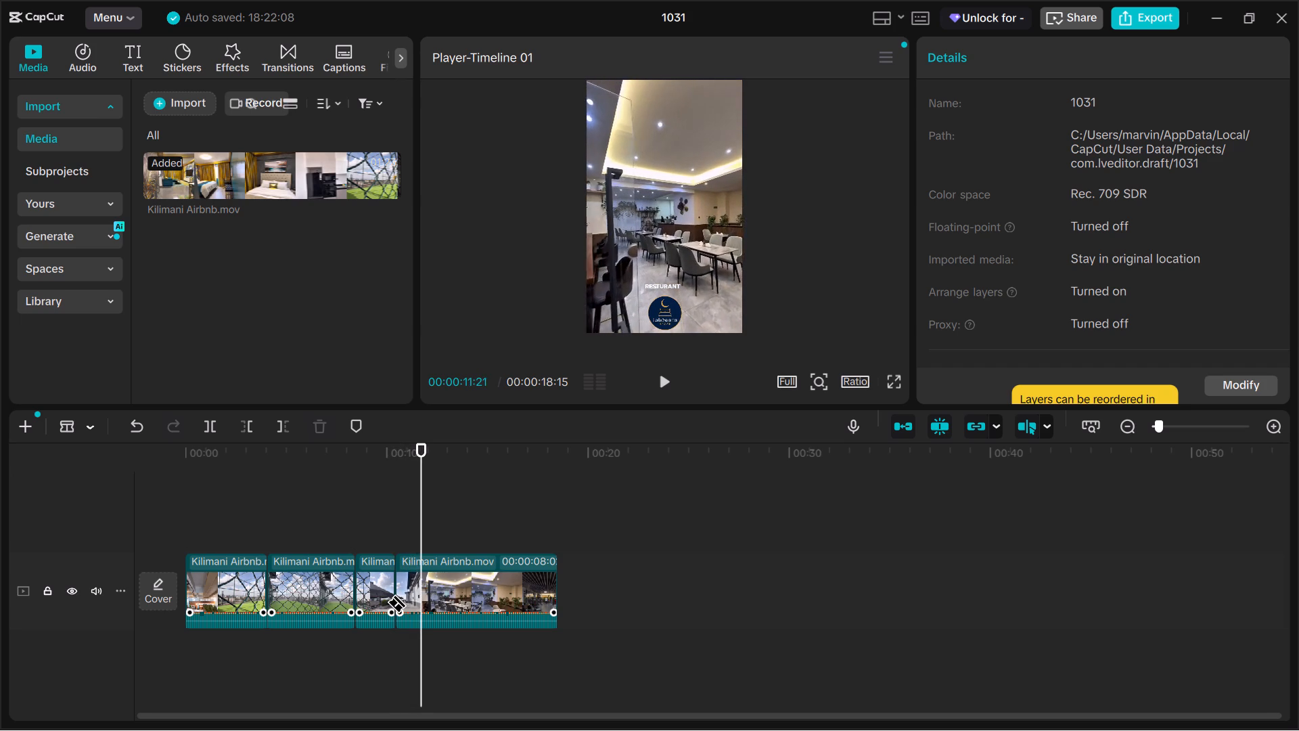
key(Right)
key(Right)
key(Right)
key(Right)
key(Right)
key(Right)
key(Right)
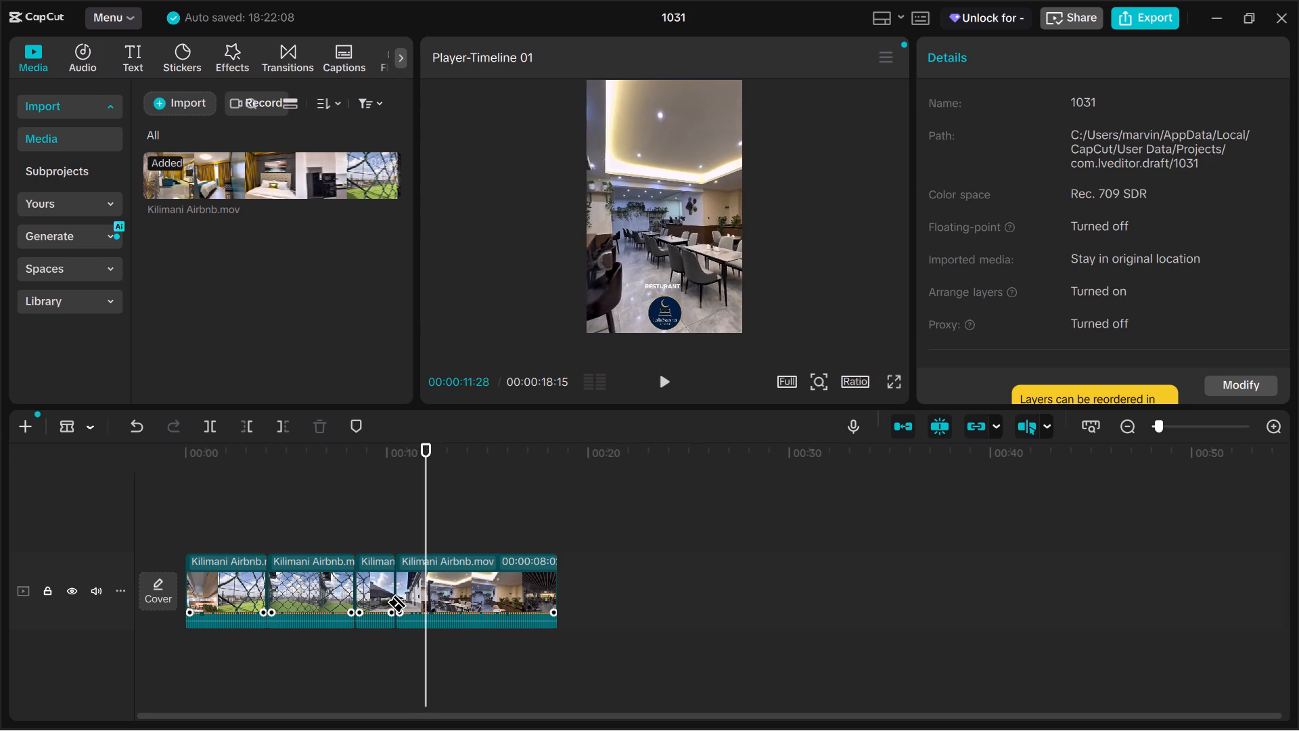
key(Right)
key(Right)
key(Right)
key(Right)
key(Right)
key(Right)
key(Right)
key(Right)
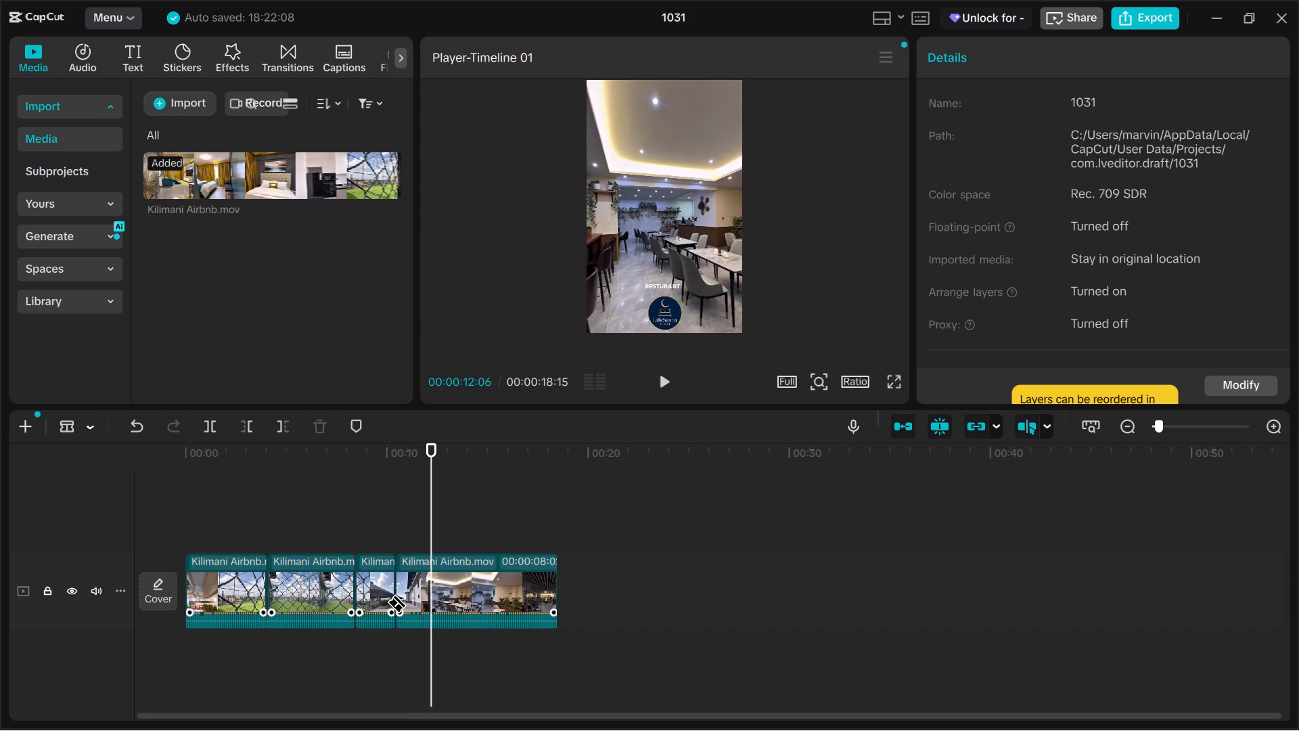
key(Right)
key(Right)
key(Right)
key(Right)
key(Right)
key(Right)
key(Right)
key(Right)
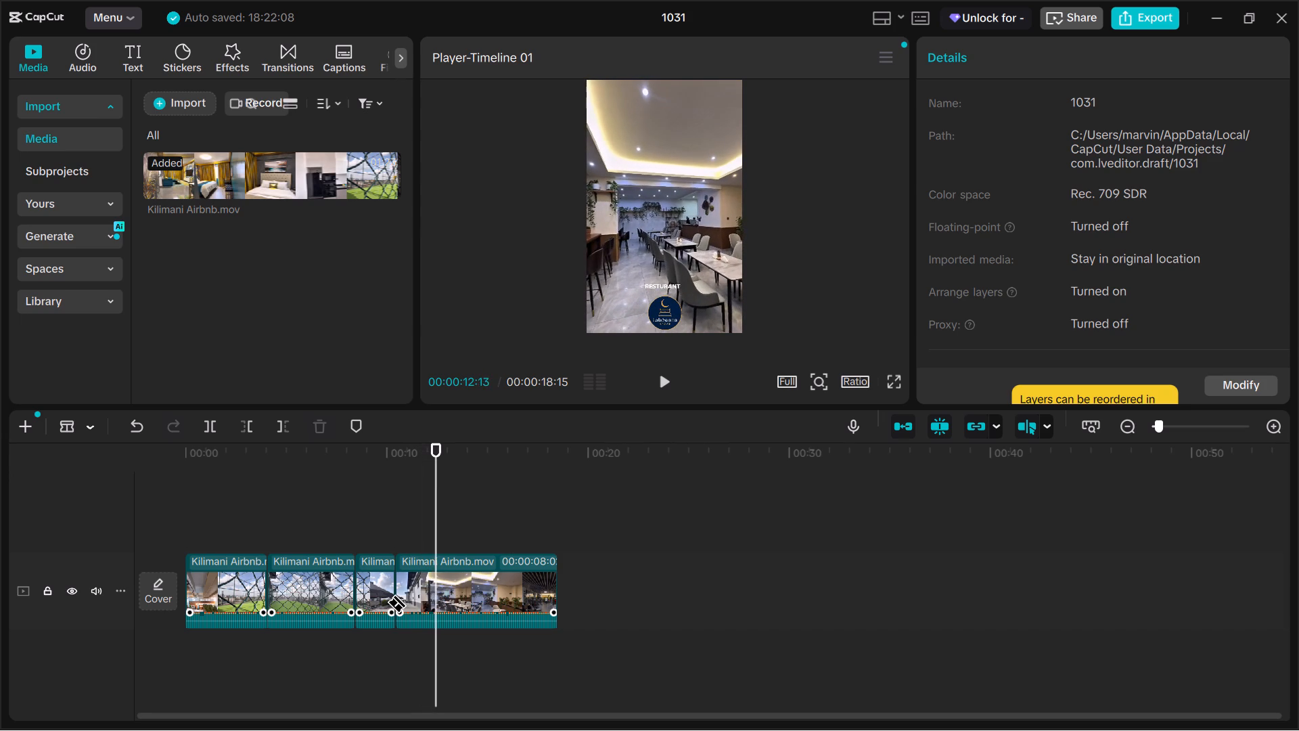
key(Right)
key(Right)
key(Right)
key(Right)
key(Right)
key(Right)
key(Right)
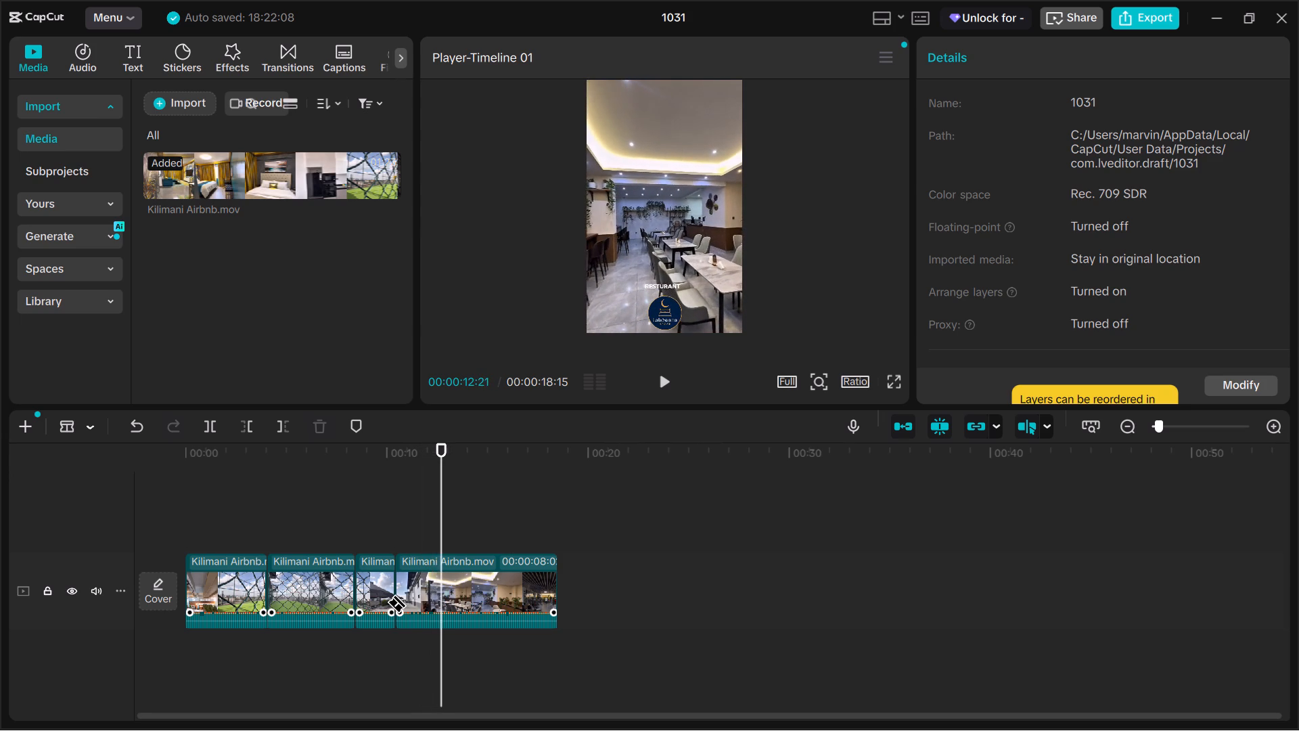
key(Right)
key(Right)
key(Right)
key(Right)
key(Right)
key(Right)
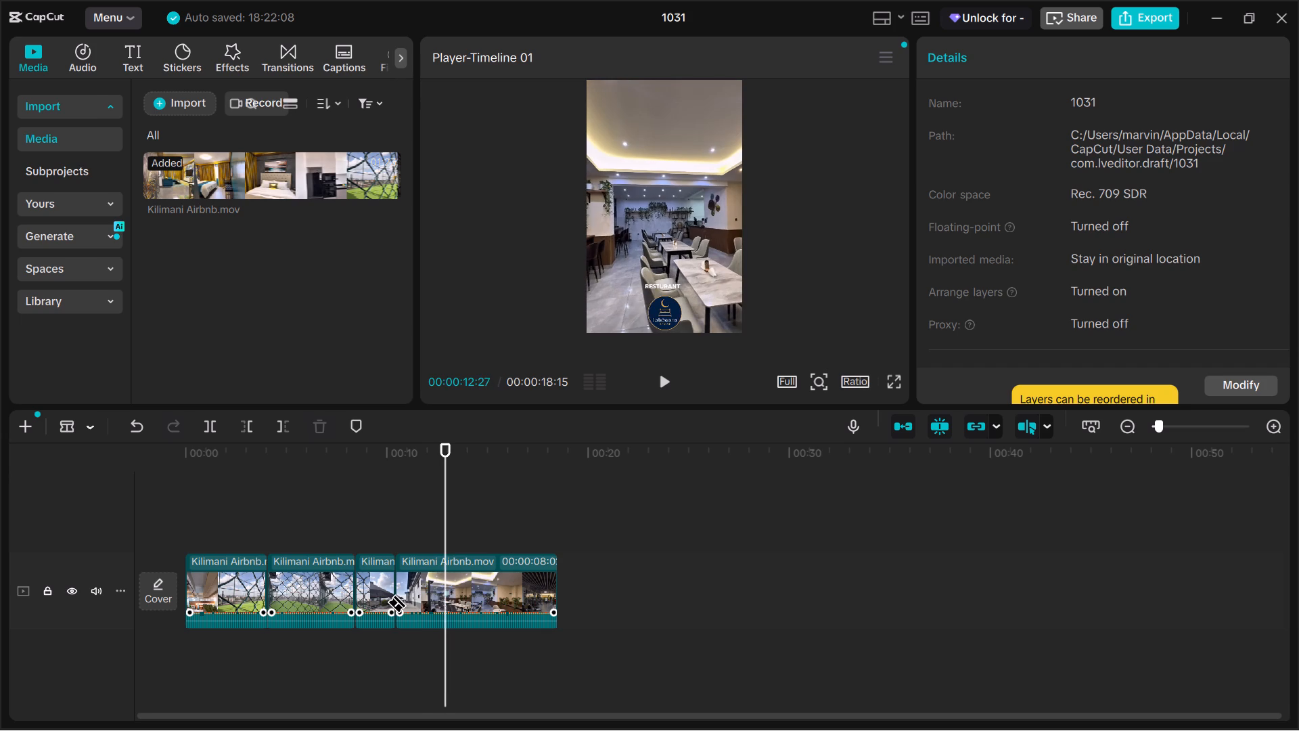
key(Right)
key(Right)
key(Right)
key(Right)
key(Right)
key(Right)
key(Right)
key(Right)
key(Right)
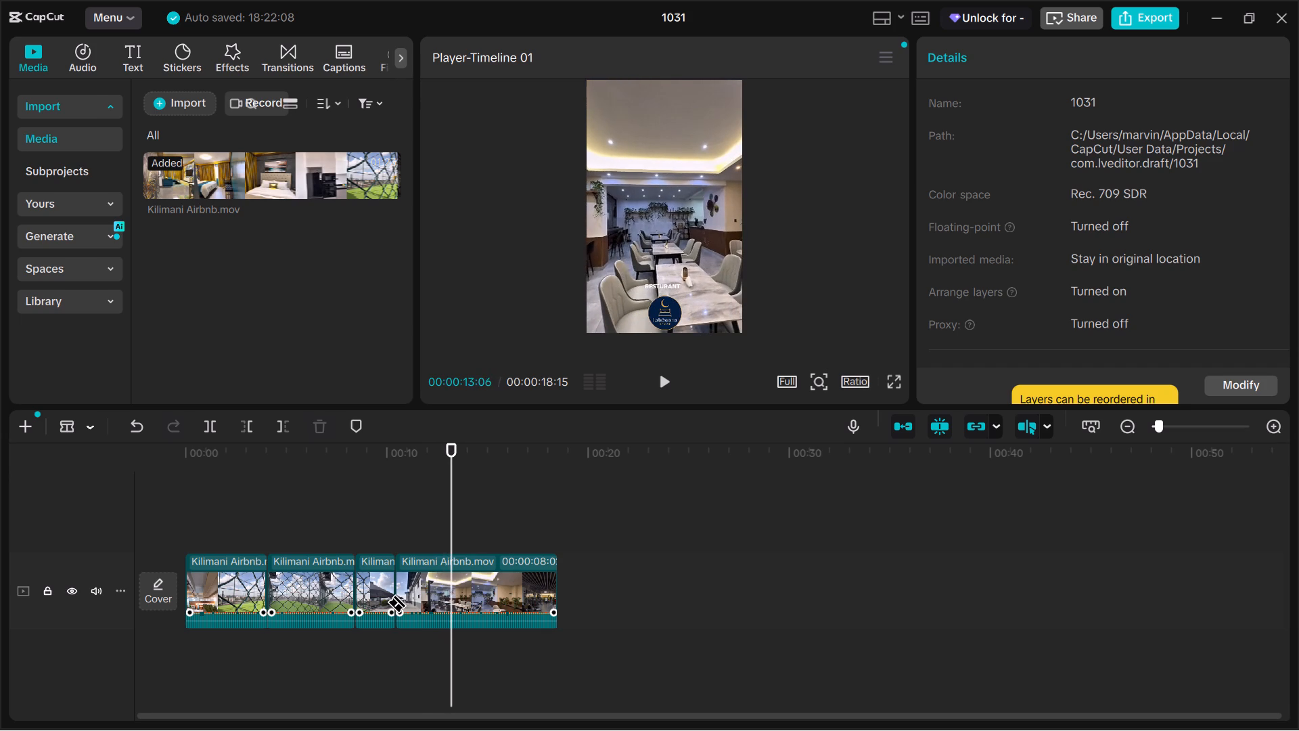
key(Right)
key(Right)
key(Right)
key(Right)
key(Right)
key(Right)
key(Right)
key(Right)
key(Right)
key(Right)
key(Right)
key(Right)
key(Right)
key(Right)
key(Right)
key(Right)
key(Right)
key(Right)
key(Right)
key(Right)
key(Right)
key(Right)
key(Right)
key(Right)
key(Right)
key(Right)
key(Right)
key(Right)
key(Right)
key(Right)
key(Right)
key(Right)
key(Right)
key(Right)
key(Right)
key(Right)
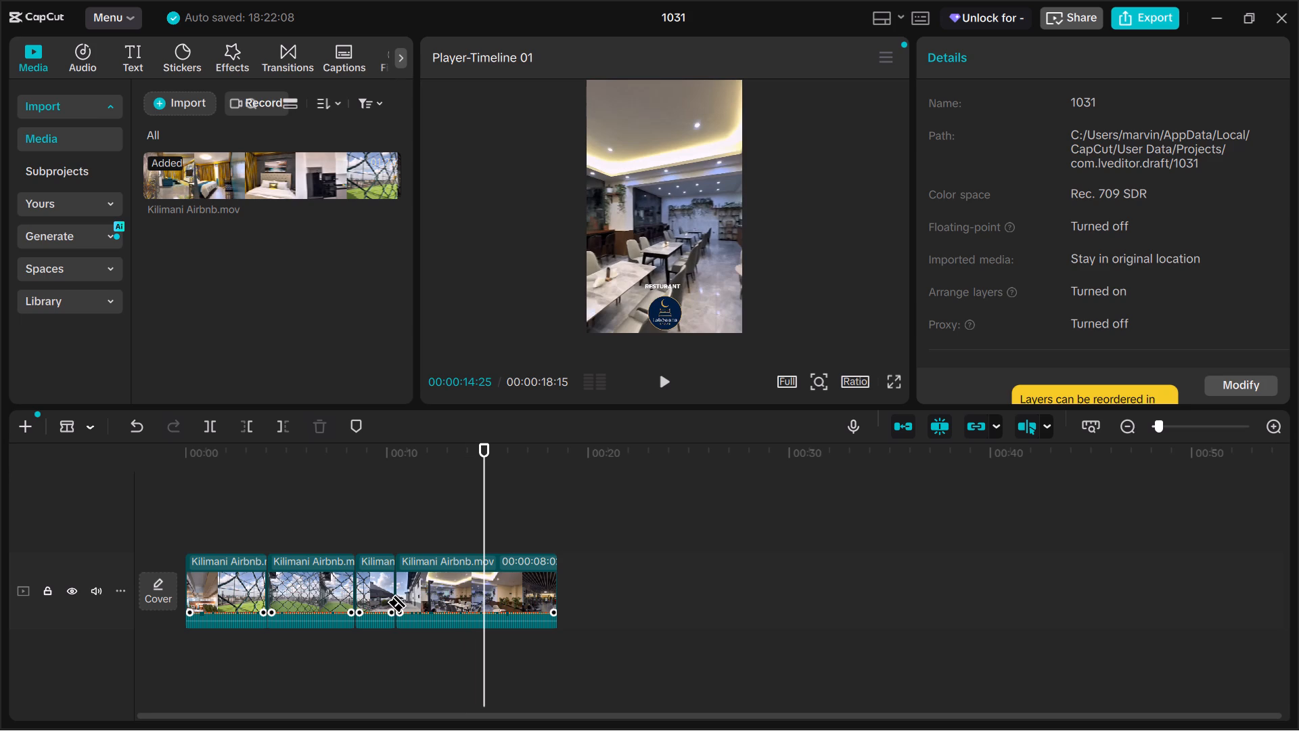
key(Right)
key(Right)
key(Right)
key(Right)
key(Right)
key(Right)
key(Right)
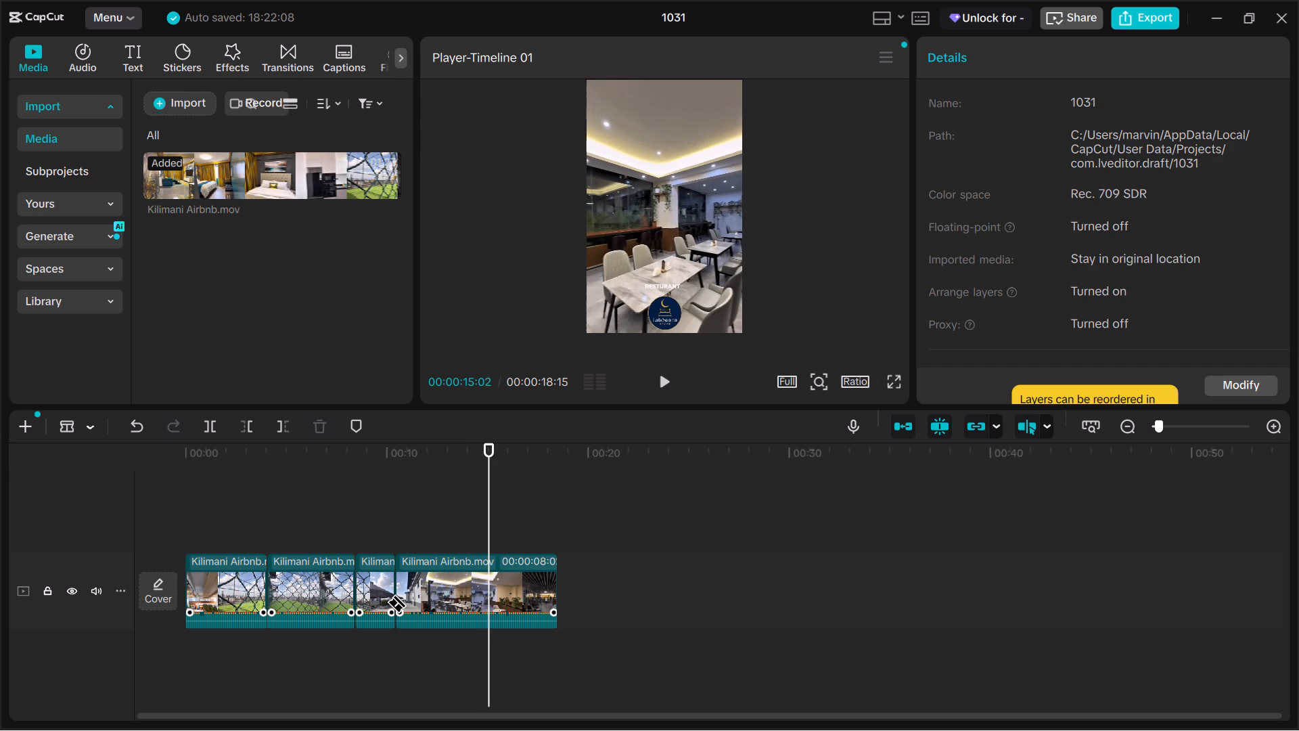
key(Right)
key(Right)
key(Right)
key(Right)
key(Right)
key(Right)
key(Right)
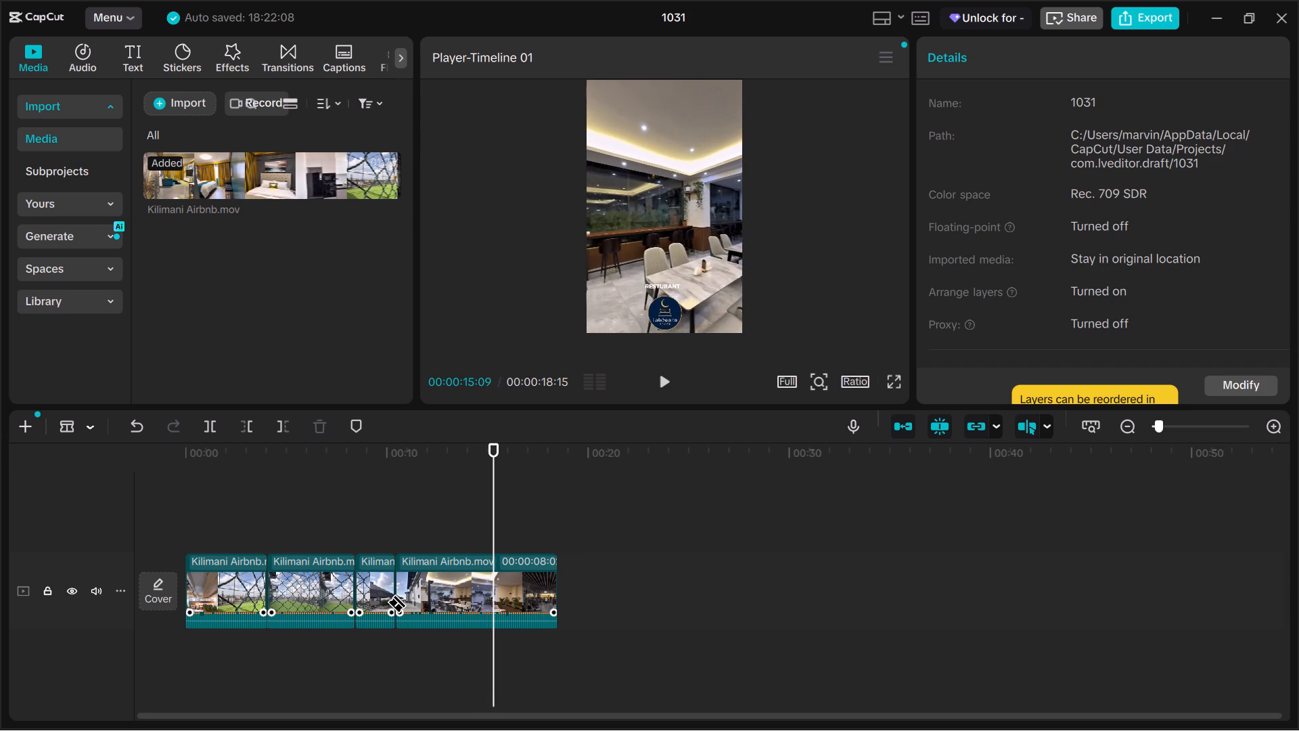
key(Right)
key(Right)
key(Right)
key(Right)
key(Right)
key(Right)
key(Right)
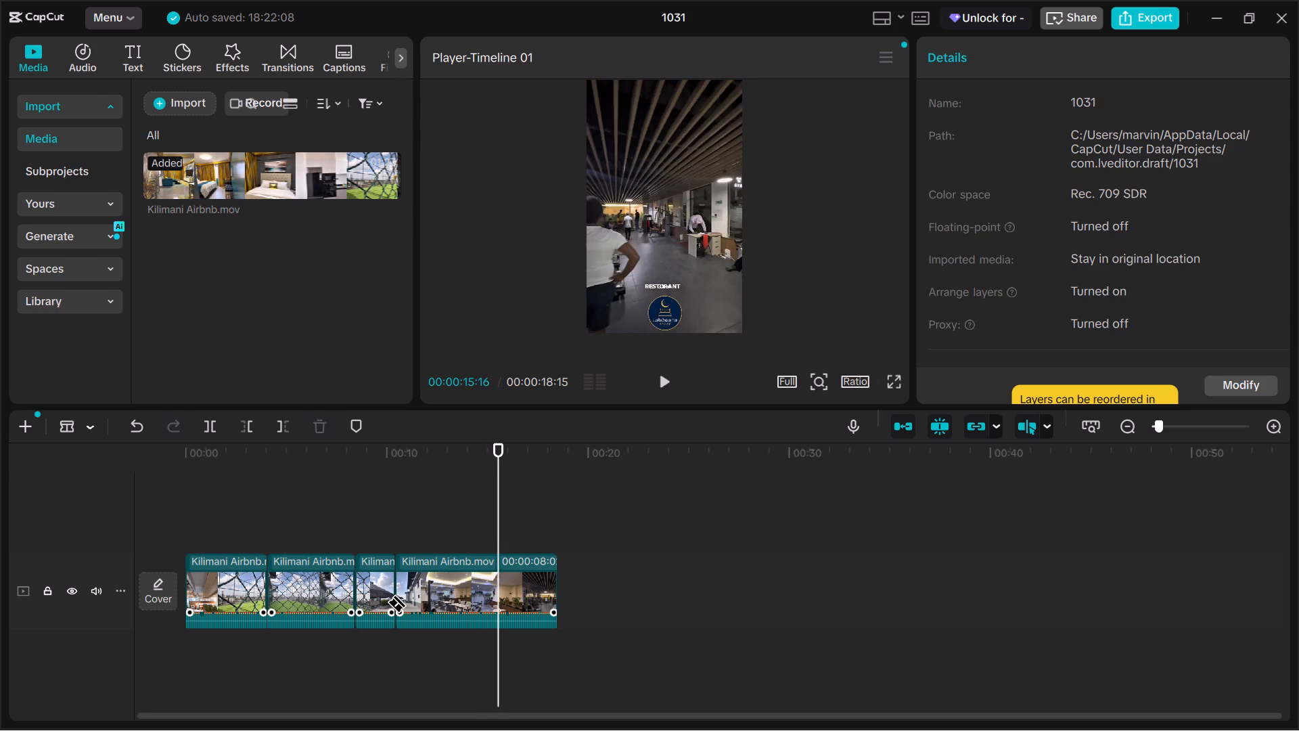
key(Left)
key(Left)
key(Left)
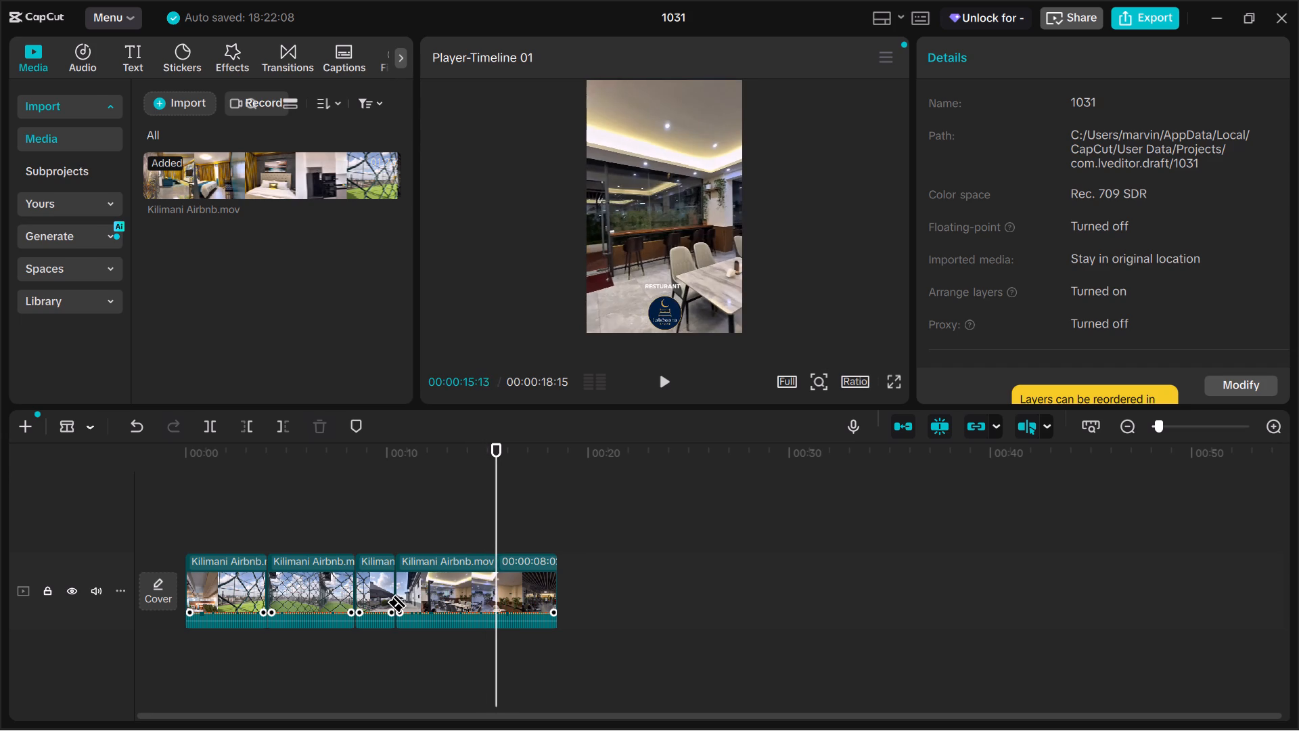
key(Right)
key(Right)
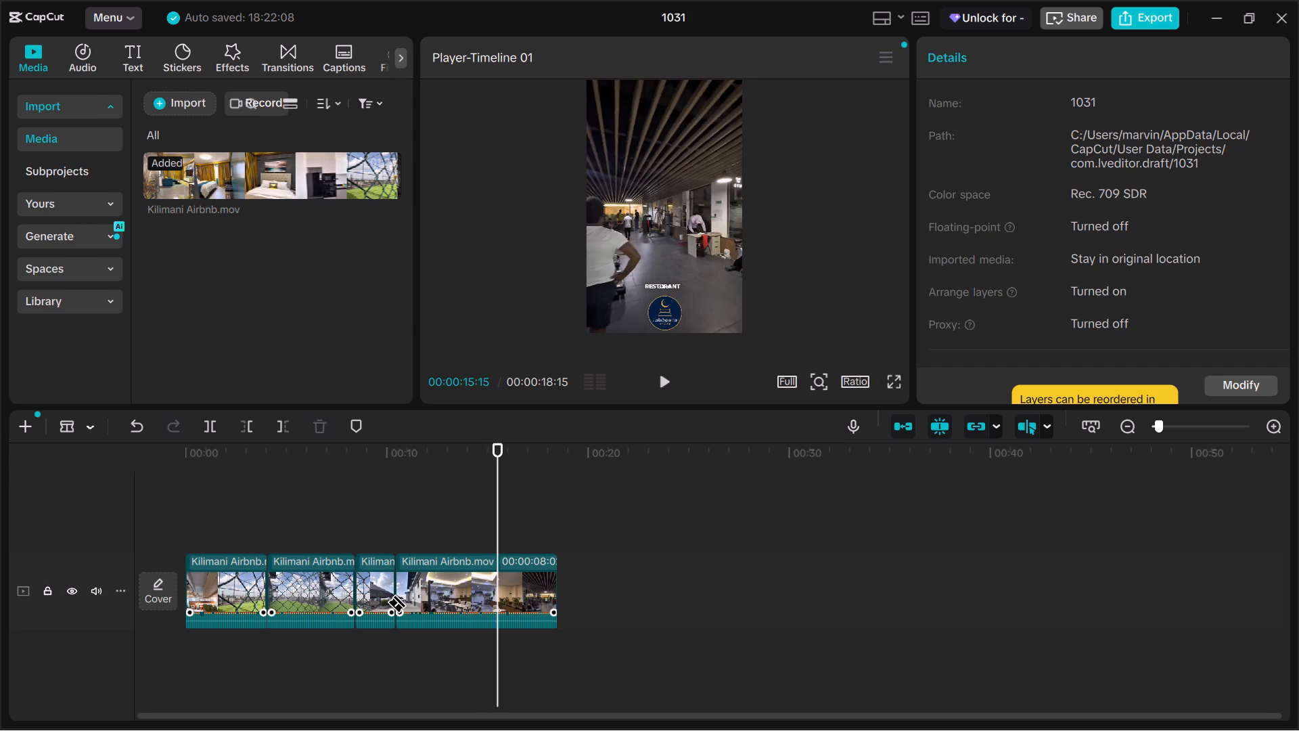
key(Right)
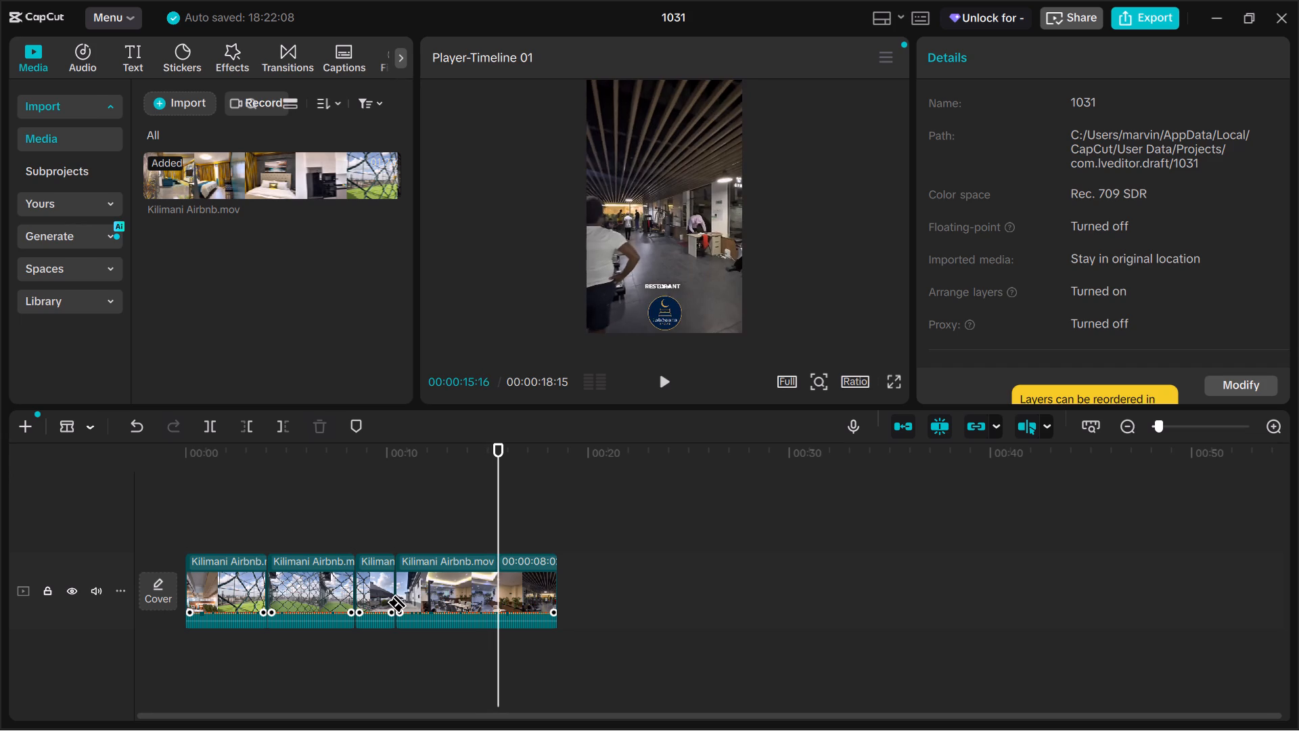
key(Right)
key(Right)
key(Left)
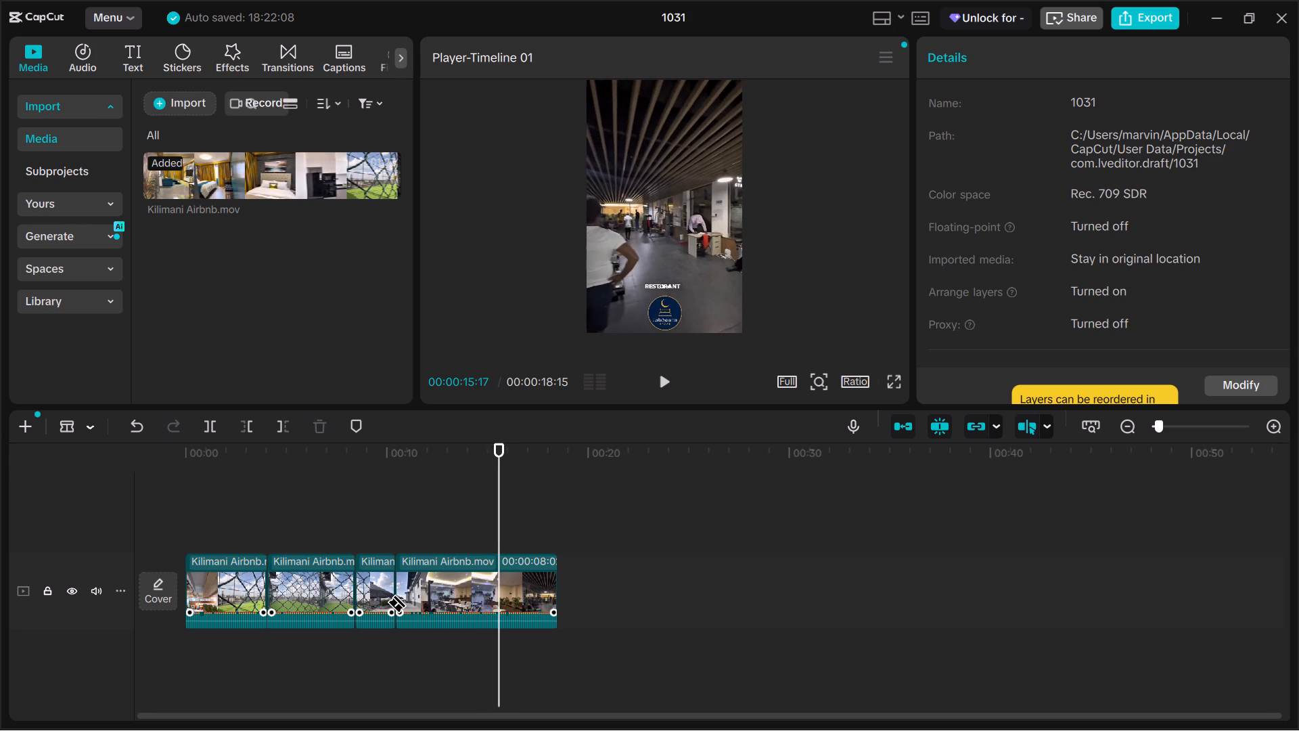
key(Left)
key(Left)
key(Left)
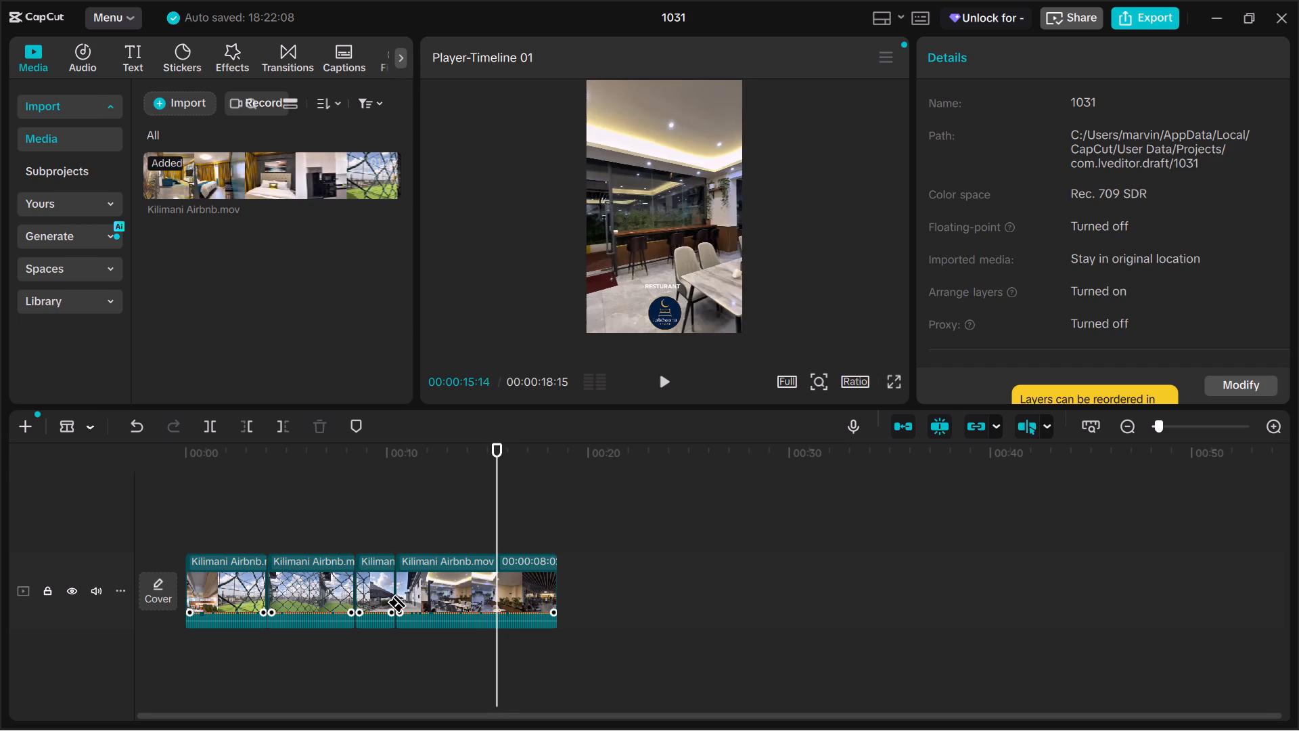
key(b)
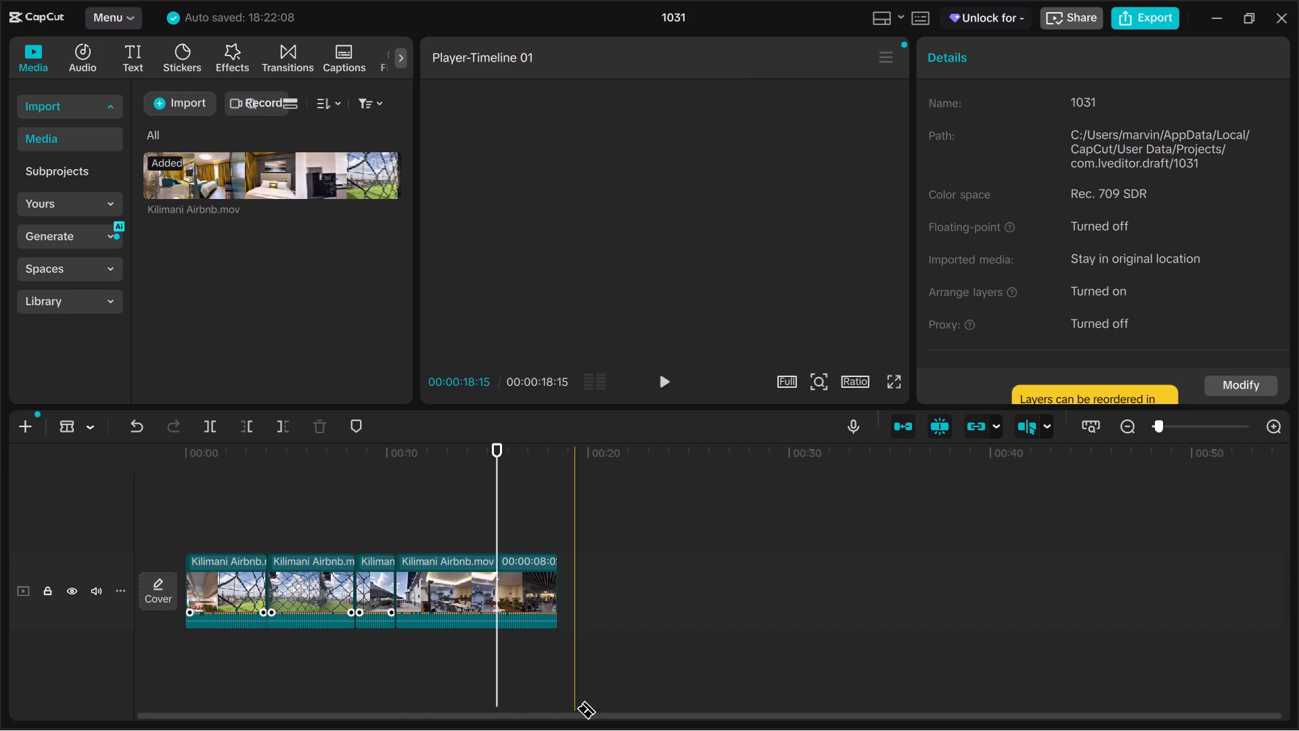
click(498, 589)
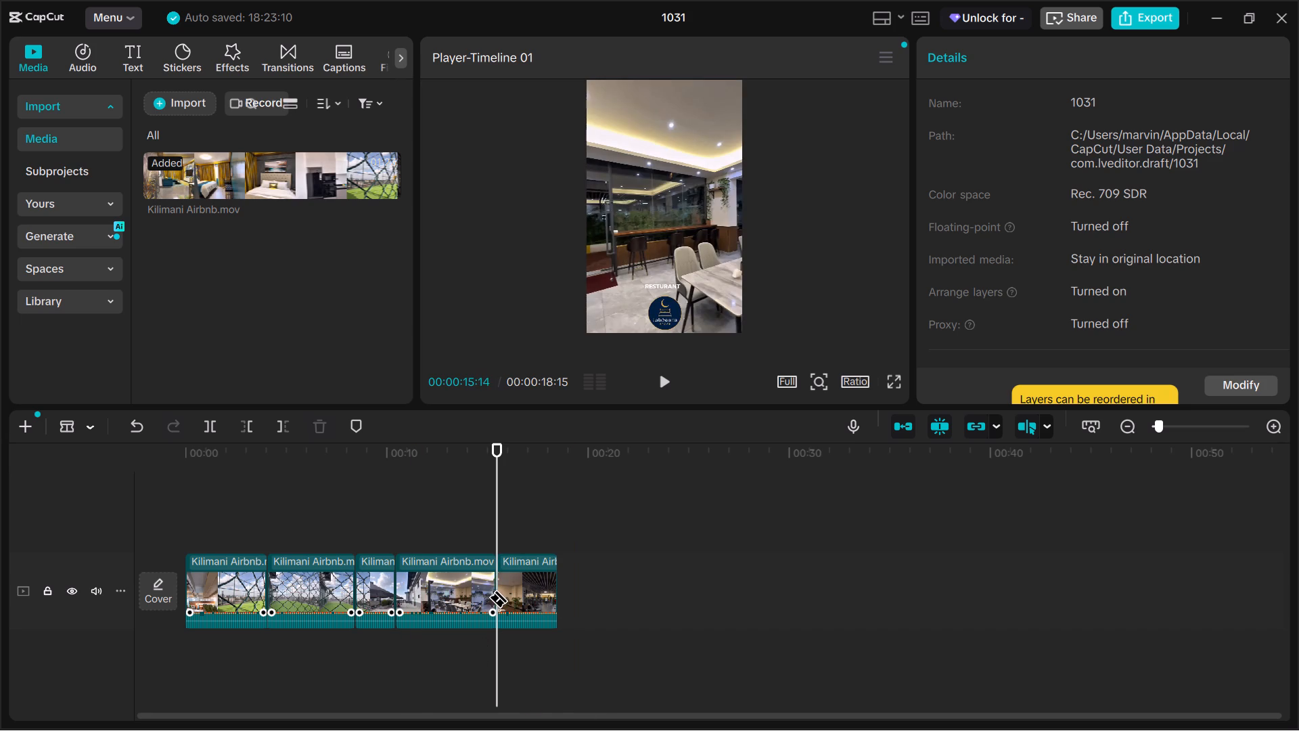
Play the gym footage through to the end, and delete every segment except the football pitch scene at the start.
key(space)
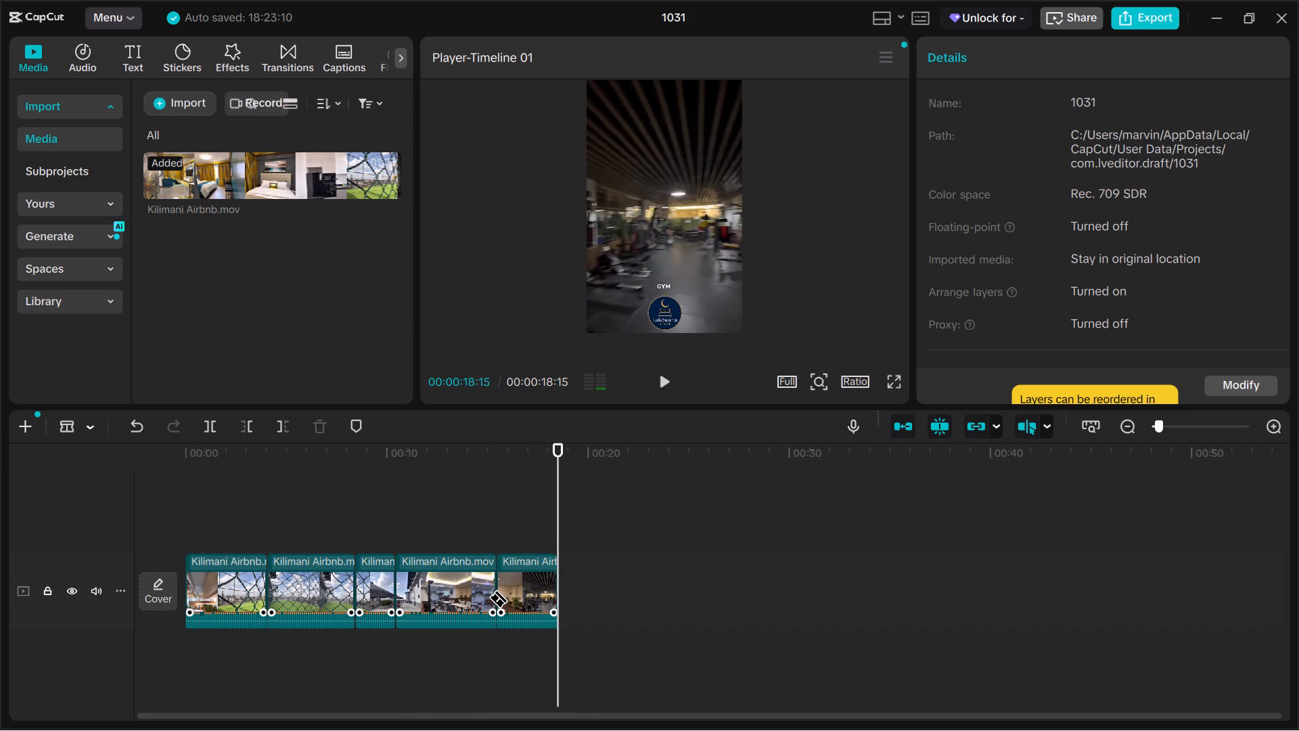
key(a)
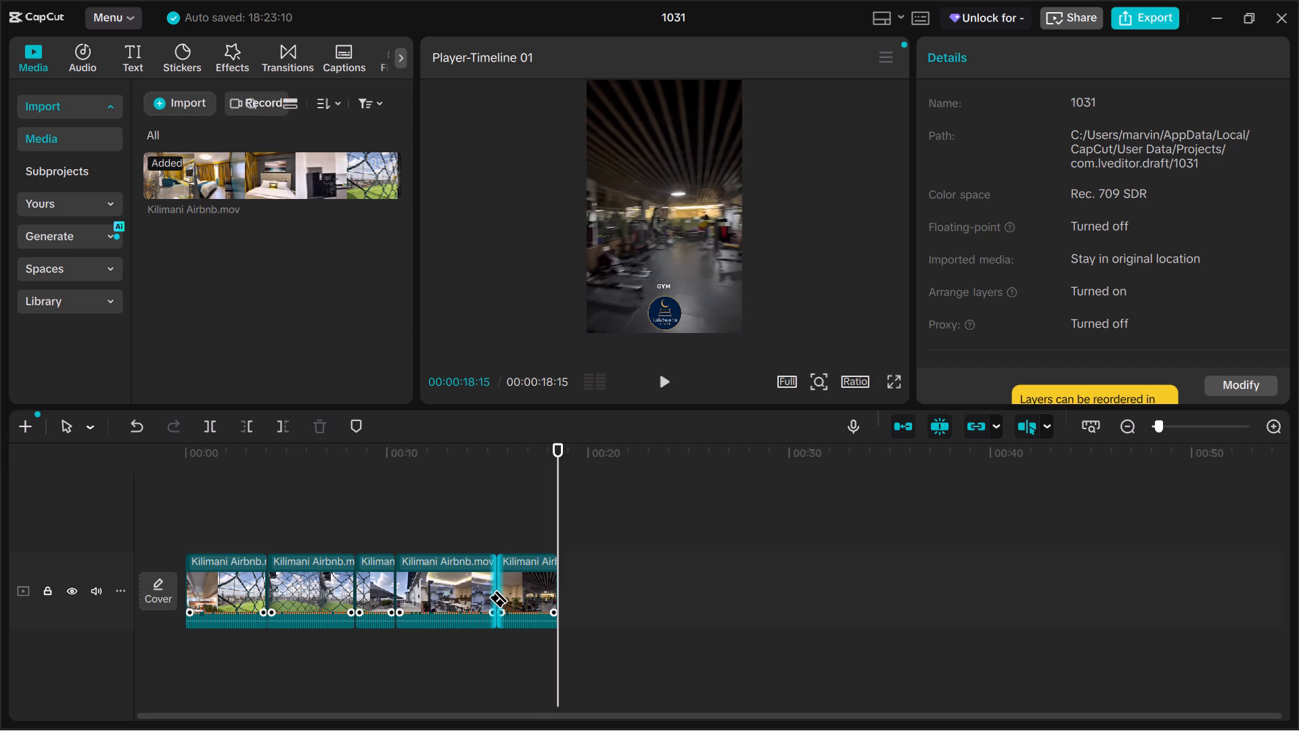
key(ctrl+a)
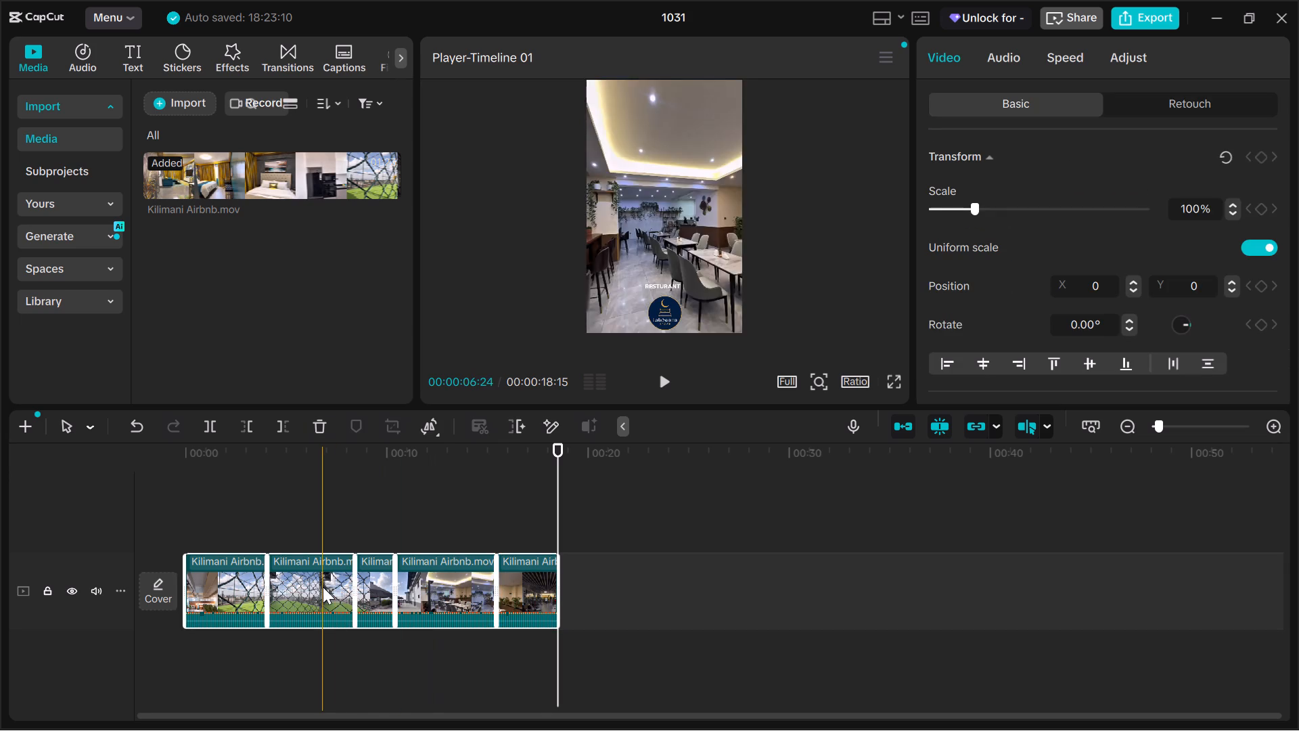
ctrl+click(246, 579)
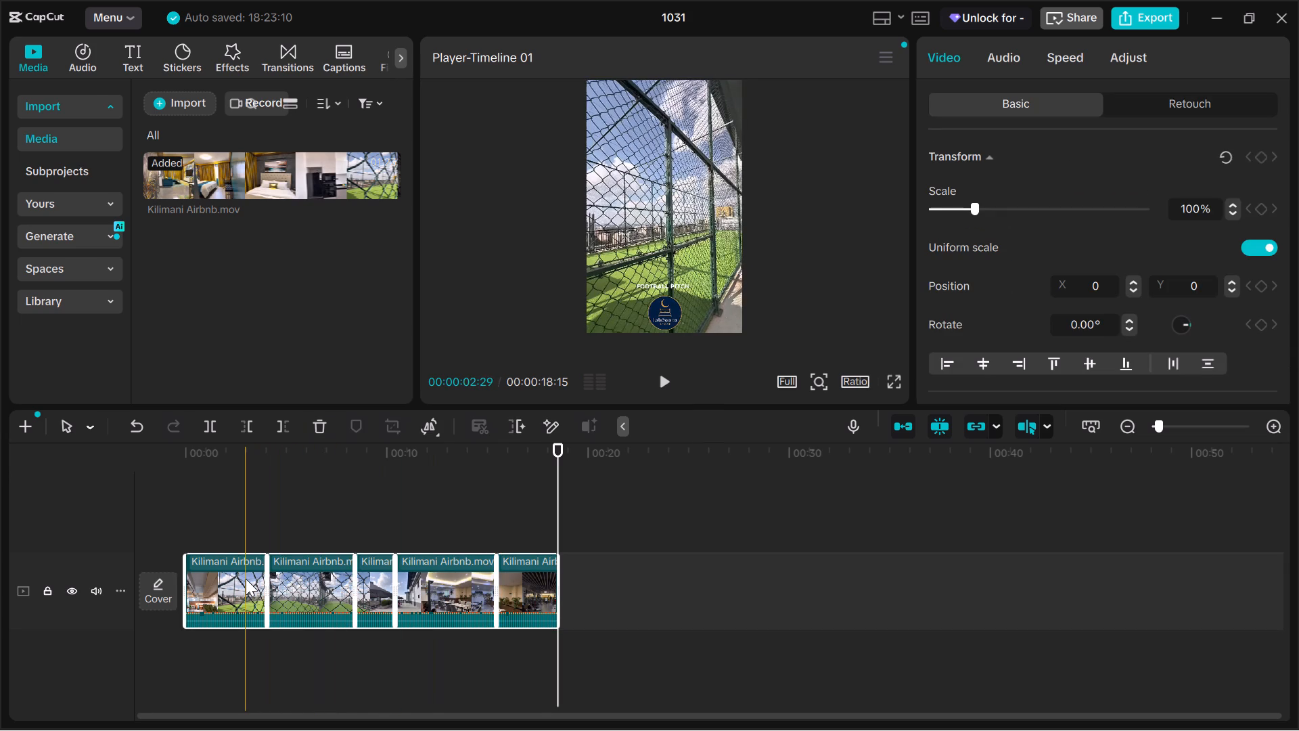
key(Delete)
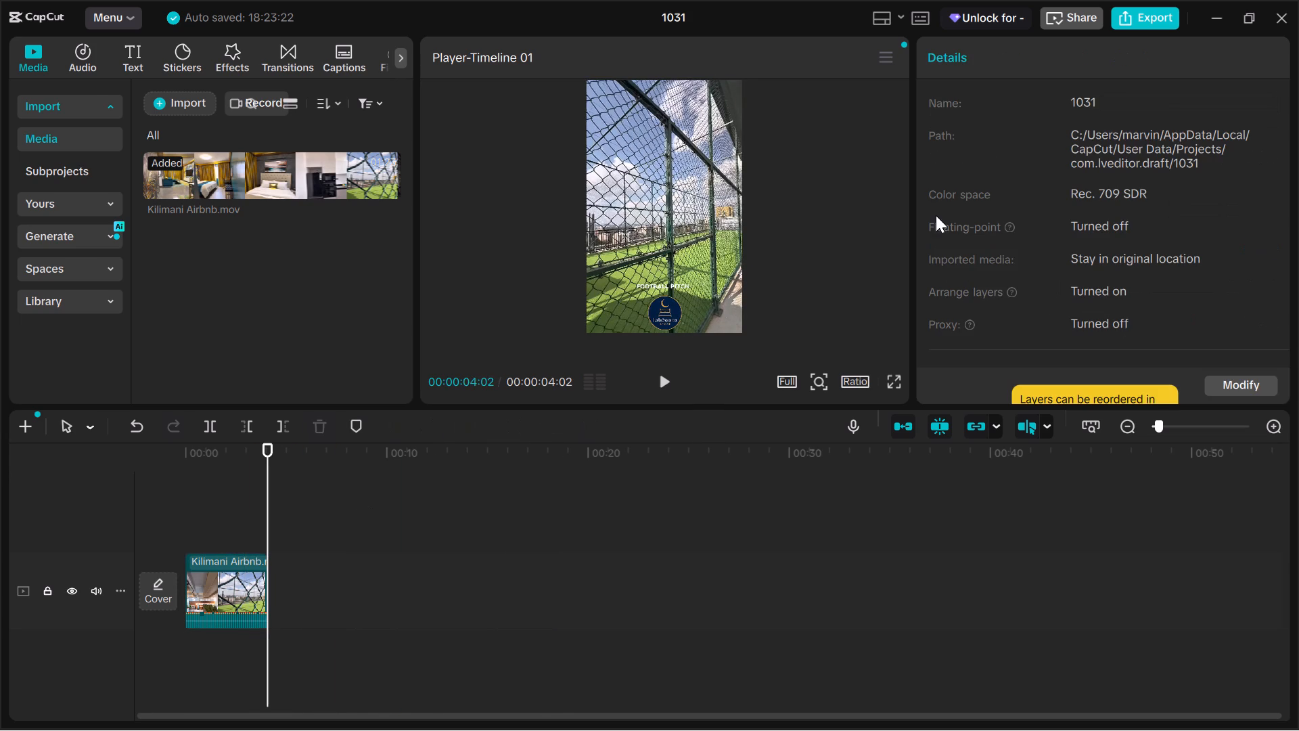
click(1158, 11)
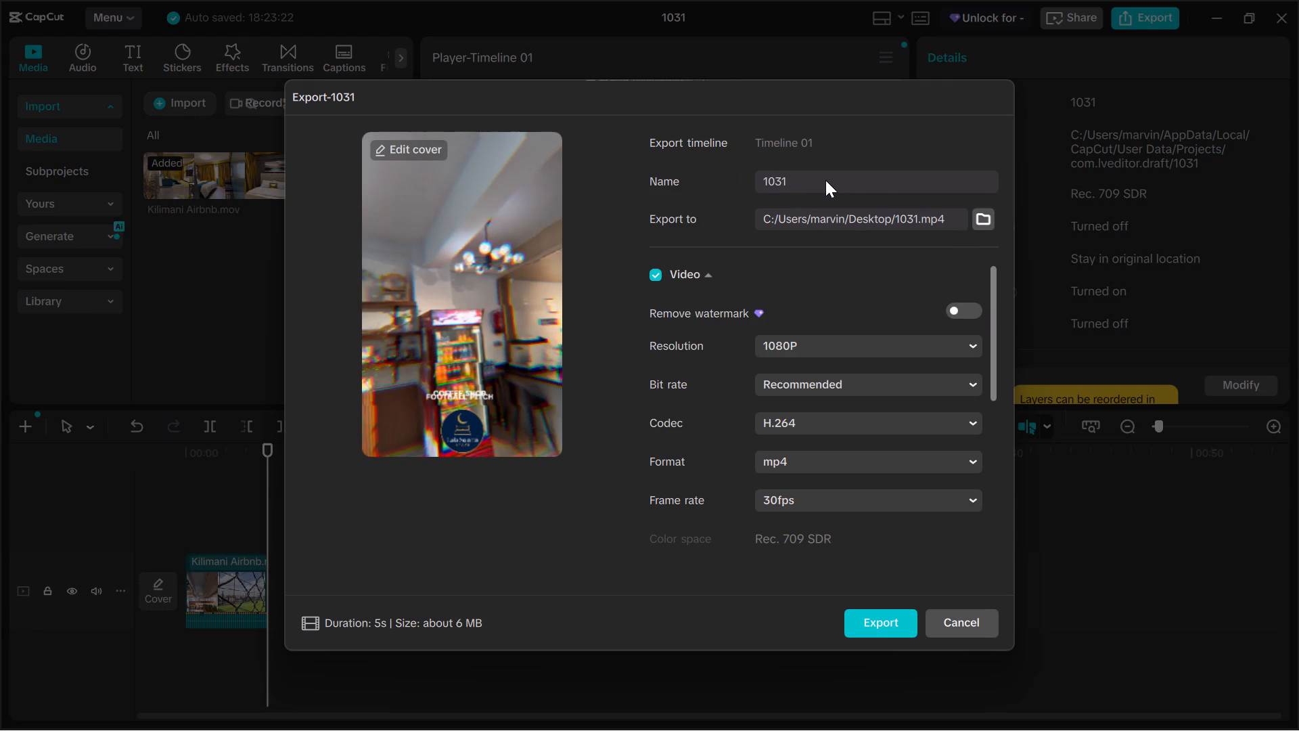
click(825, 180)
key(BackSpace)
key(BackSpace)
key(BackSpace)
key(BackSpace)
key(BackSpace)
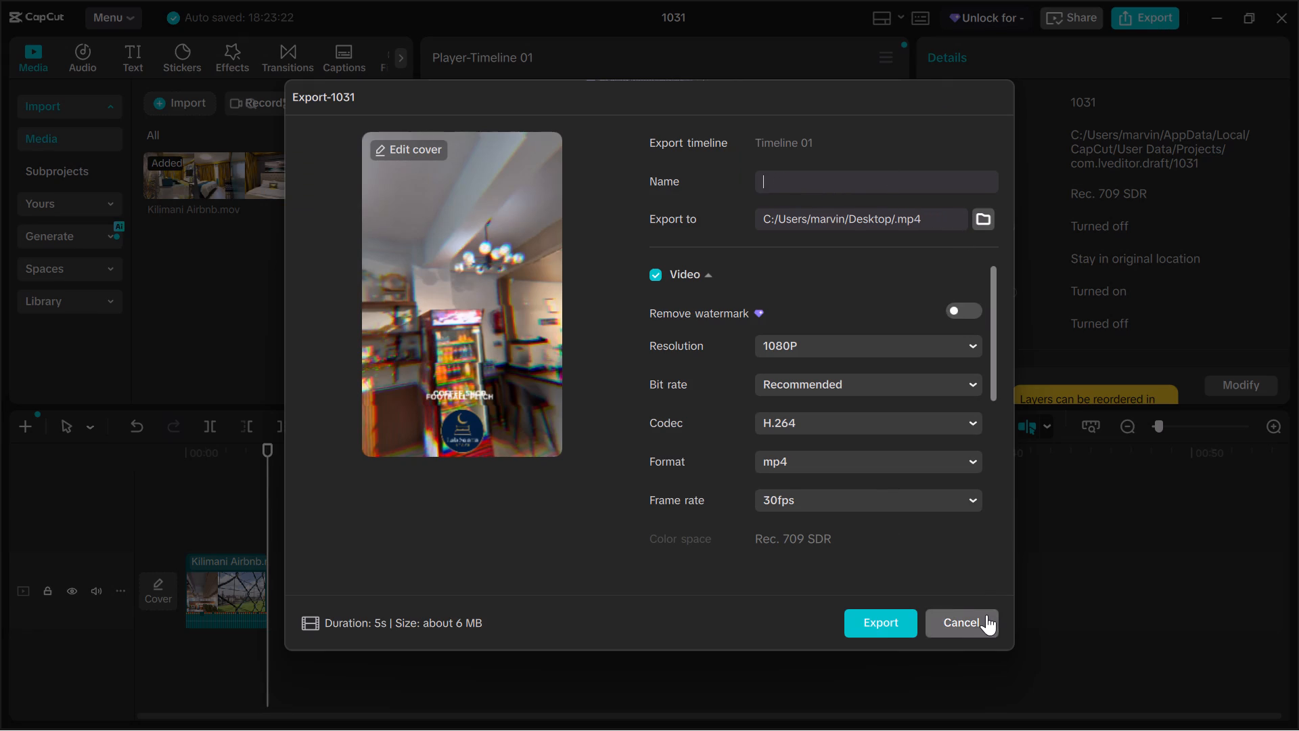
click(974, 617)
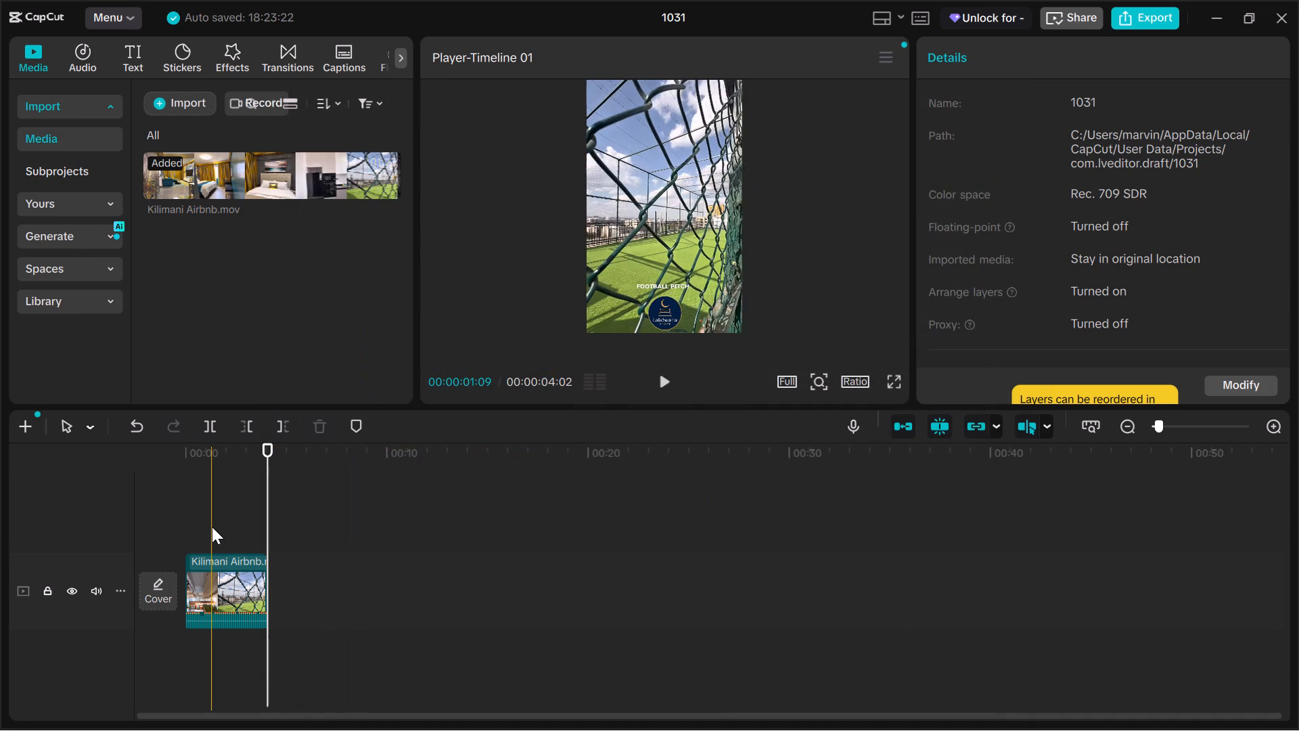
Export the football pitch scene to the Desktop as an mp4 named "football pitch" and close the sharing window.
click(1139, 24)
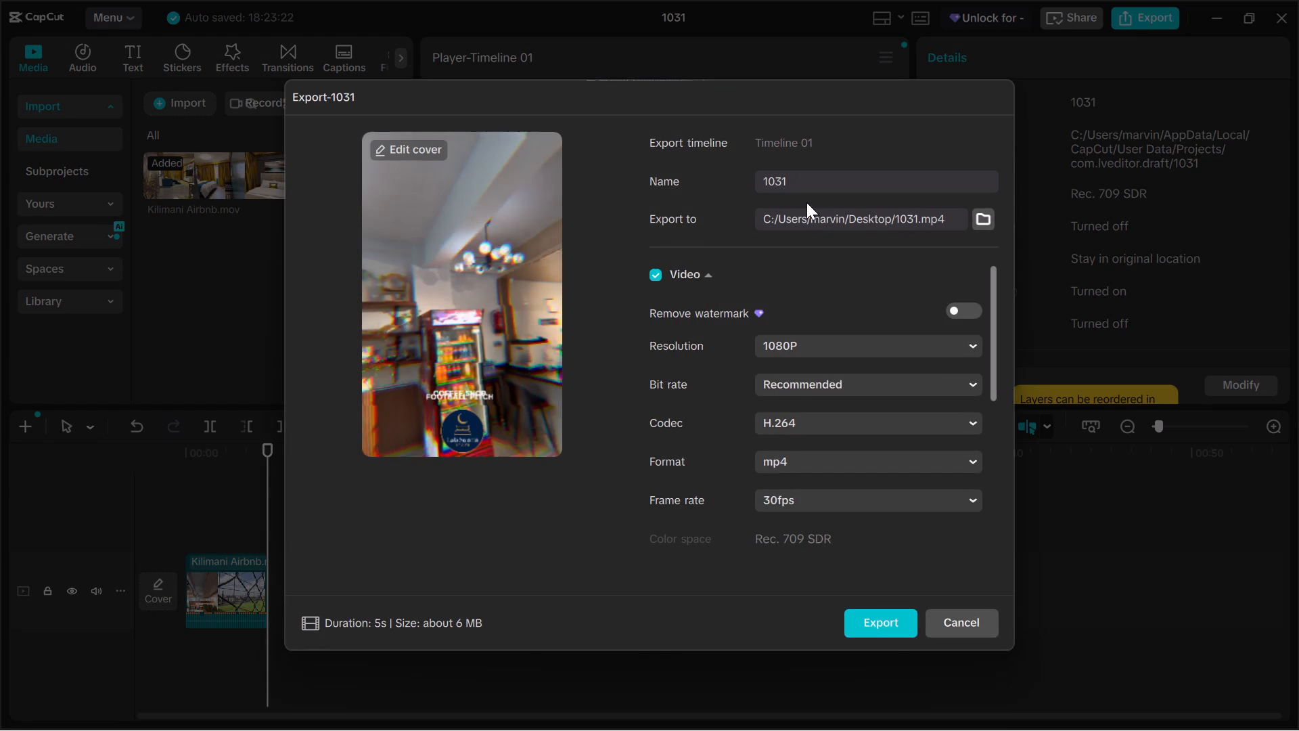
click(802, 181)
key(BackSpace)
key(BackSpace)
key(BackSpace)
key(BackSpace)
key(BackSpace)
key(BackSpace)
key(BackSpace)
key(BackSpace)
key(BackSpace)
key(BackSpace)
key(BackSpace)
key(BackSpace)
key(BackSpace)
key(BackSpace)
key(BackSpace)
key(BackSpace)
text(football pitch)
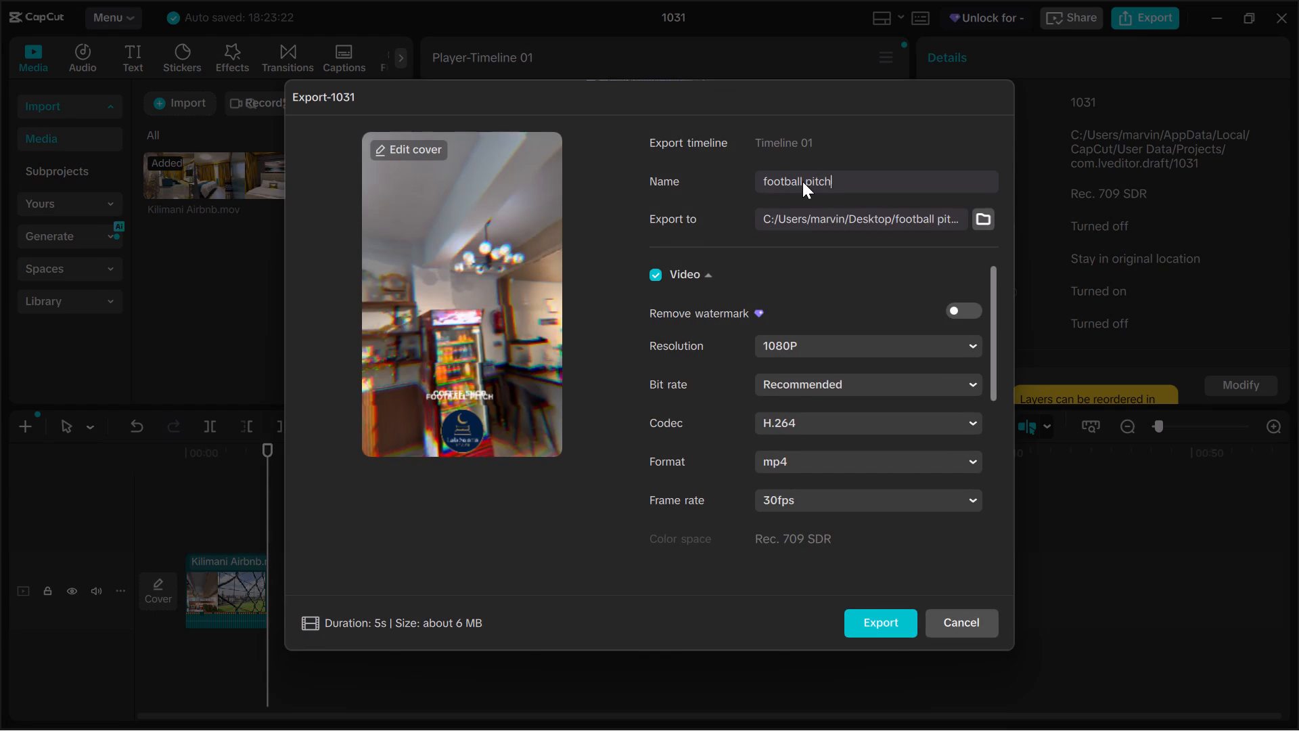
click(886, 628)
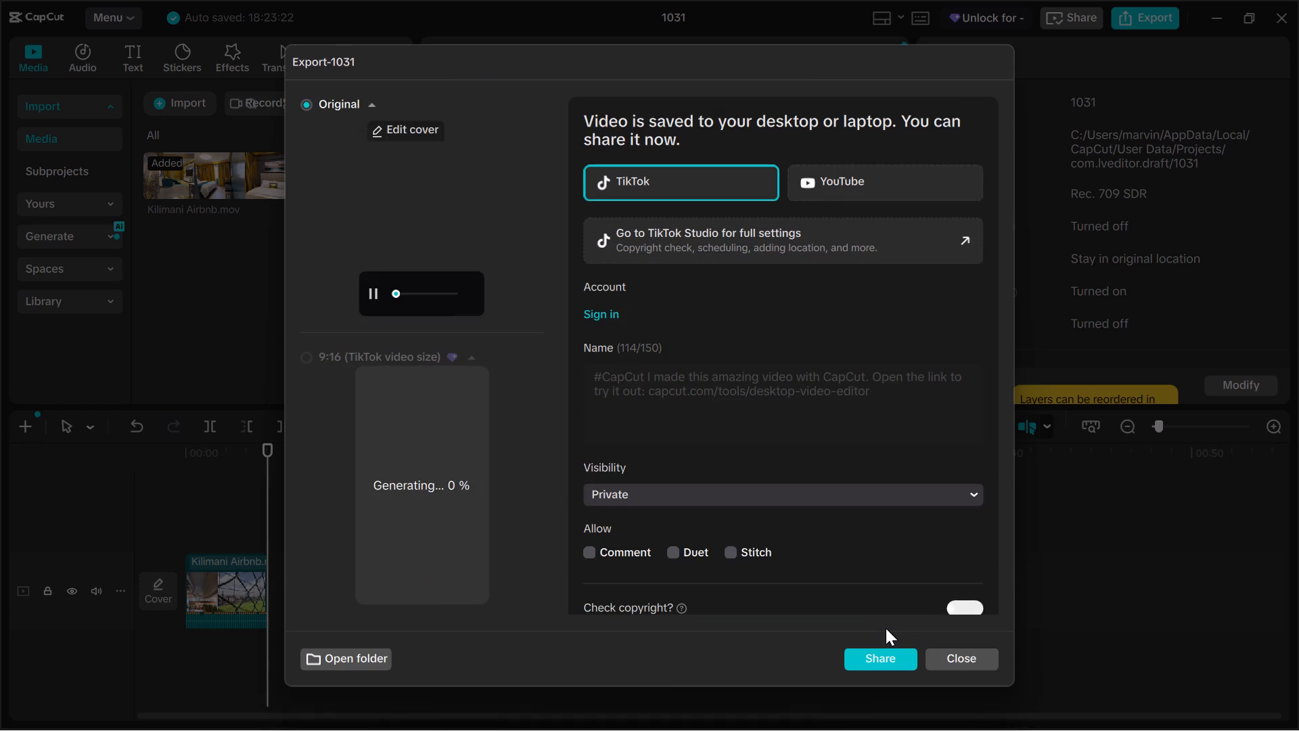
click(974, 660)
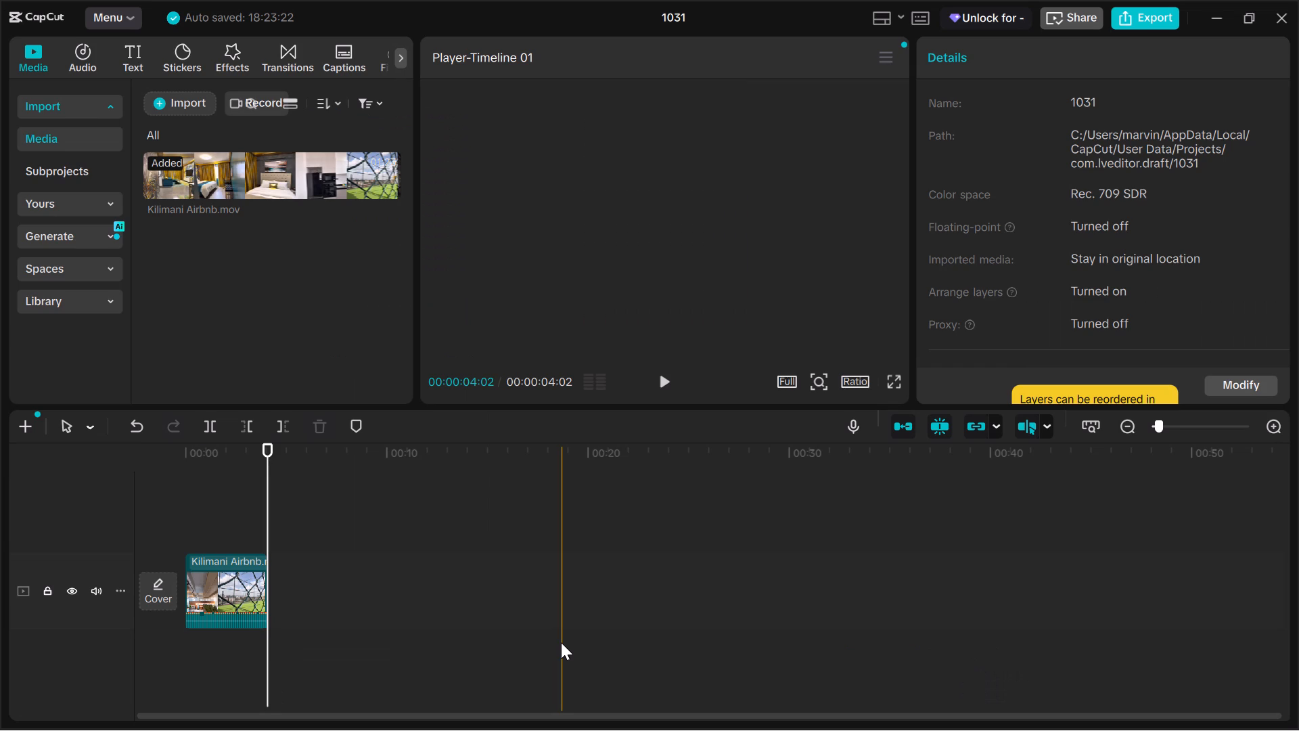
Undo the segment deletion, and delete every segment except the volleyball pitch scene.
key(ctrl+z)
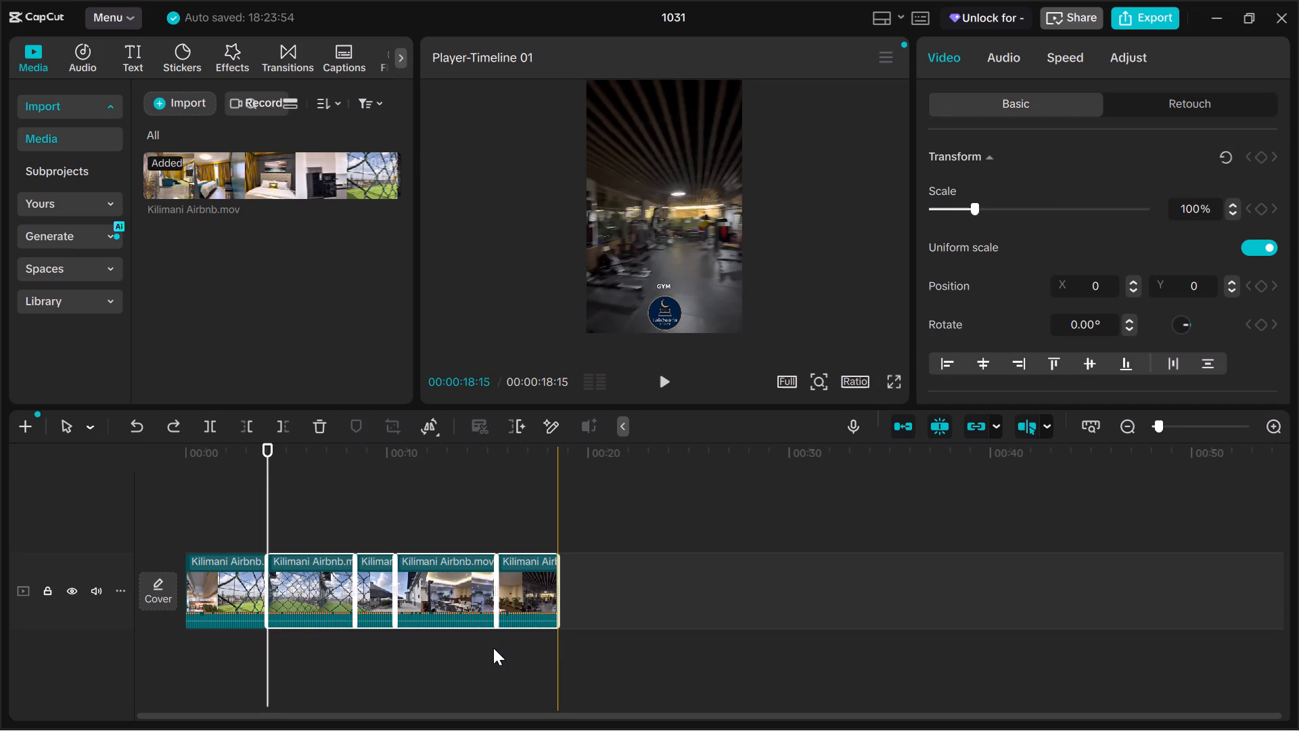
ctrl+click(242, 596)
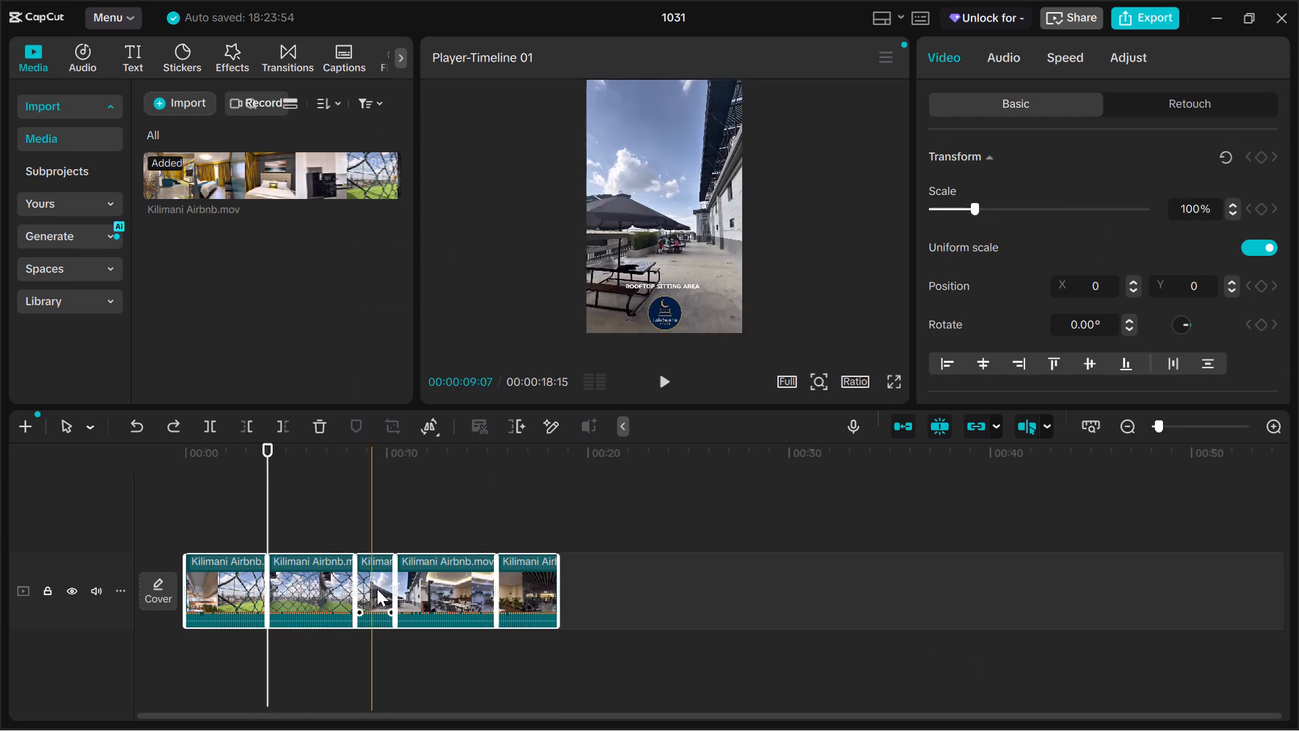
ctrl+click(317, 591)
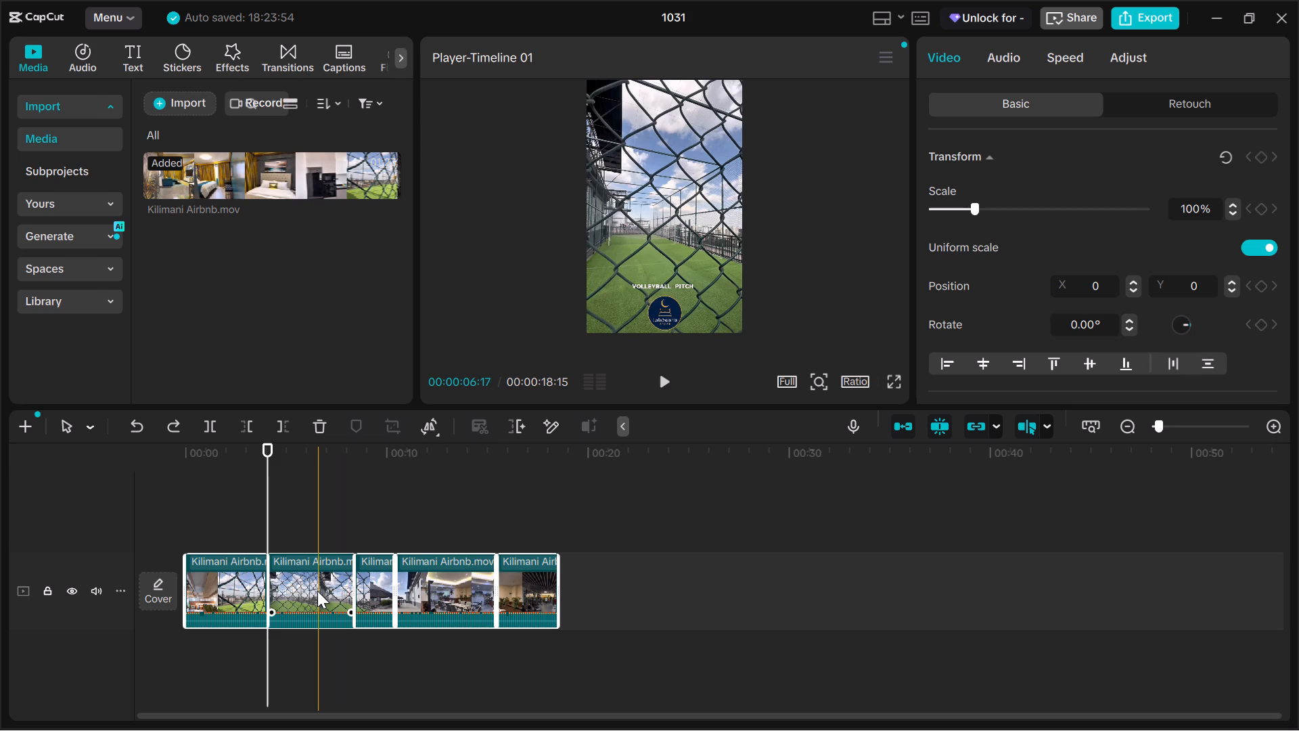
key(Delete)
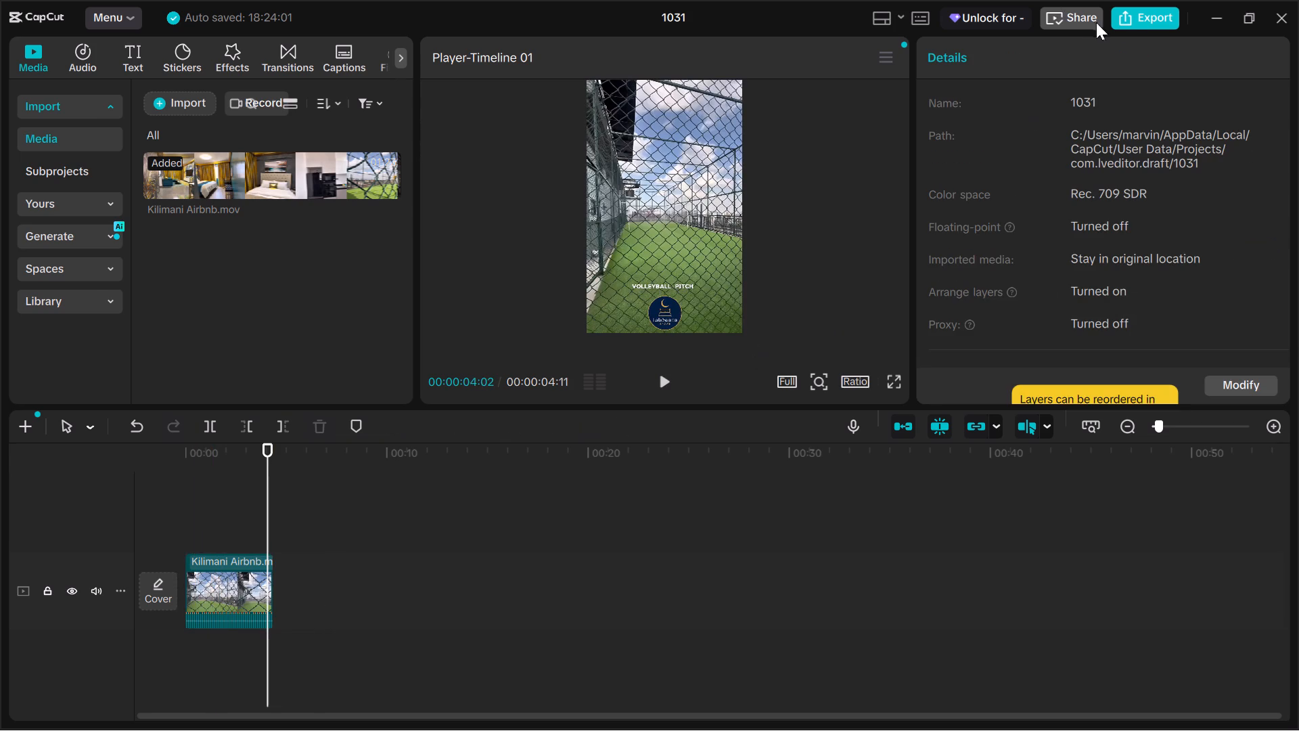
Open the export settings for the volleyball pitch scene.
click(1164, 12)
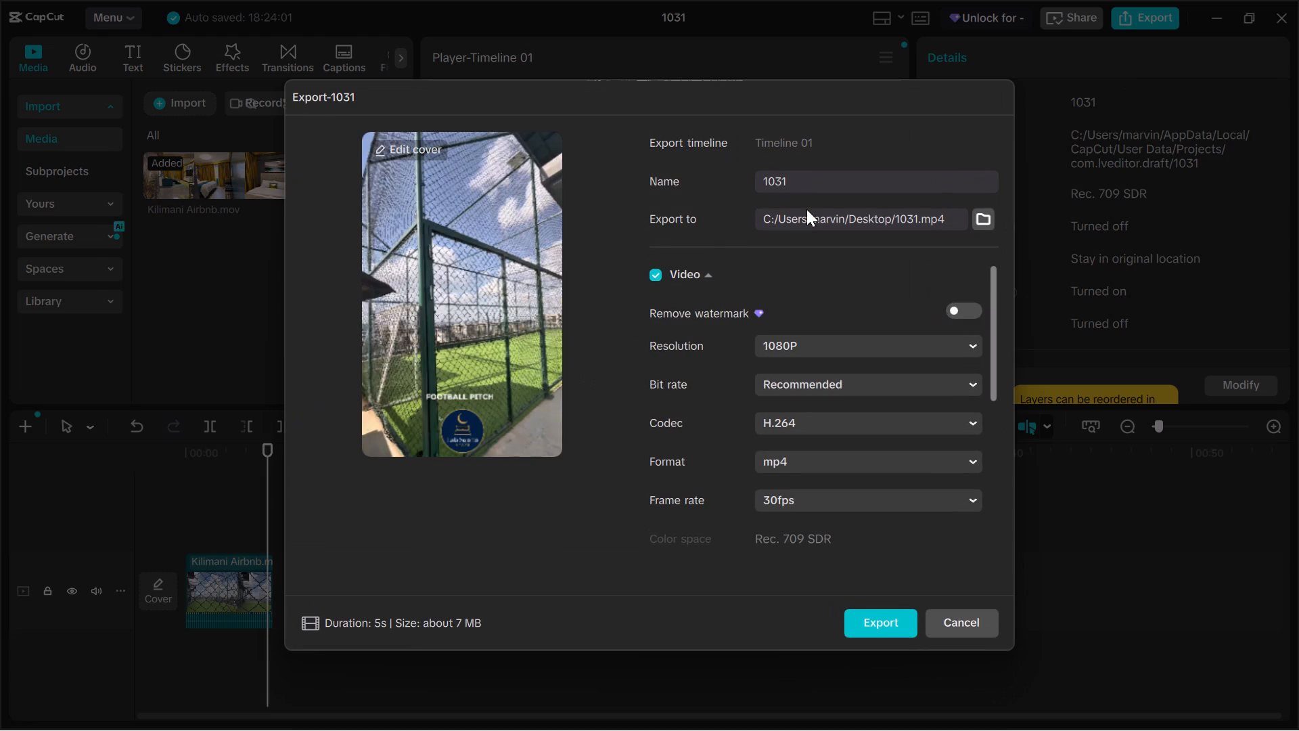
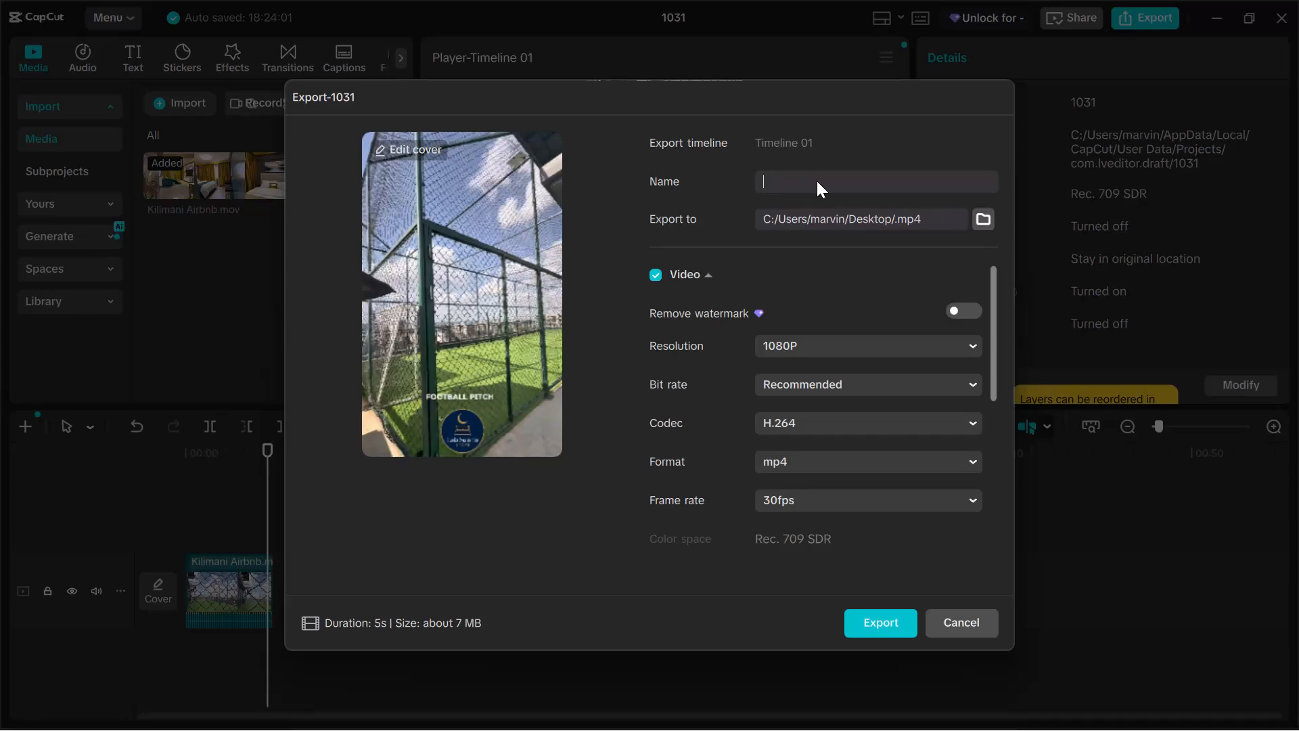
Export the volleyball pitch scene to the Desktop as an mp4 named "volley pitch" and close the sharing window.
text(volley pitch)
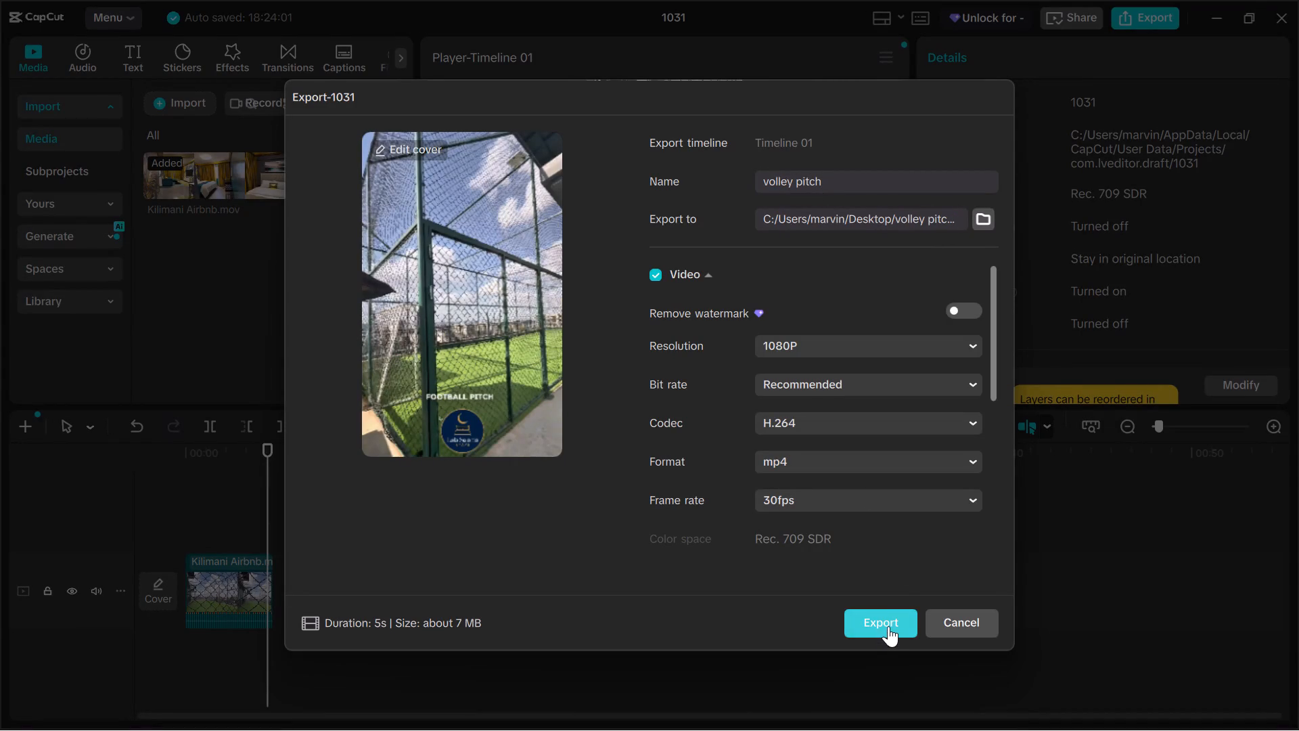
click(888, 625)
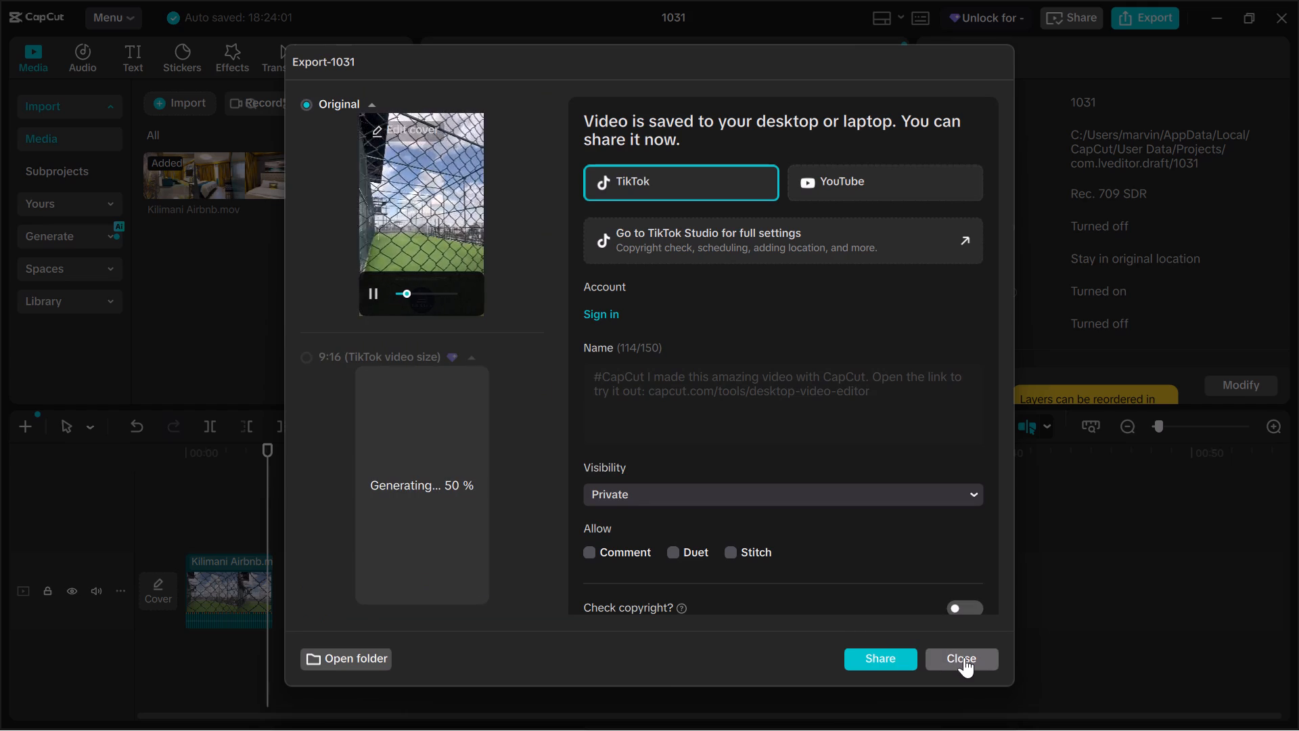
click(964, 657)
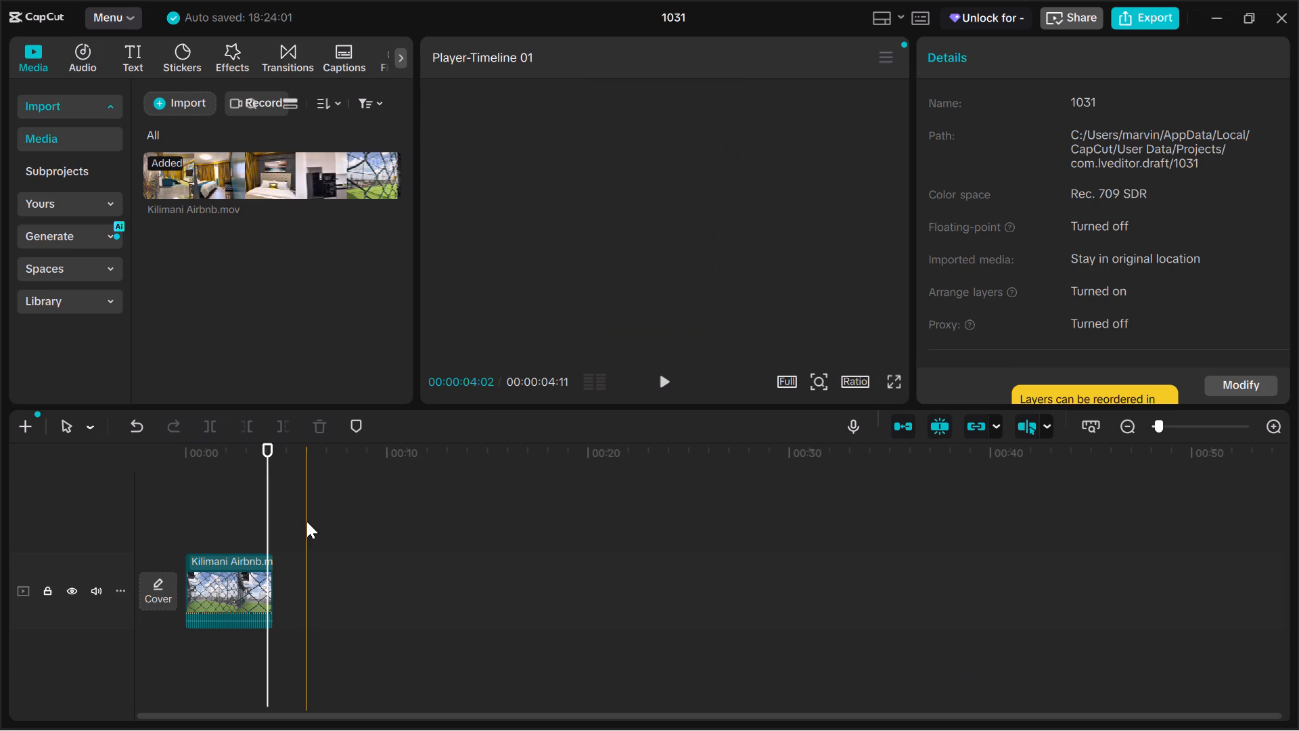
Undo the segment deletion, and delete every segment except the rooftop sitting area scene.
key(ctrl+z)
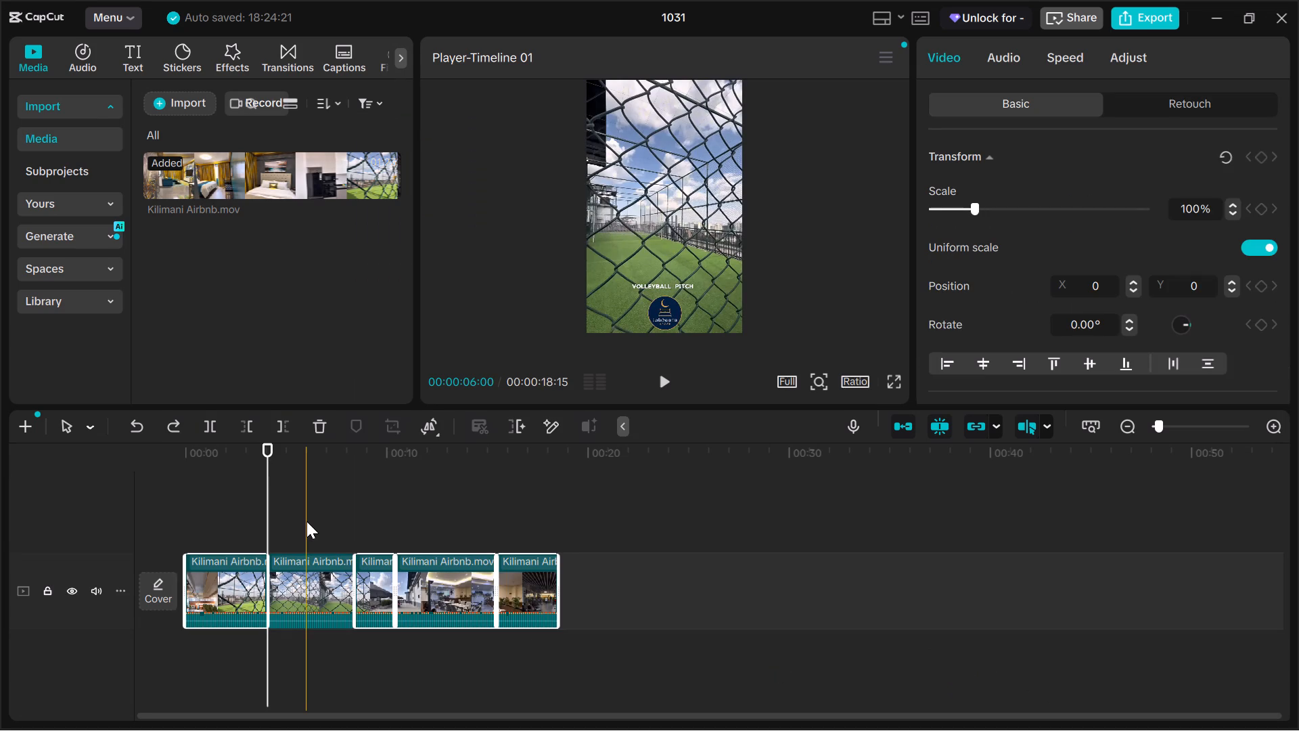
ctrl+click(317, 564)
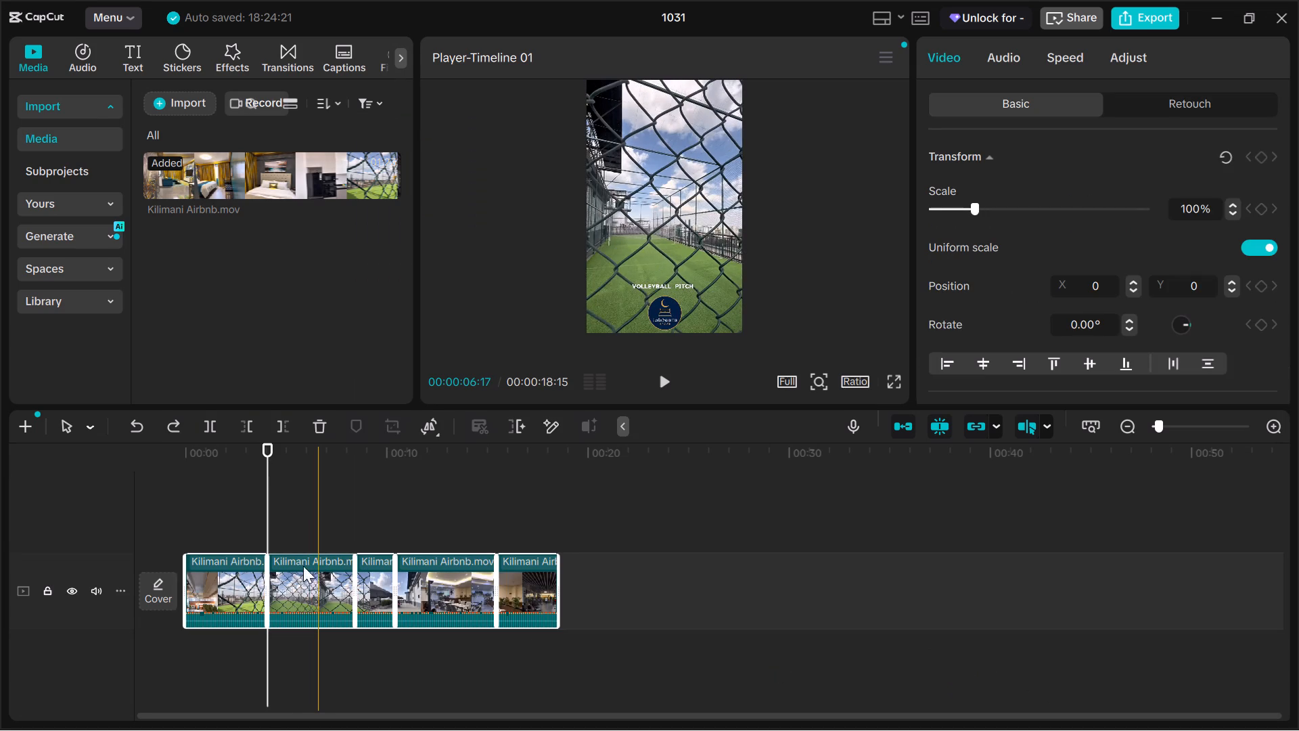
ctrl+click(369, 581)
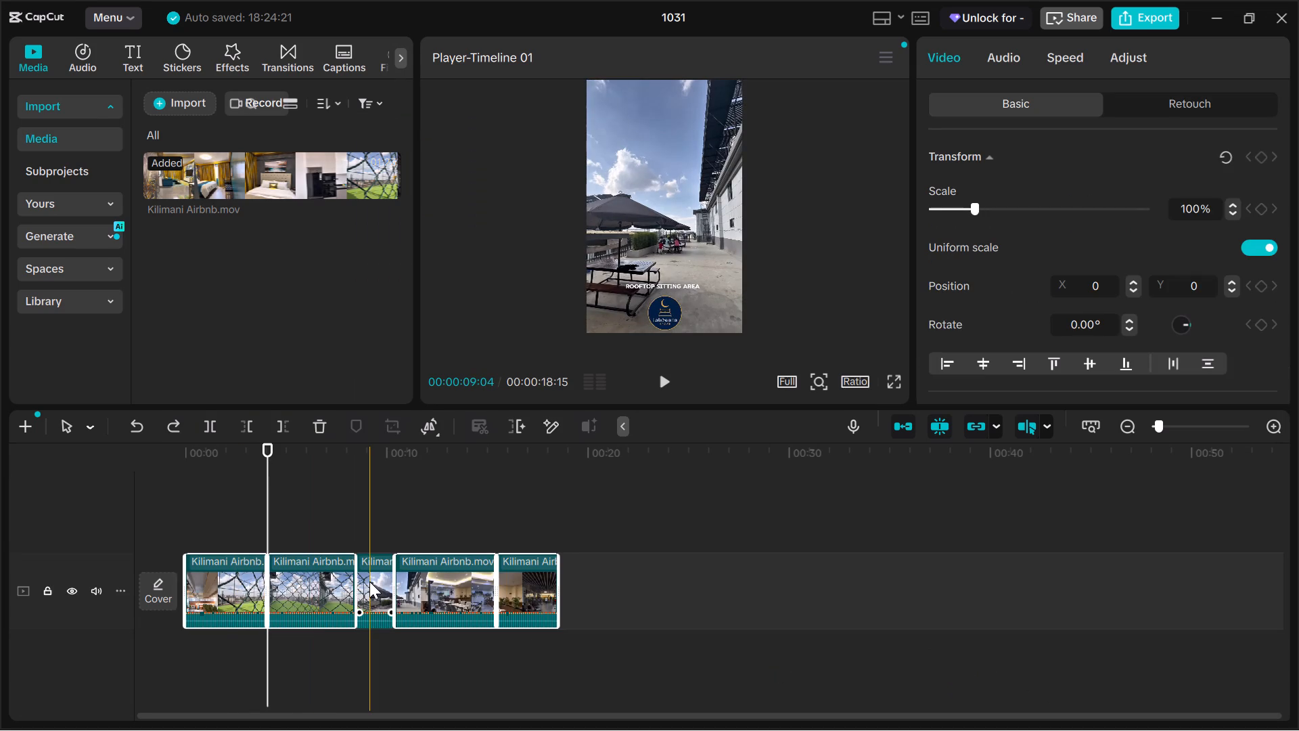
key(Delete)
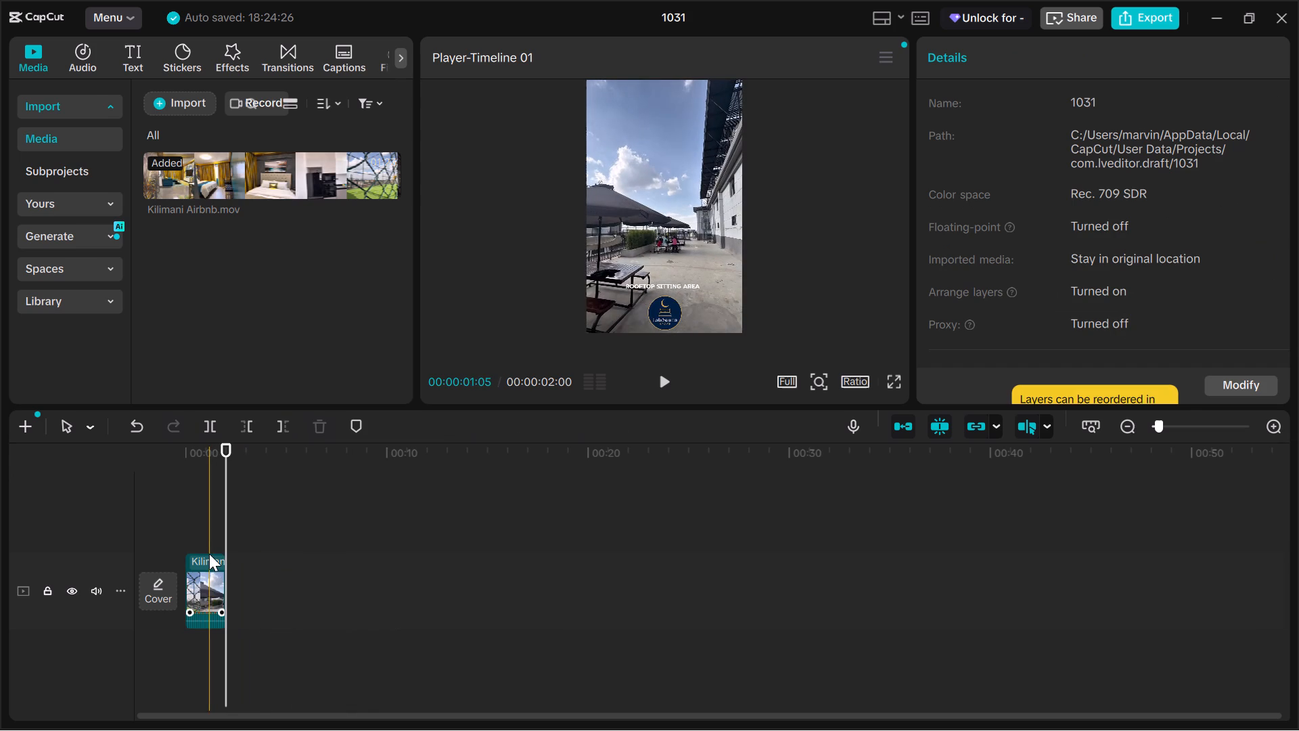
Export the rooftop sitting area scene to the Desktop as an mp4 named "rooftop" and close the sharing window.
click(1145, 13)
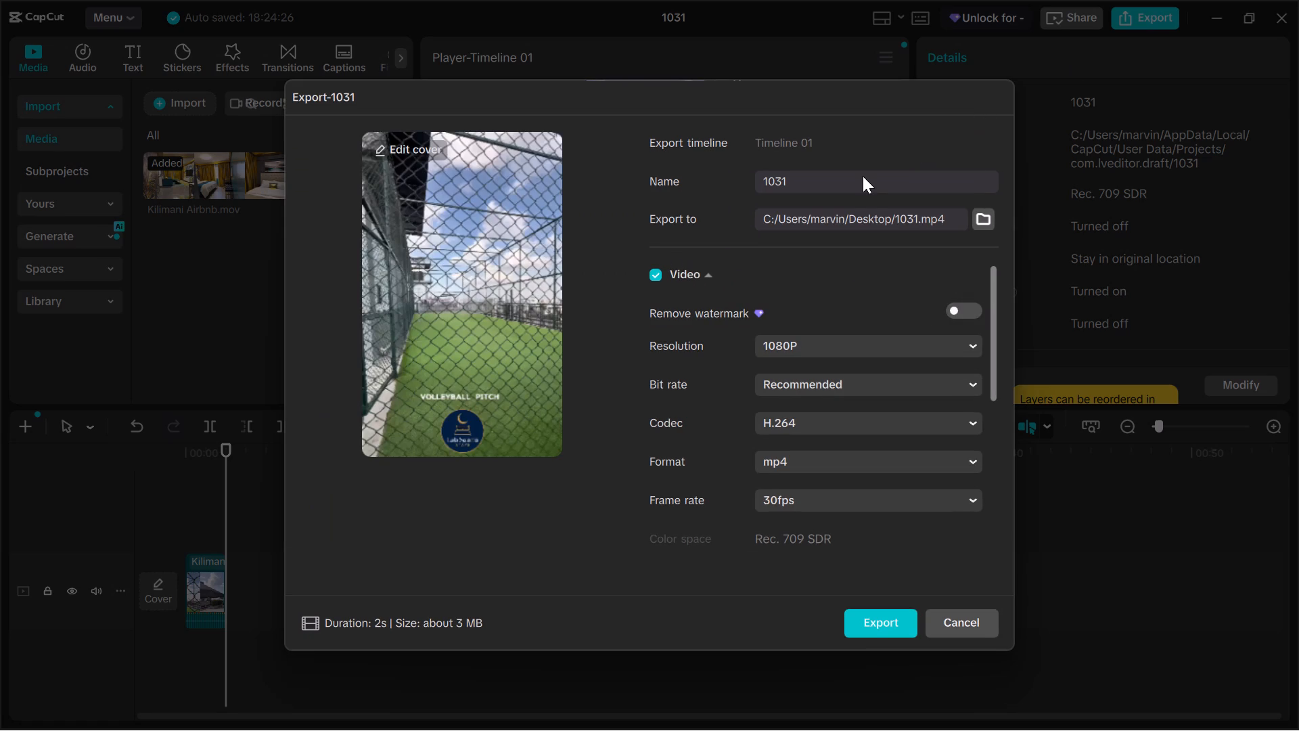
click(863, 176)
key(BackSpace)
key(BackSpace)
key(BackSpace)
key(BackSpace)
key(BackSpace)
text(rooftop)
key(BackSpace)
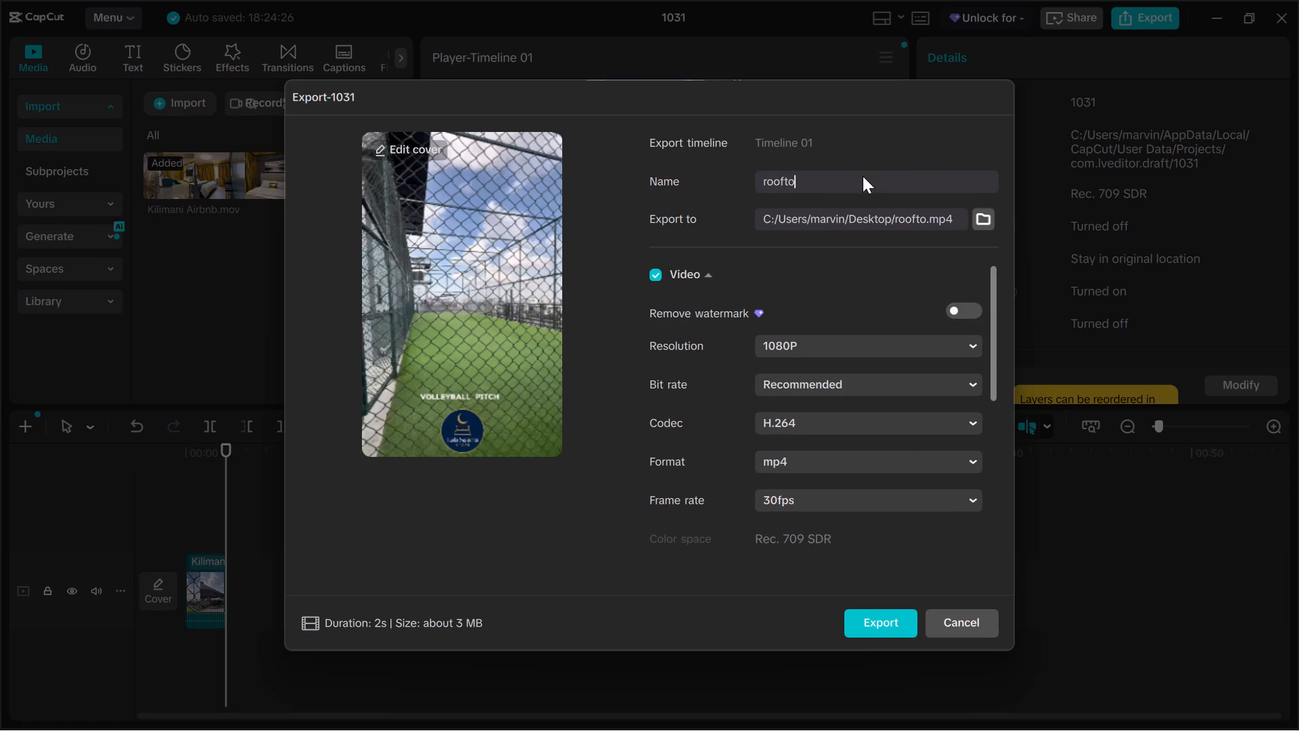
key(p)
click(876, 628)
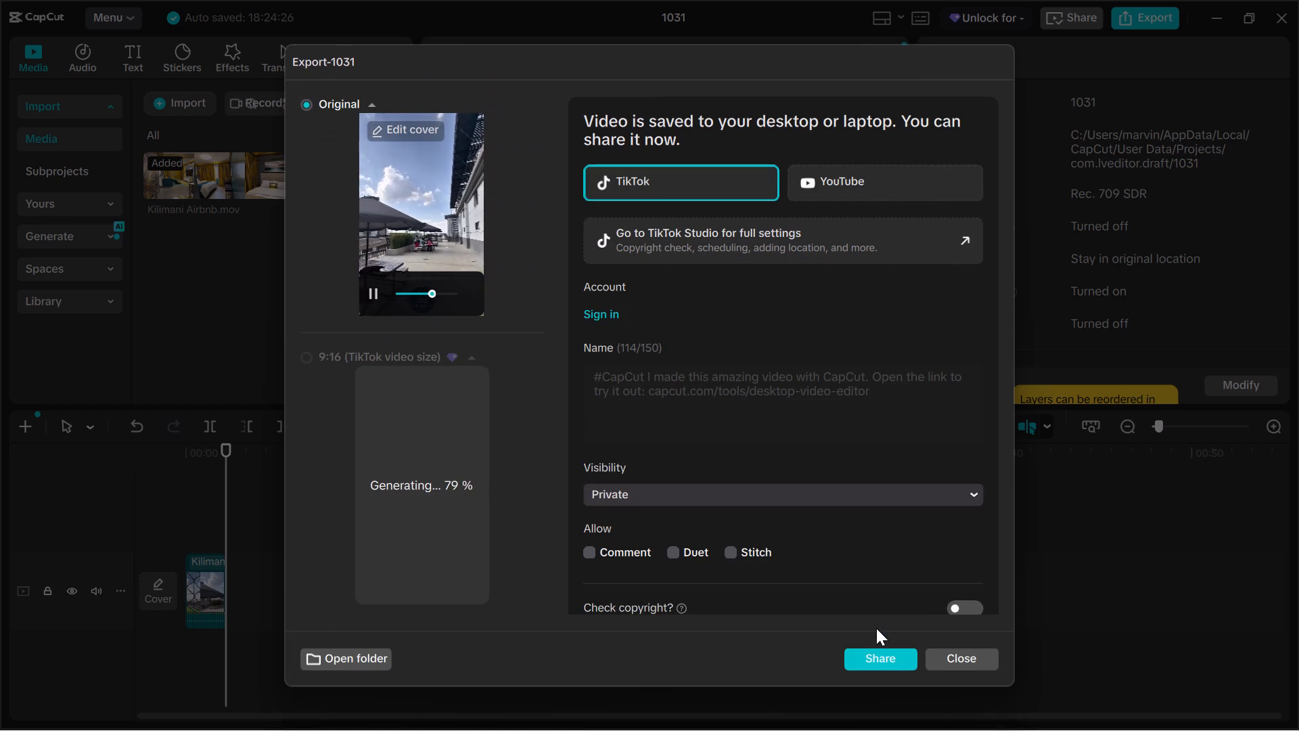
click(961, 661)
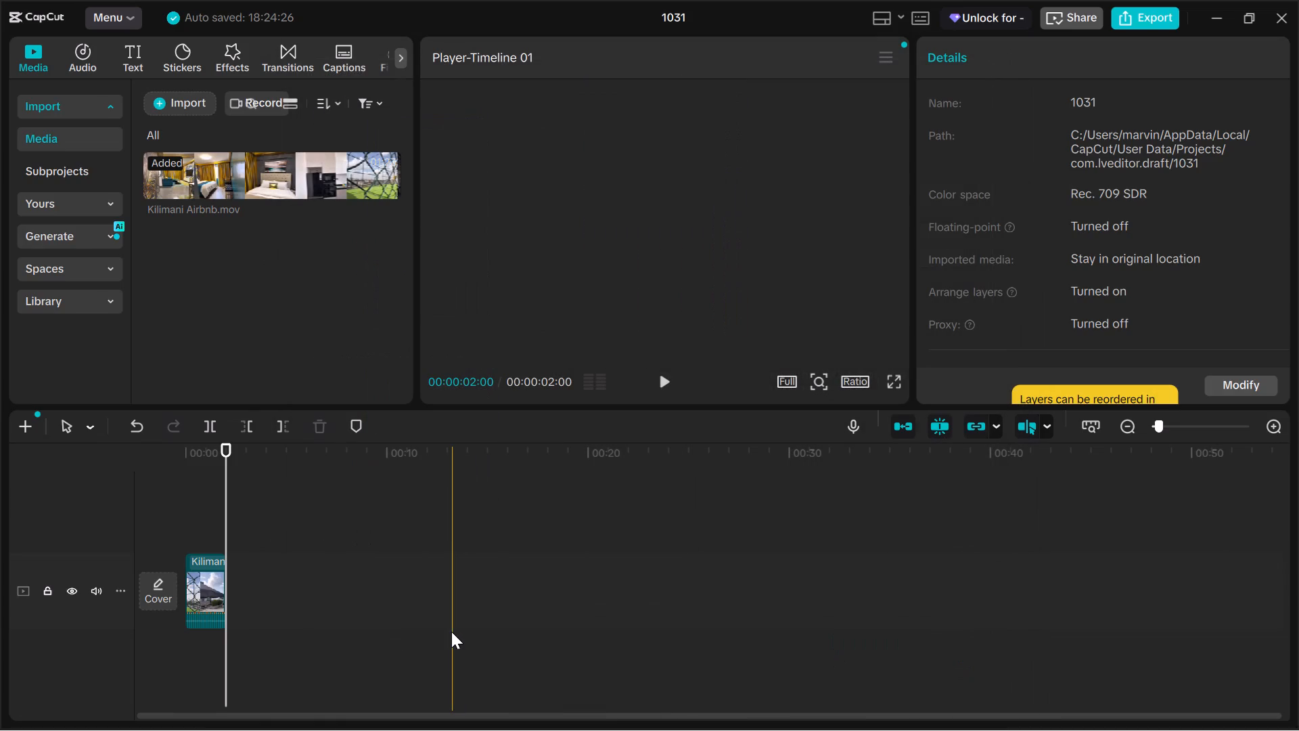
Undo the segment deletion, and delete every segment except the restaurant scene.
key(ctrl+z)
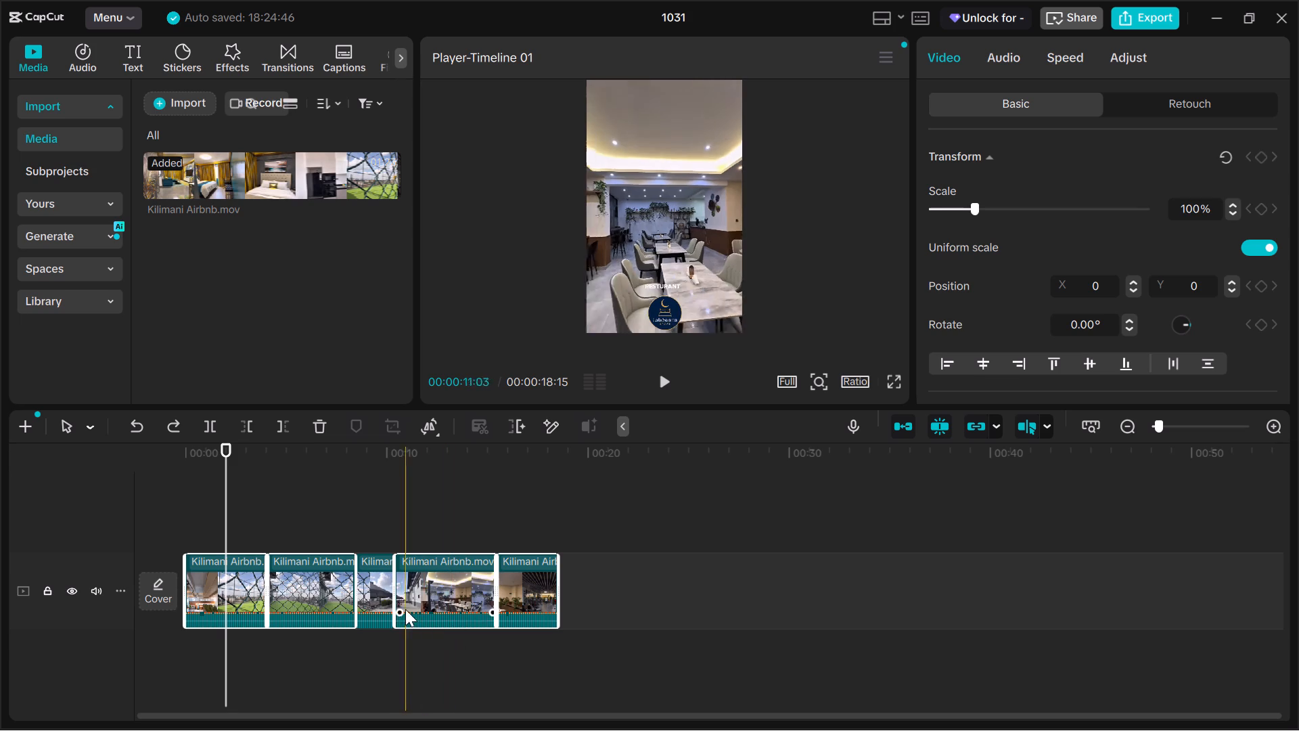
ctrl+click(373, 595)
ctrl+click(445, 604)
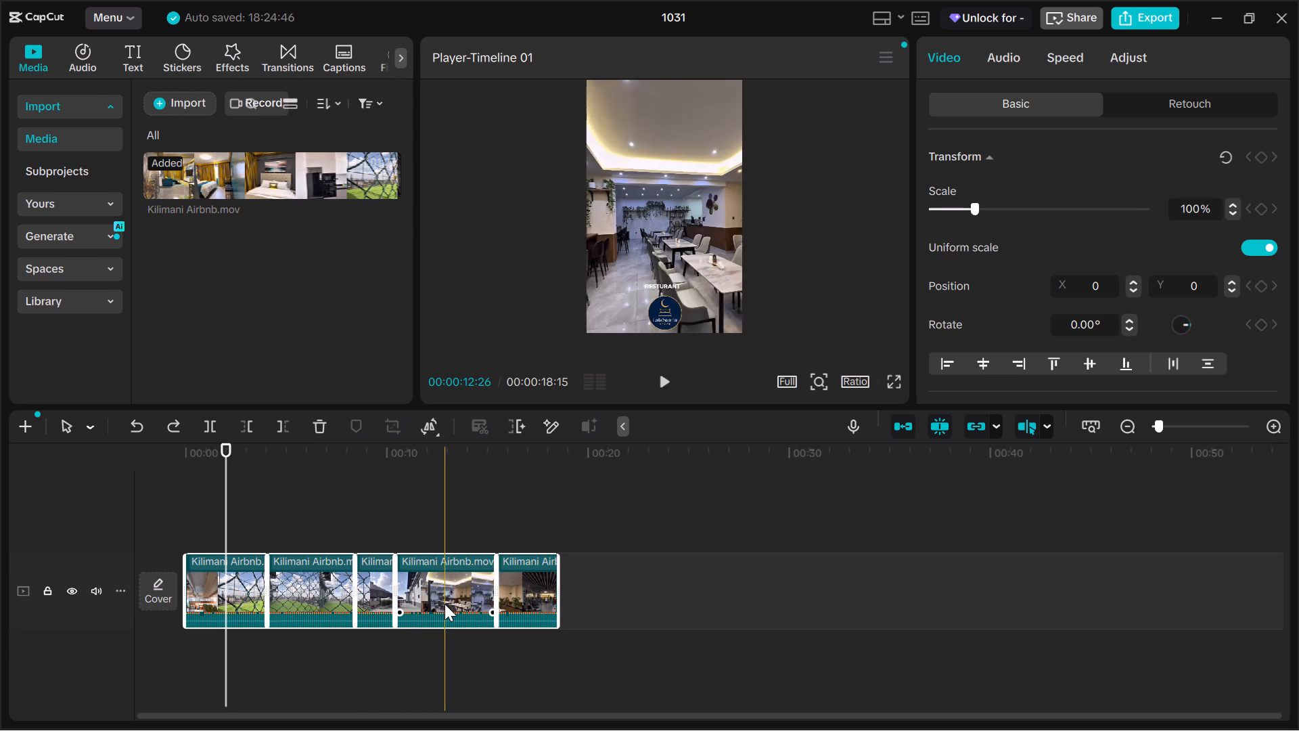
click(1146, 18)
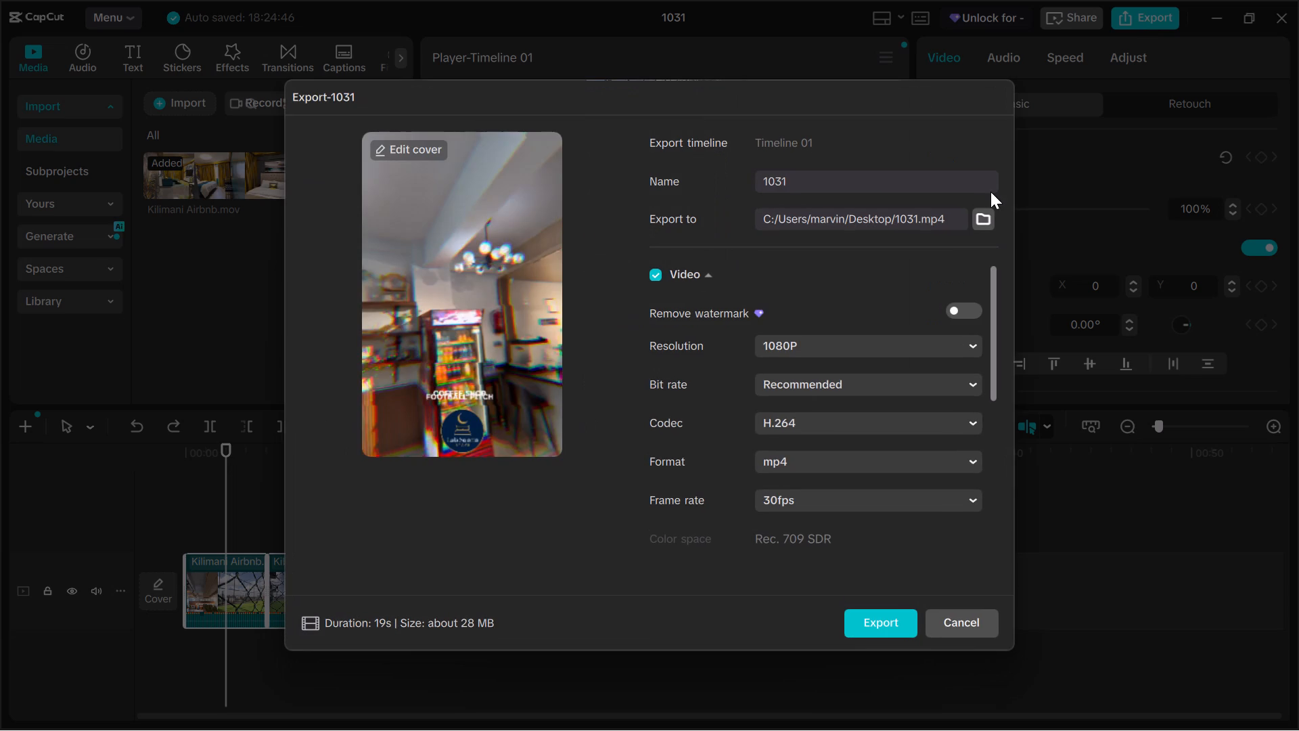
click(955, 617)
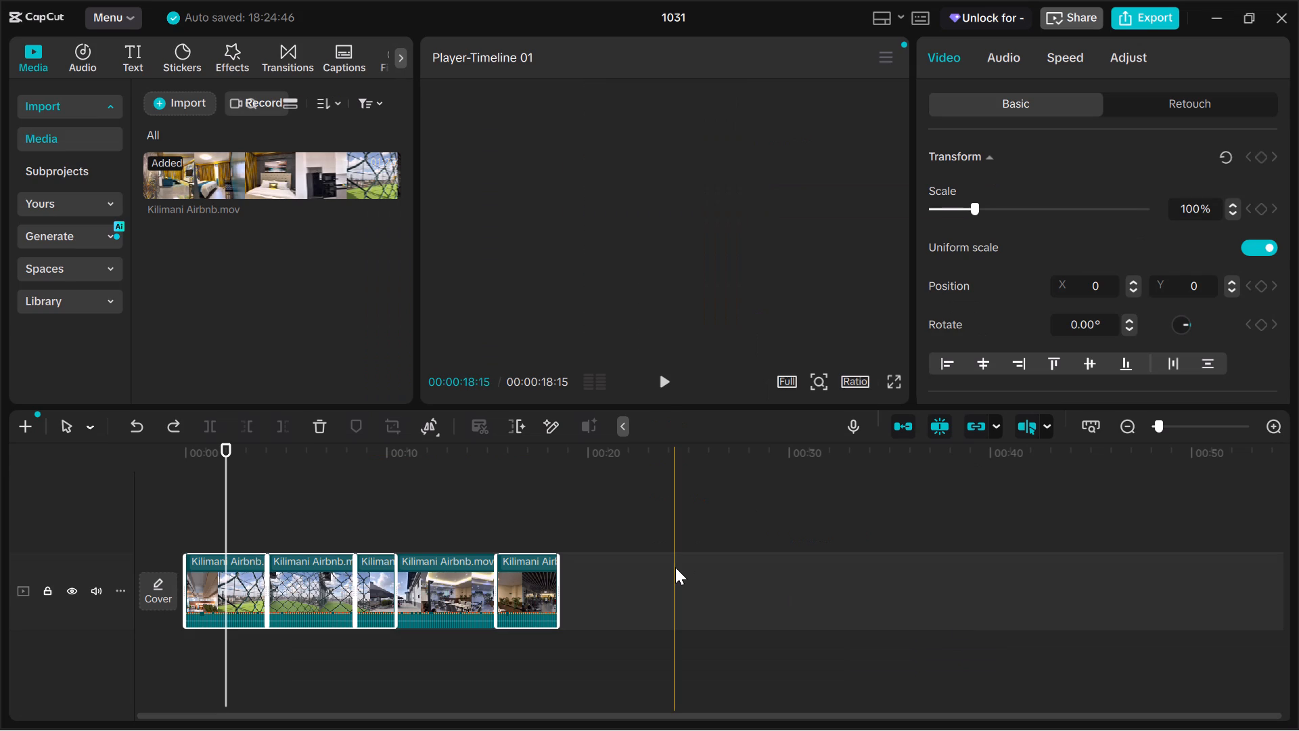
key(Delete)
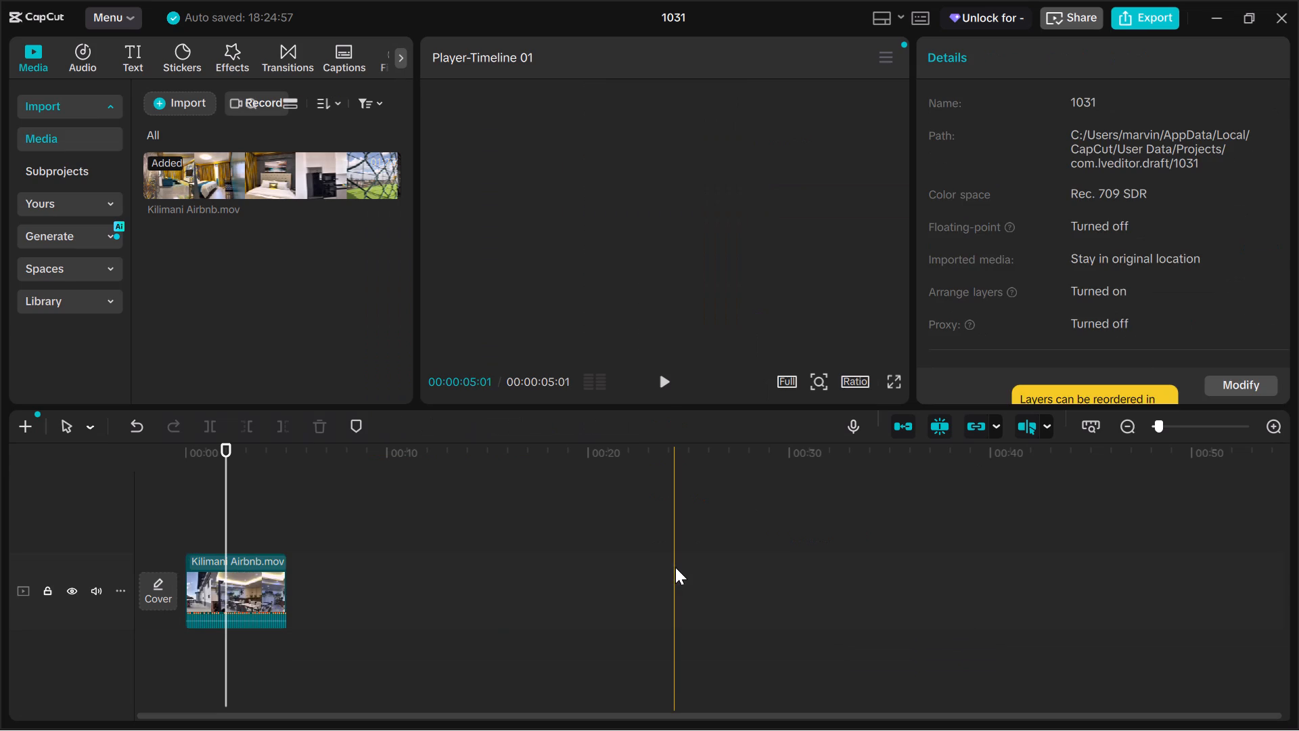
Export the restaurant scene to the Desktop as an mp4 named "restaurant" and close the sharing window.
click(1137, 19)
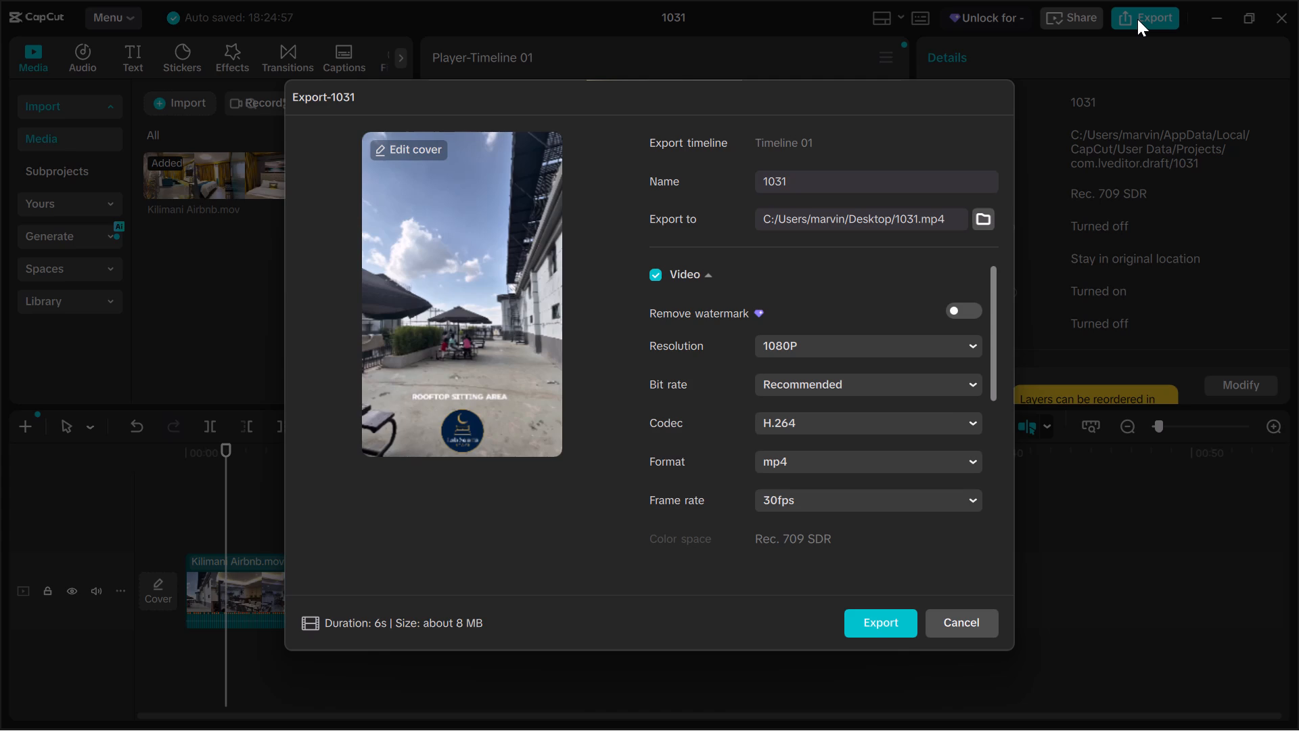
click(833, 177)
key(BackSpace)
key(BackSpace)
key(BackSpace)
key(BackSpace)
text(restaurant)
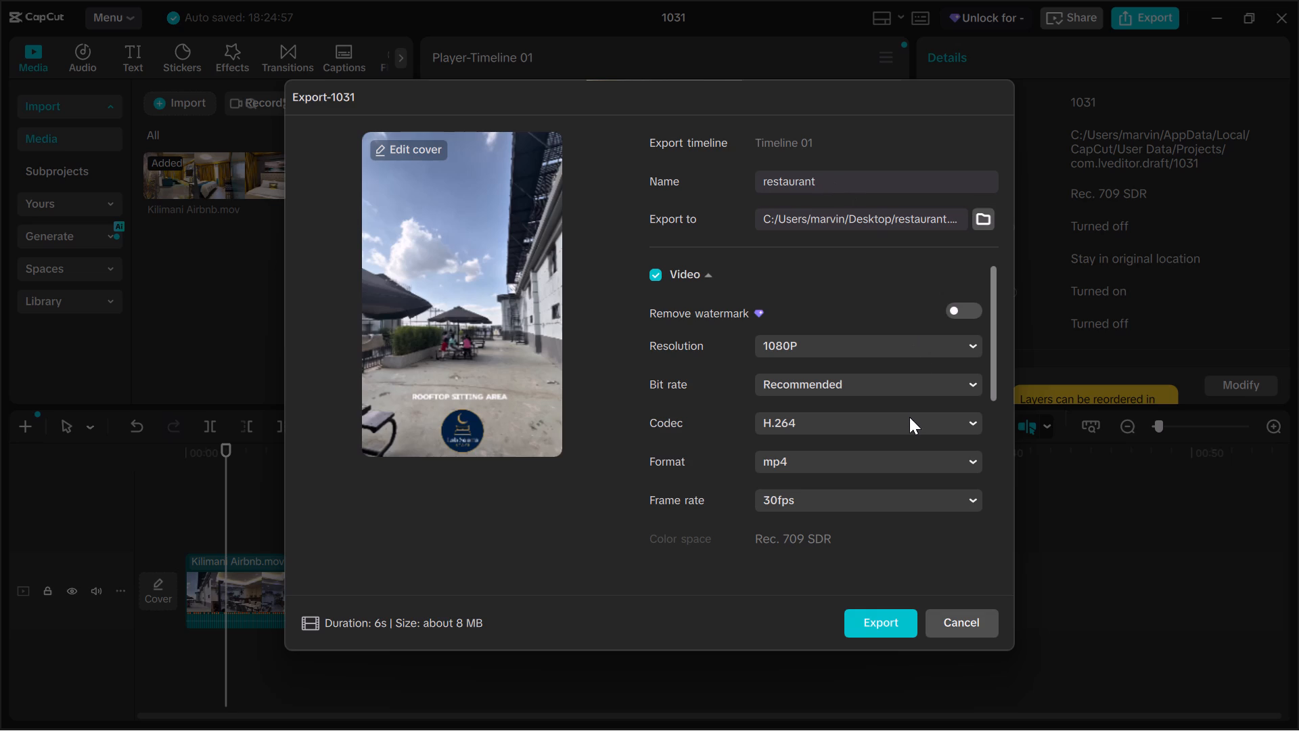
click(894, 620)
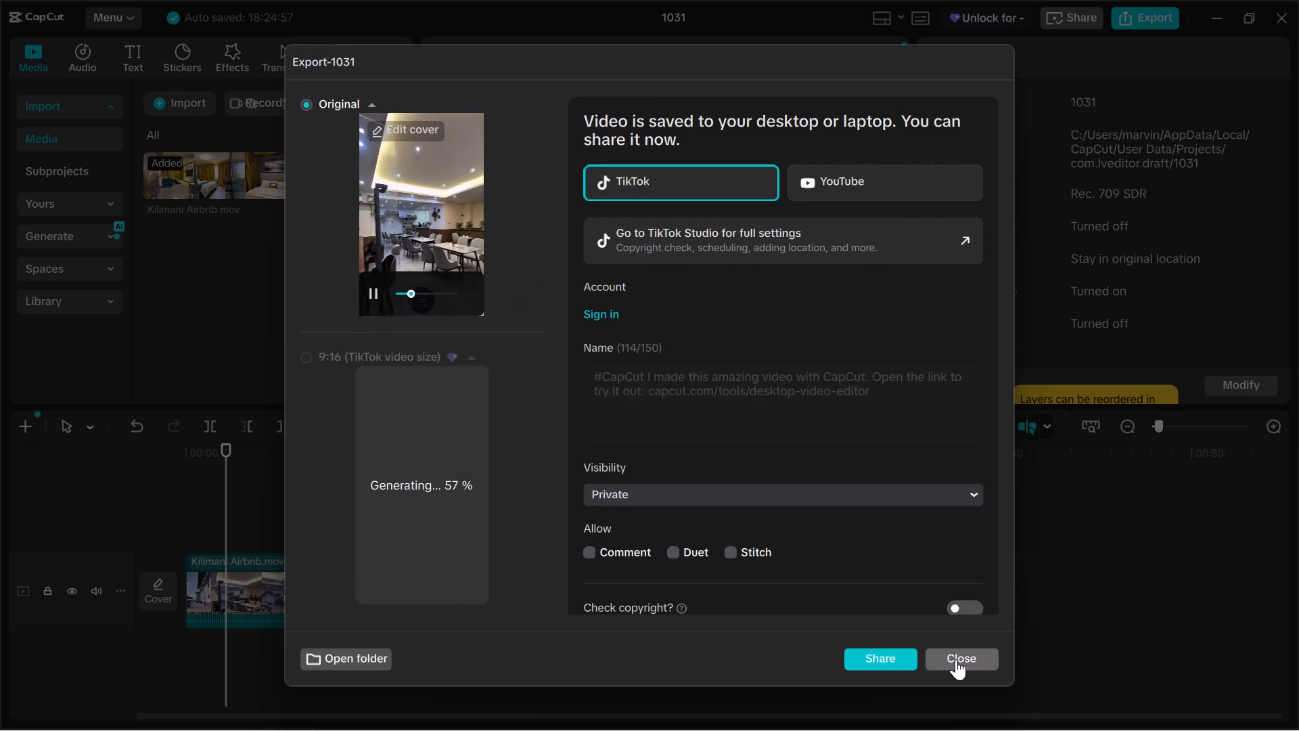
click(956, 659)
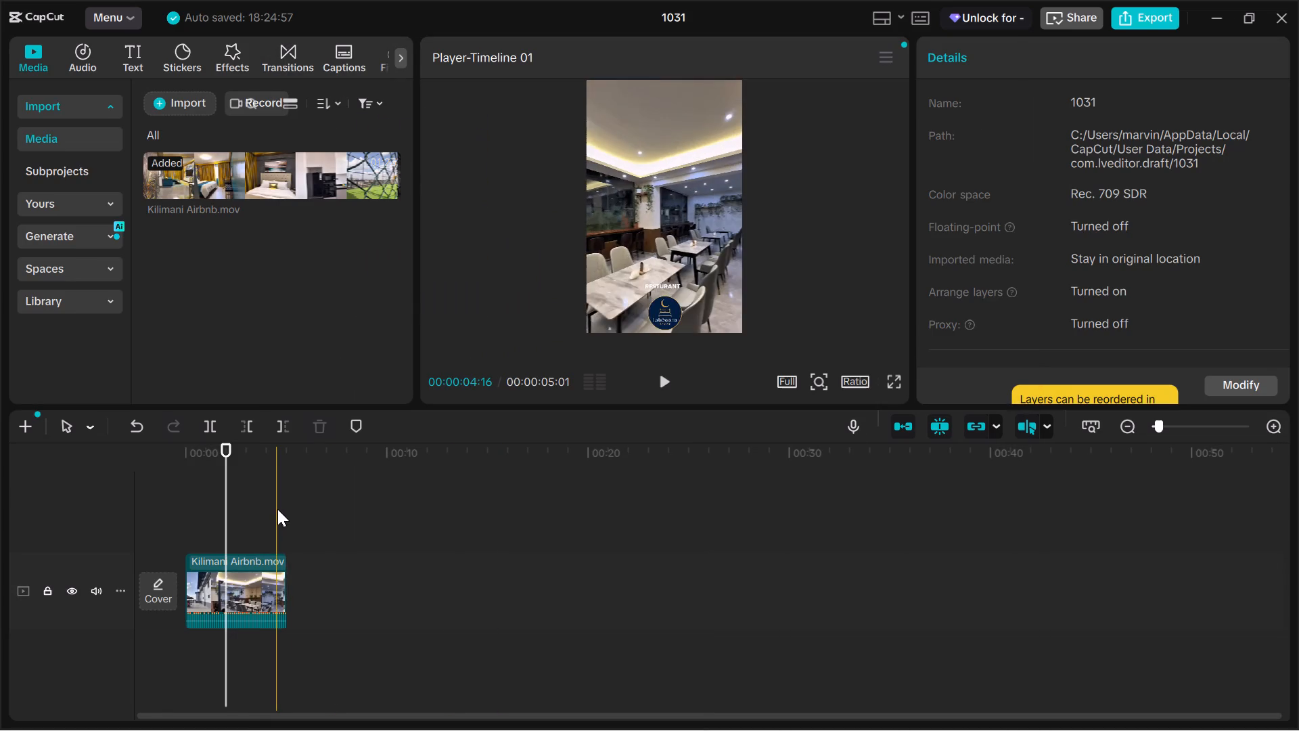
Undo the segment deletion, and delete every segment except the gym scene at the end.
key(ctrl+z)
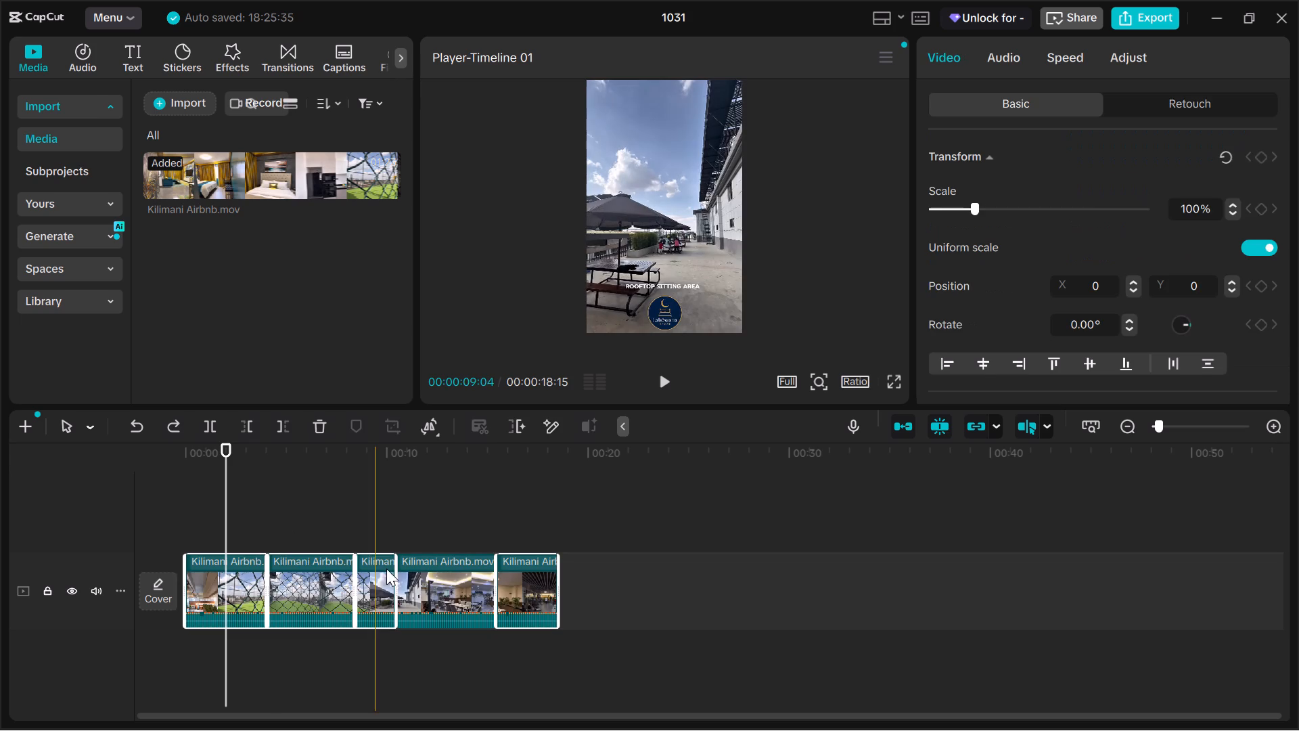
ctrl+click(461, 594)
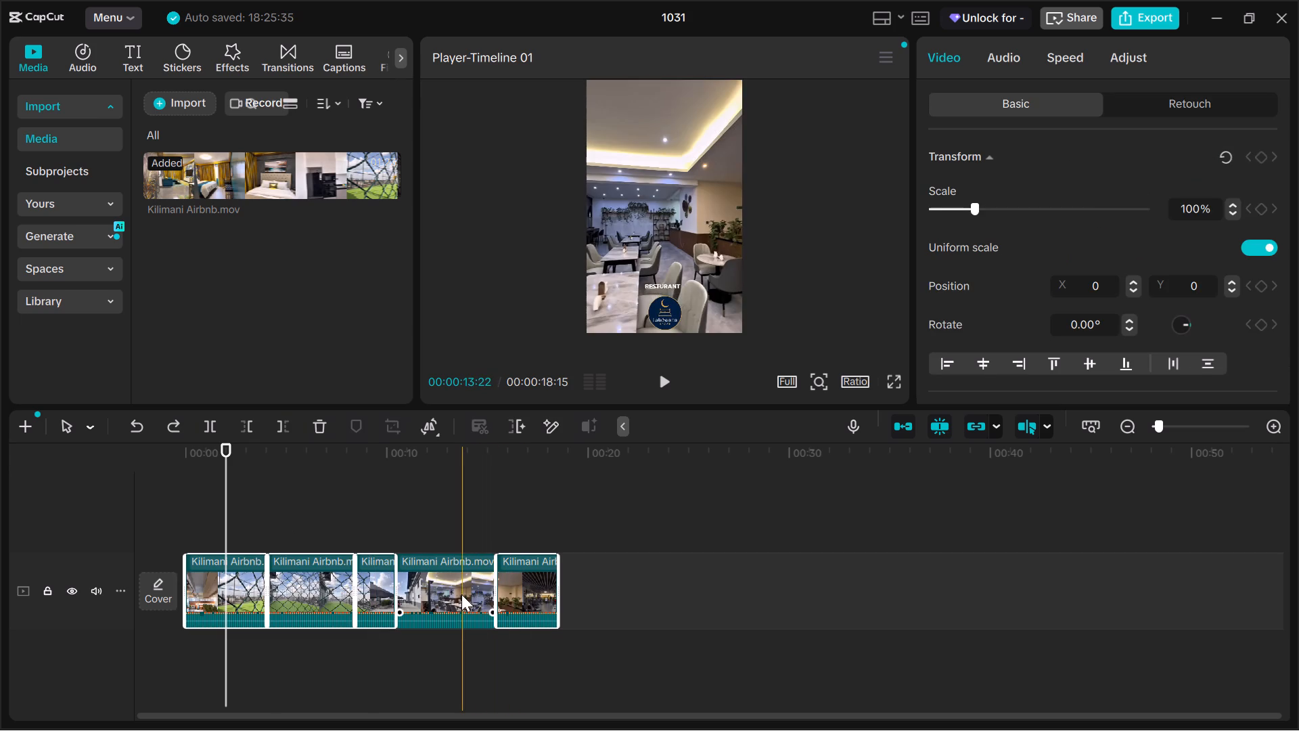
ctrl+click(541, 592)
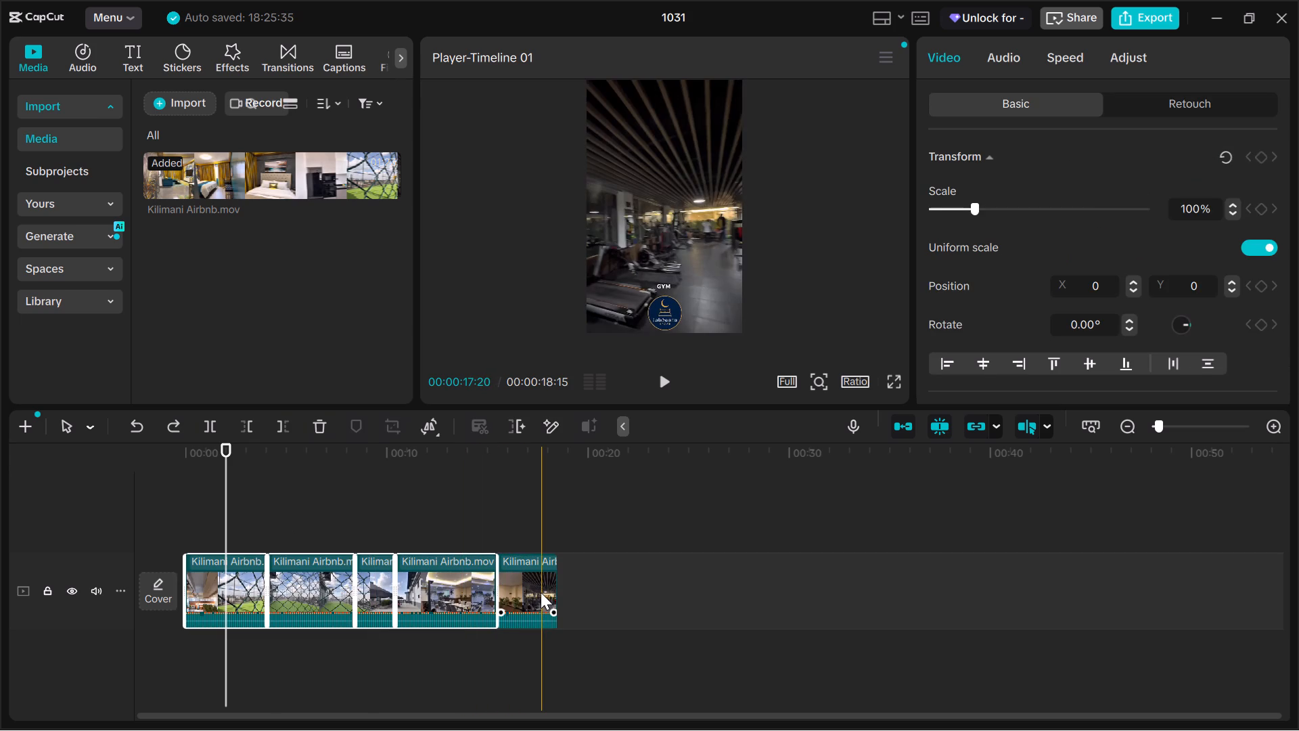
key(Delete)
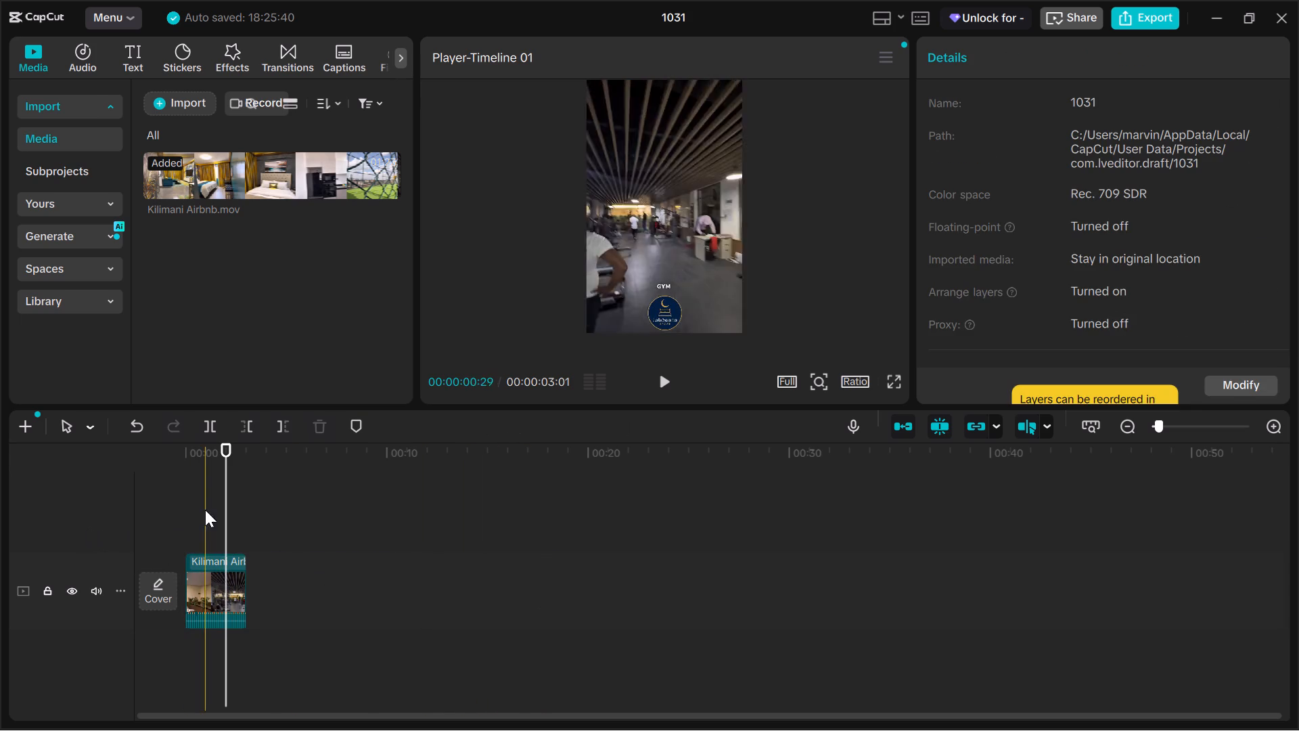
Export the gym scene to the Desktop as an mp4 named "gym" and close the sharing window.
click(1149, 22)
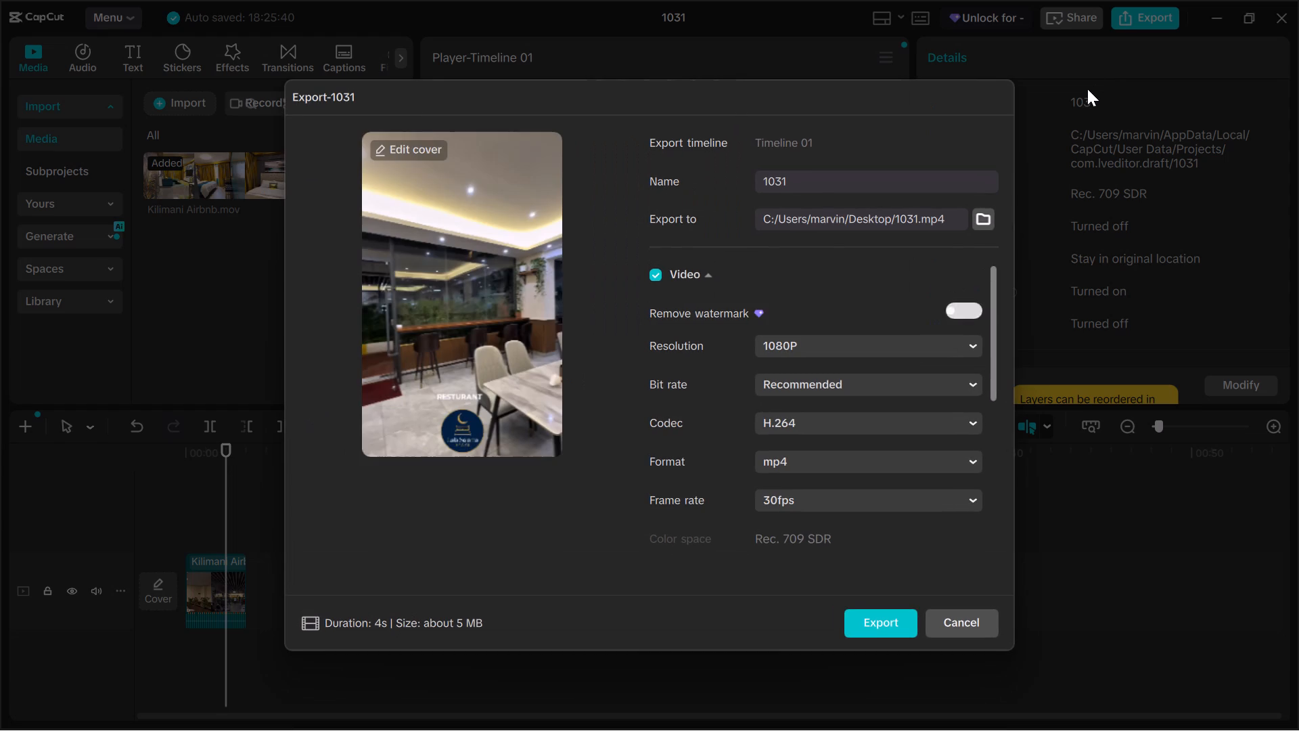
click(844, 177)
key(BackSpace)
key(BackSpace)
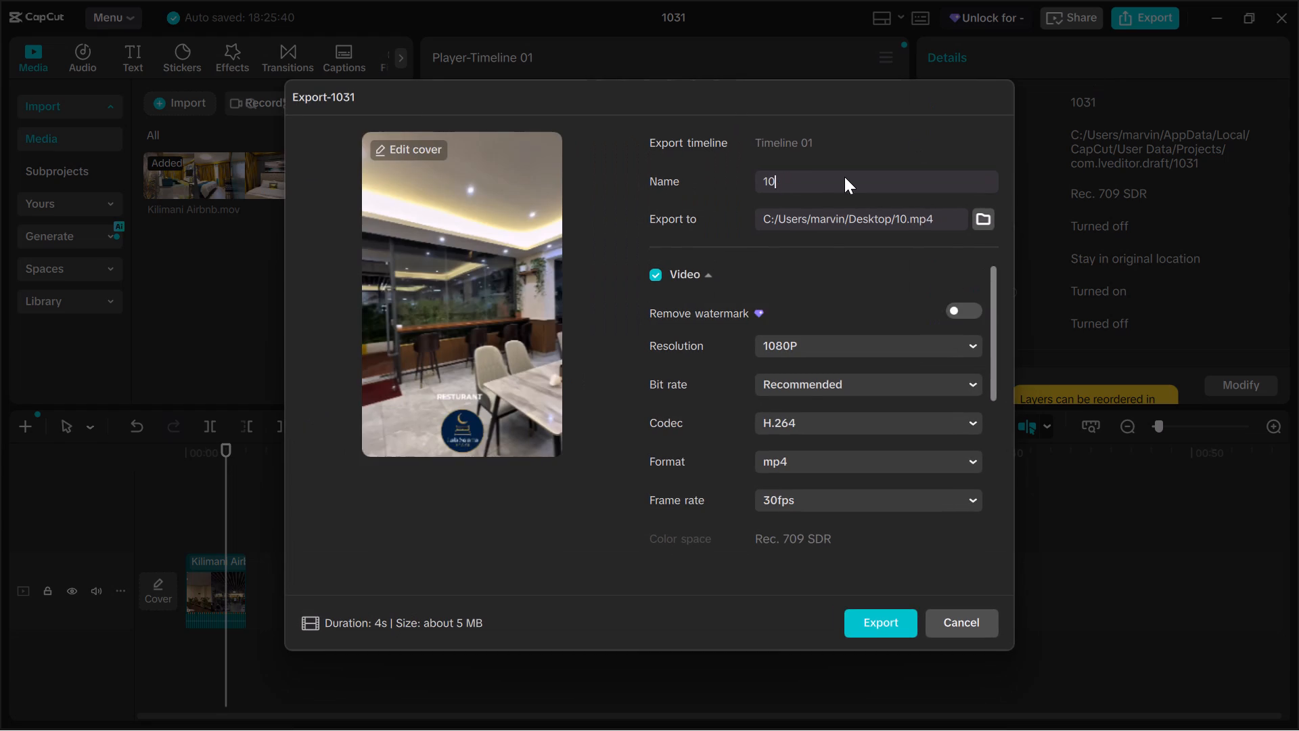
key(BackSpace)
key(BackSpace)
text(gym)
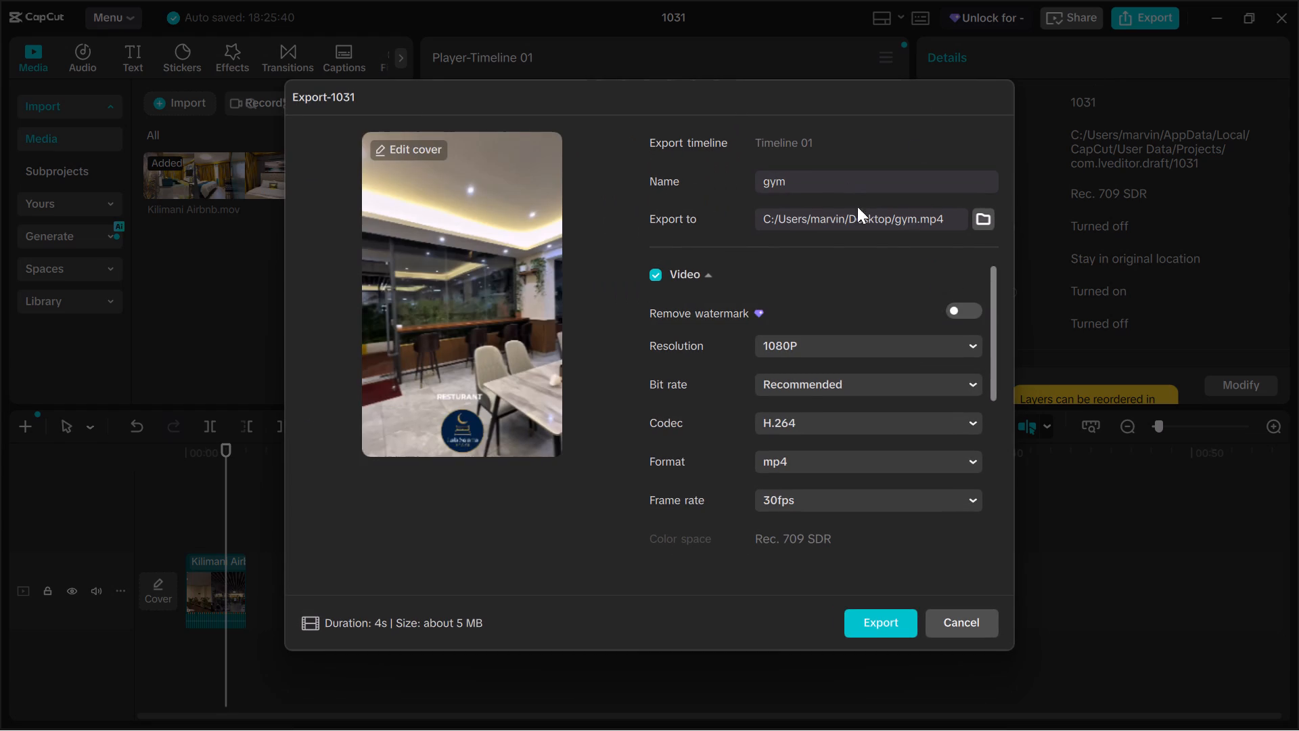
click(903, 615)
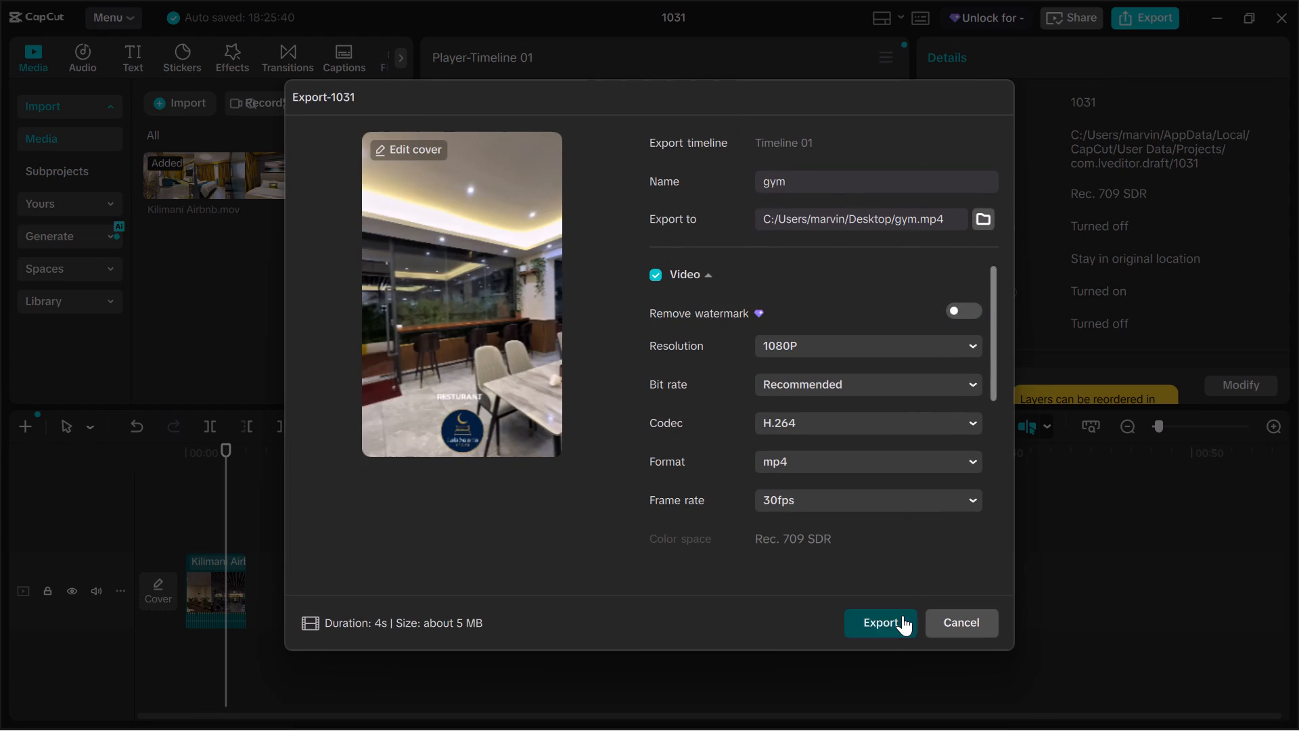
click(974, 653)
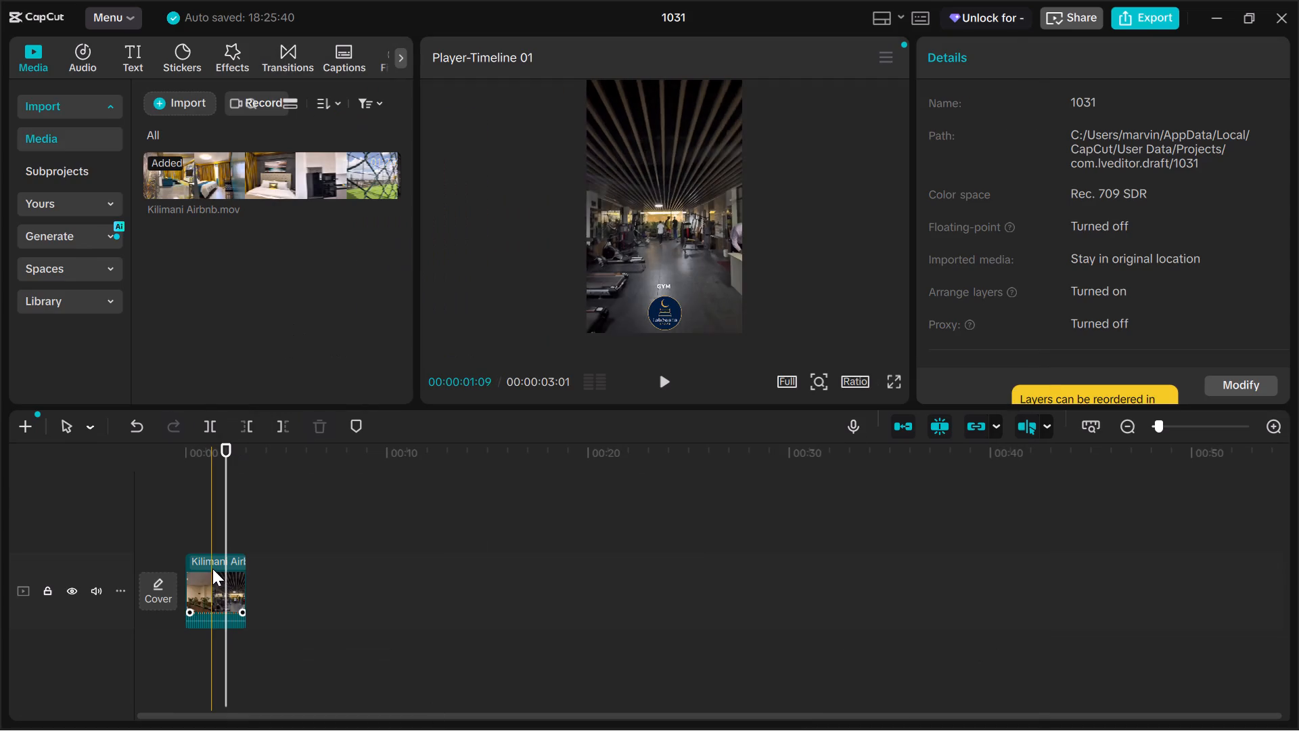
Delete the remaining gym segment to clear the timeline.
click(212, 569)
key(Delete)
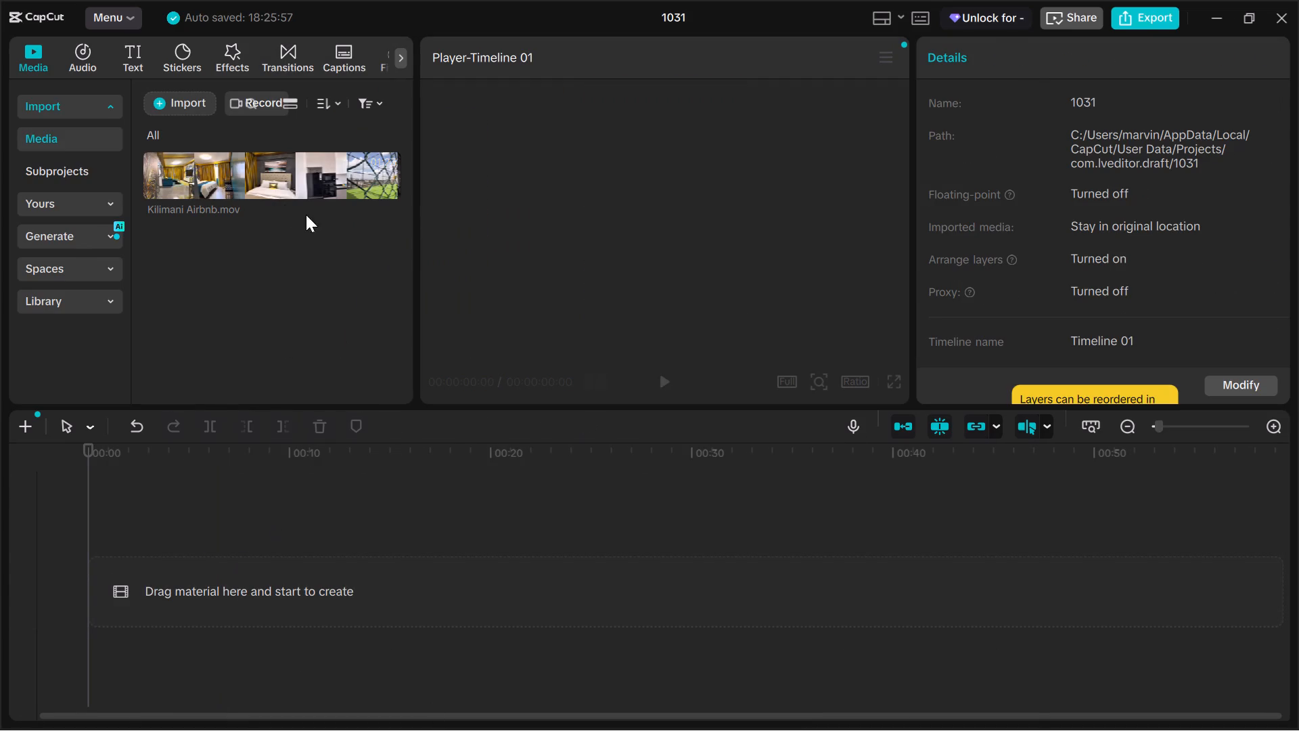
Import the "master bedroom" and "rest rooms" videos from the Desktop into the project media.
click(269, 172)
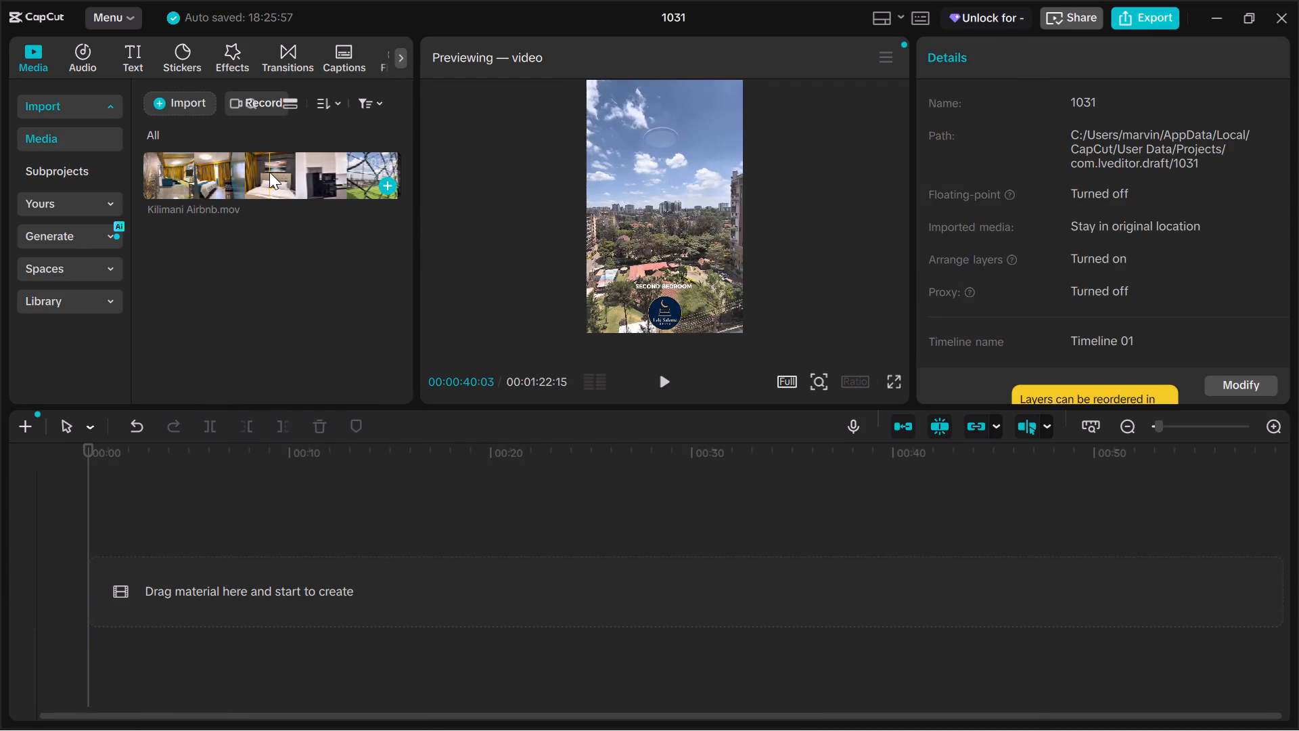
click(183, 101)
click(214, 153)
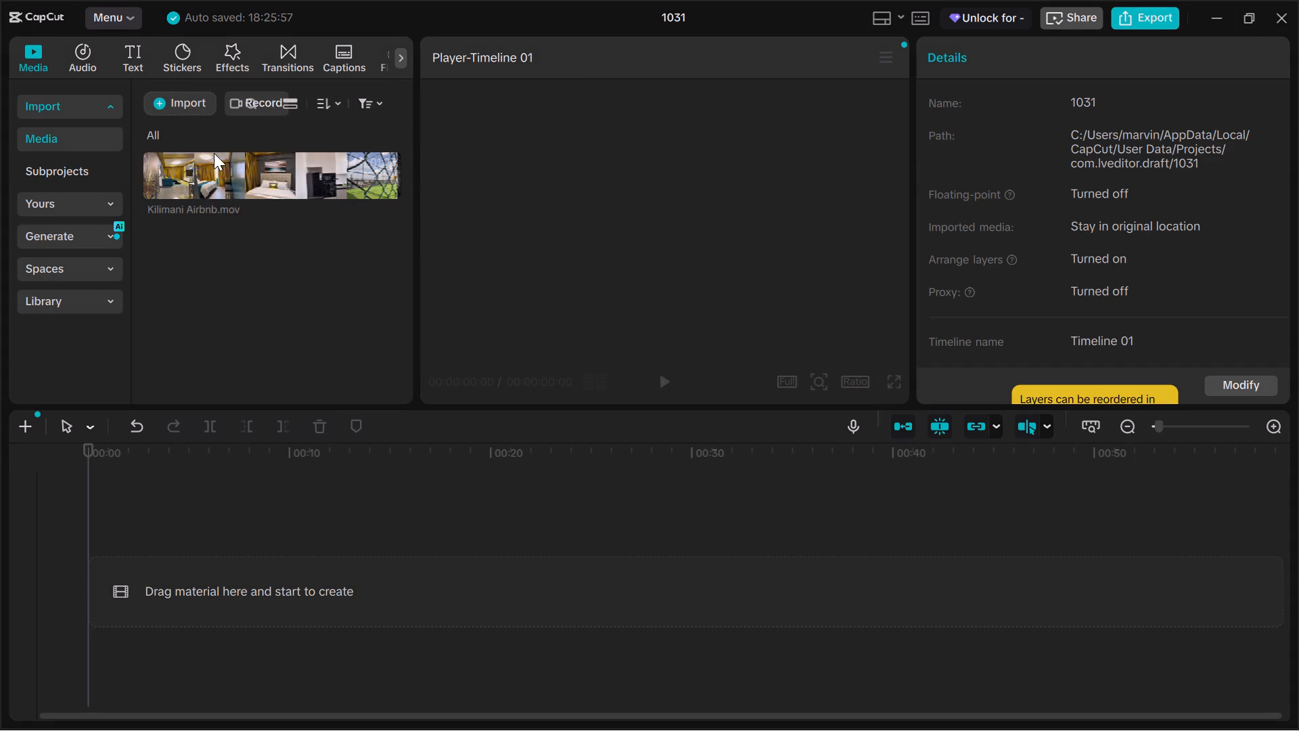
double_click(89, 226)
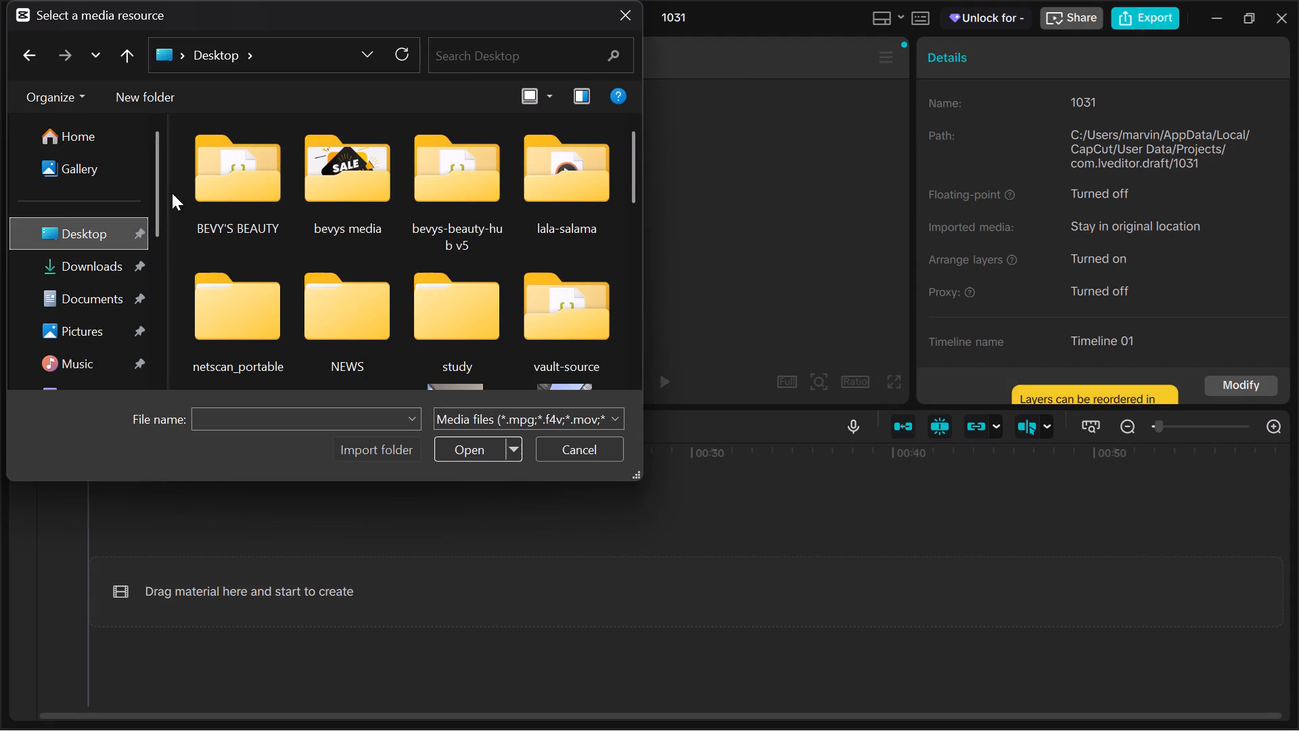
double_click(85, 228)
scroll(413, 243, down, 1)
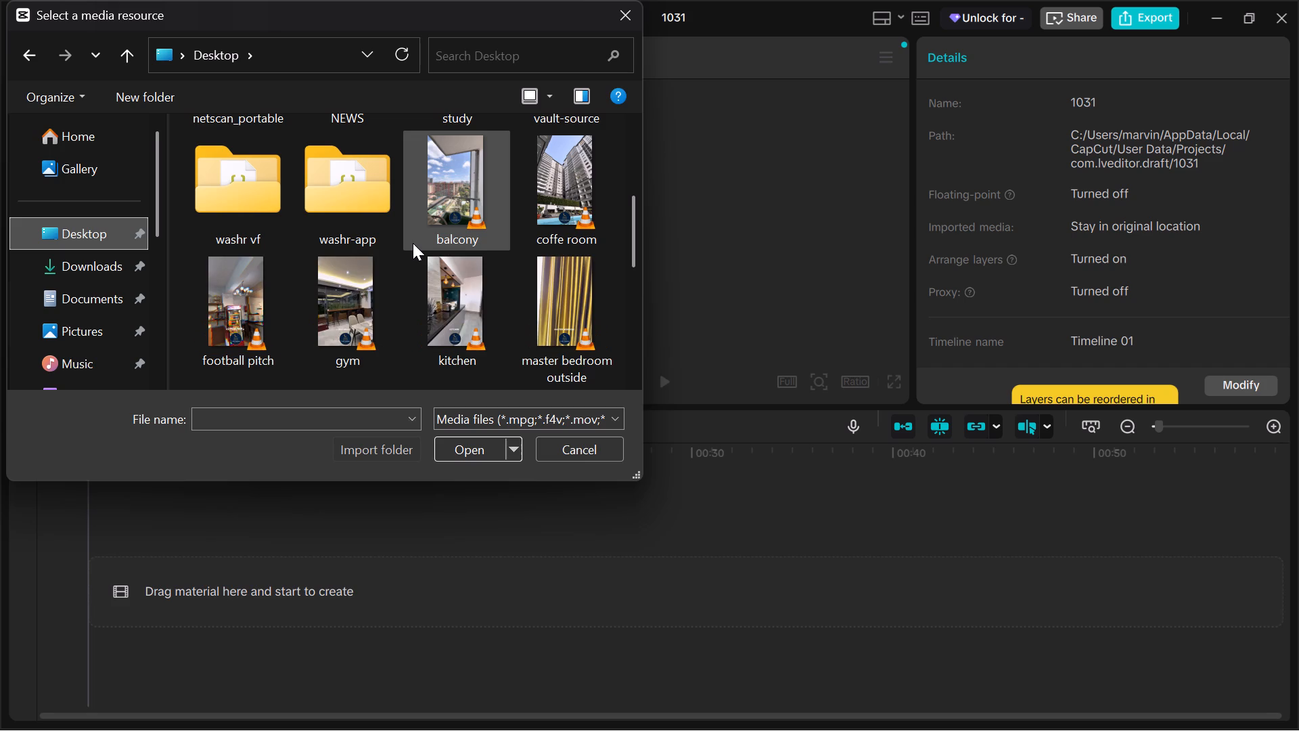
scroll(413, 243, down, 1)
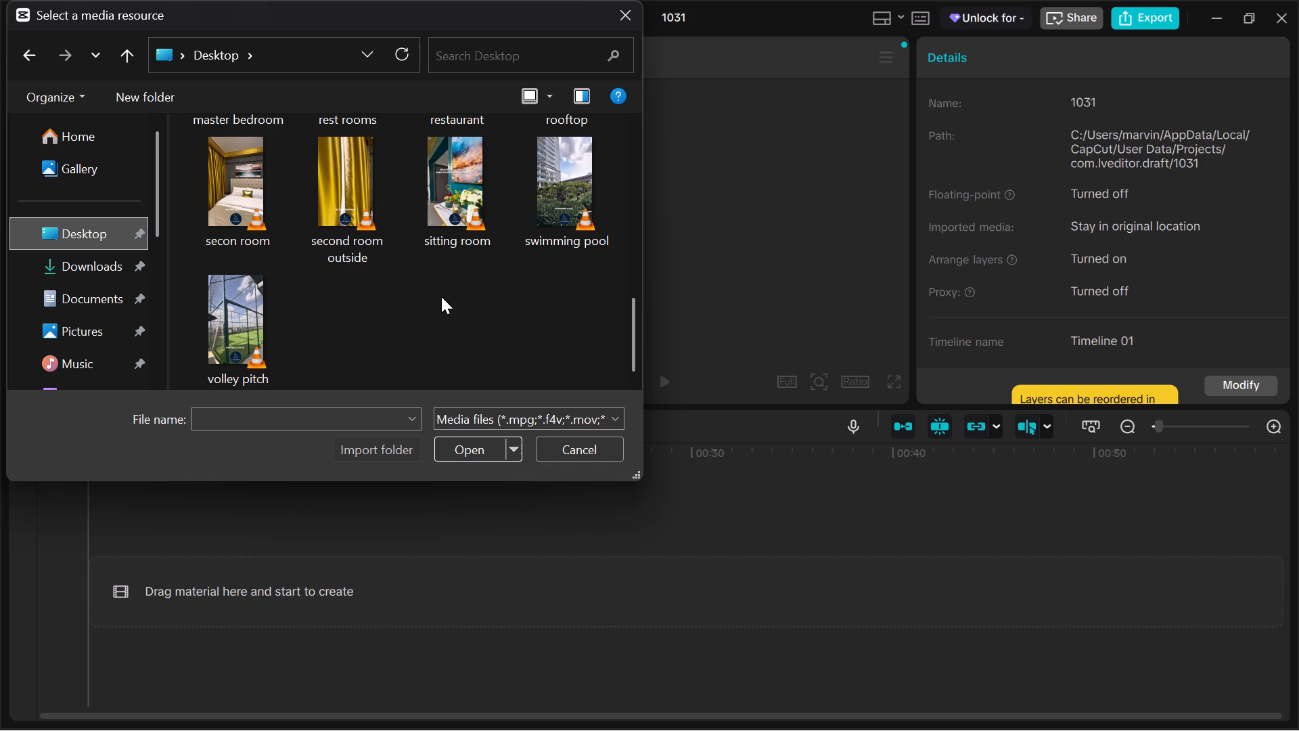
scroll(449, 287, up, 2)
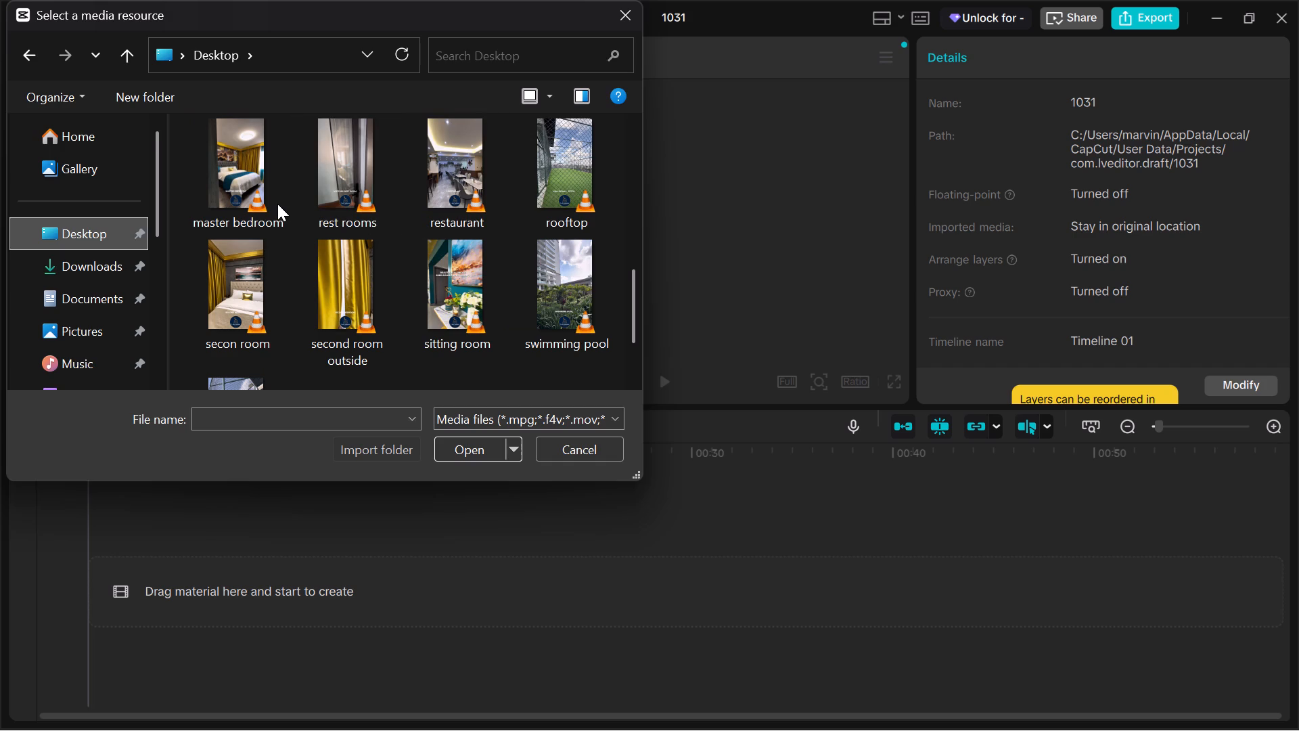
click(277, 204)
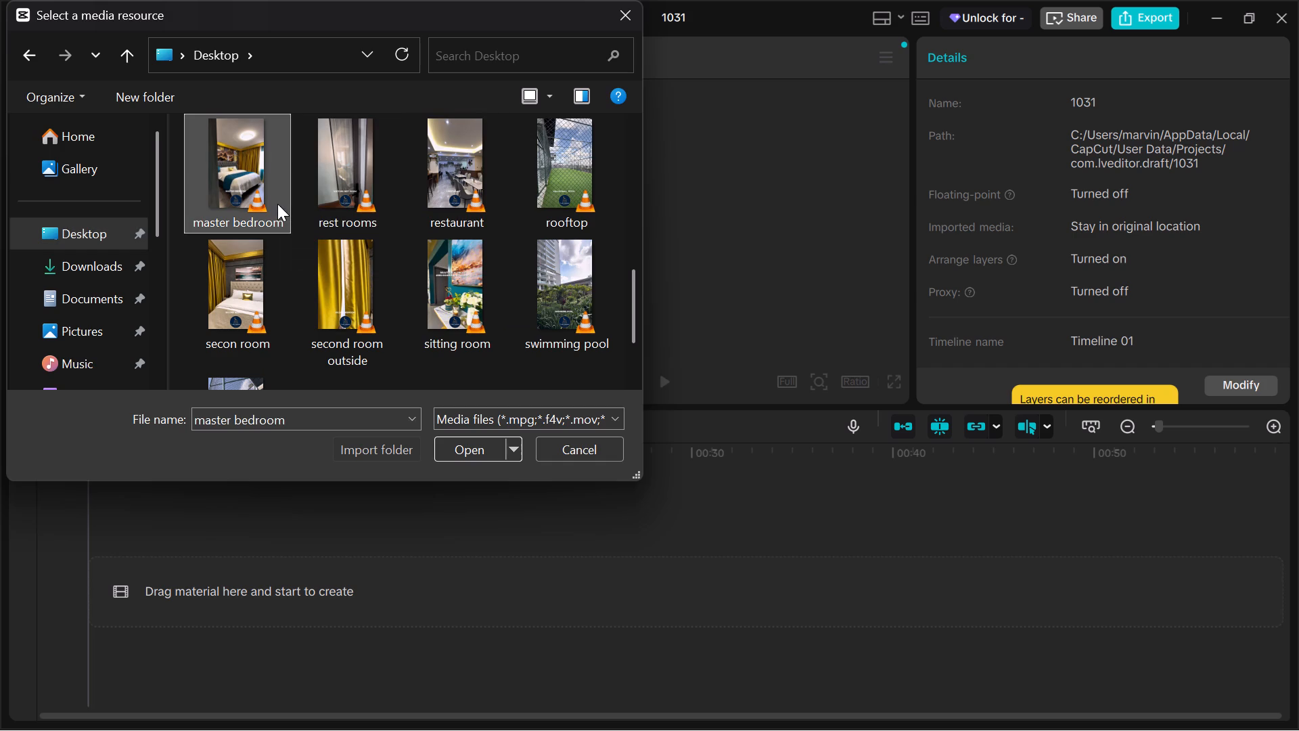
ctrl+click(344, 204)
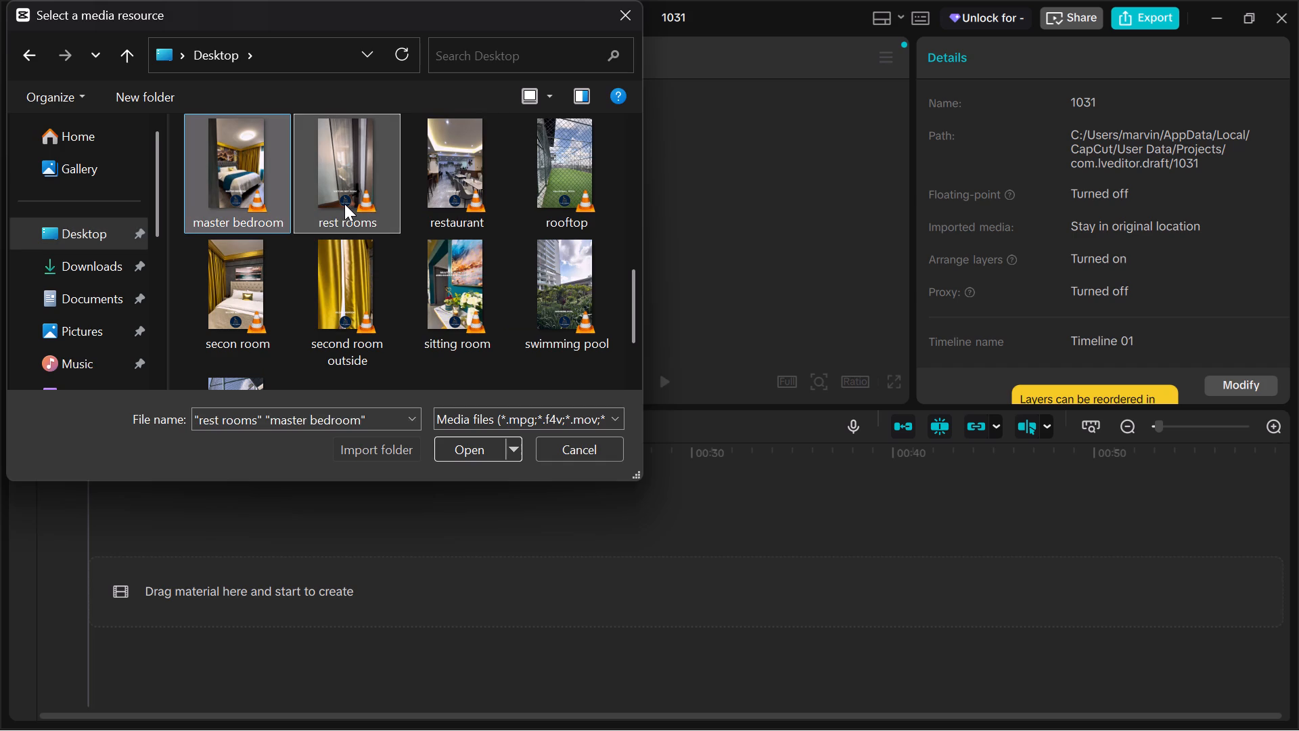
click(475, 447)
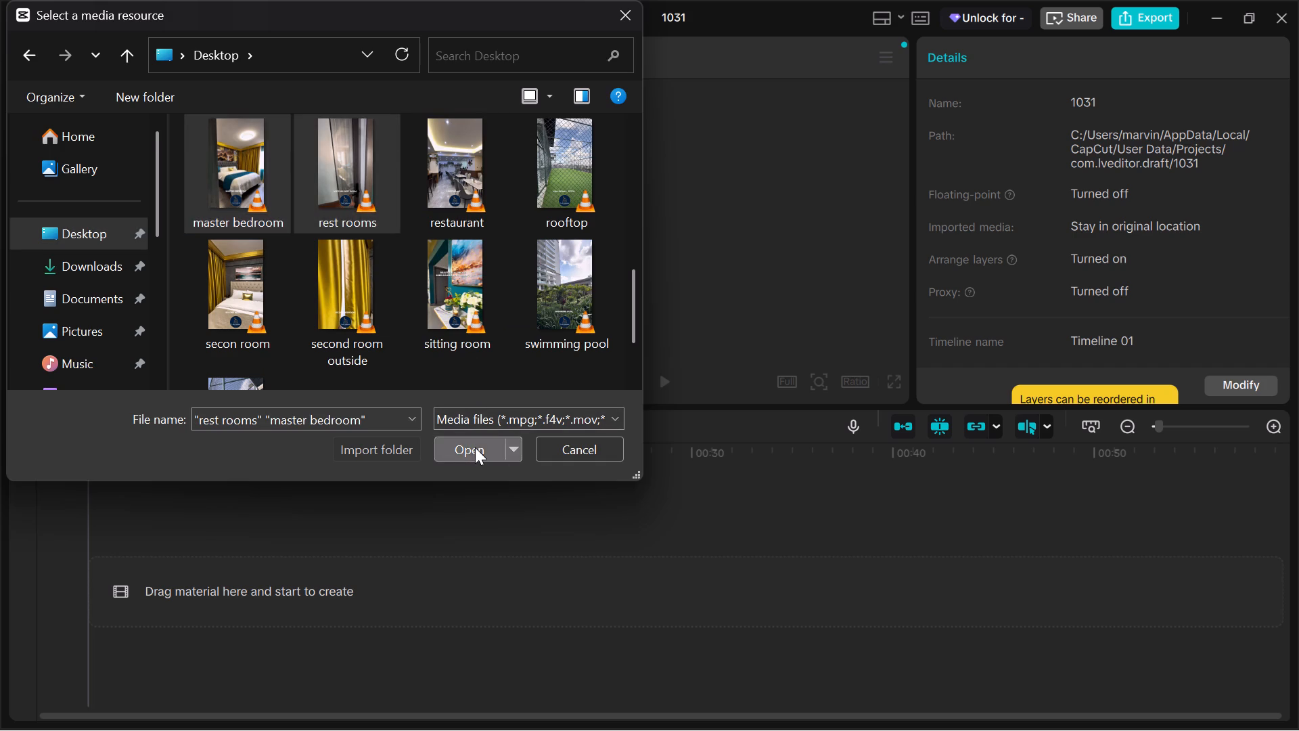
Place the imported master bedroom and rest rooms clips on the empty timeline and preview the start.
drag(296, 257, 289, 571)
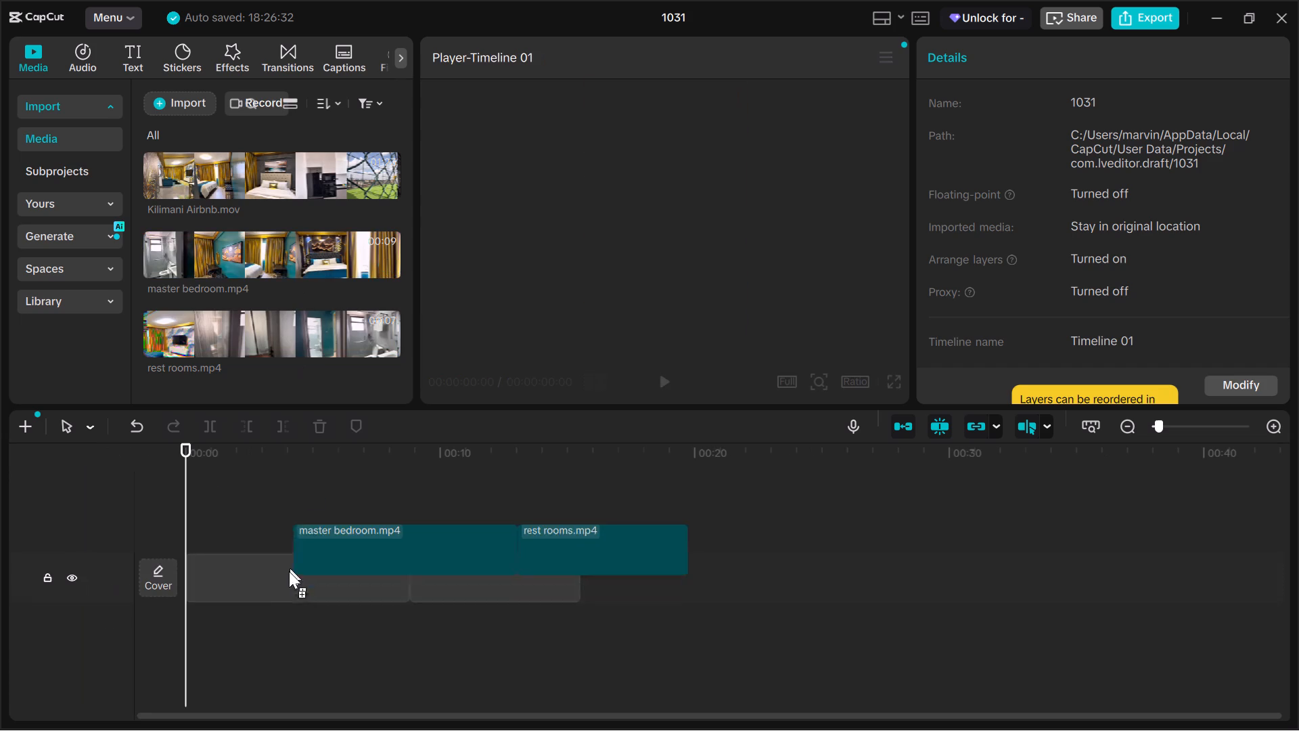
drag(289, 571, 273, 600)
key(space)
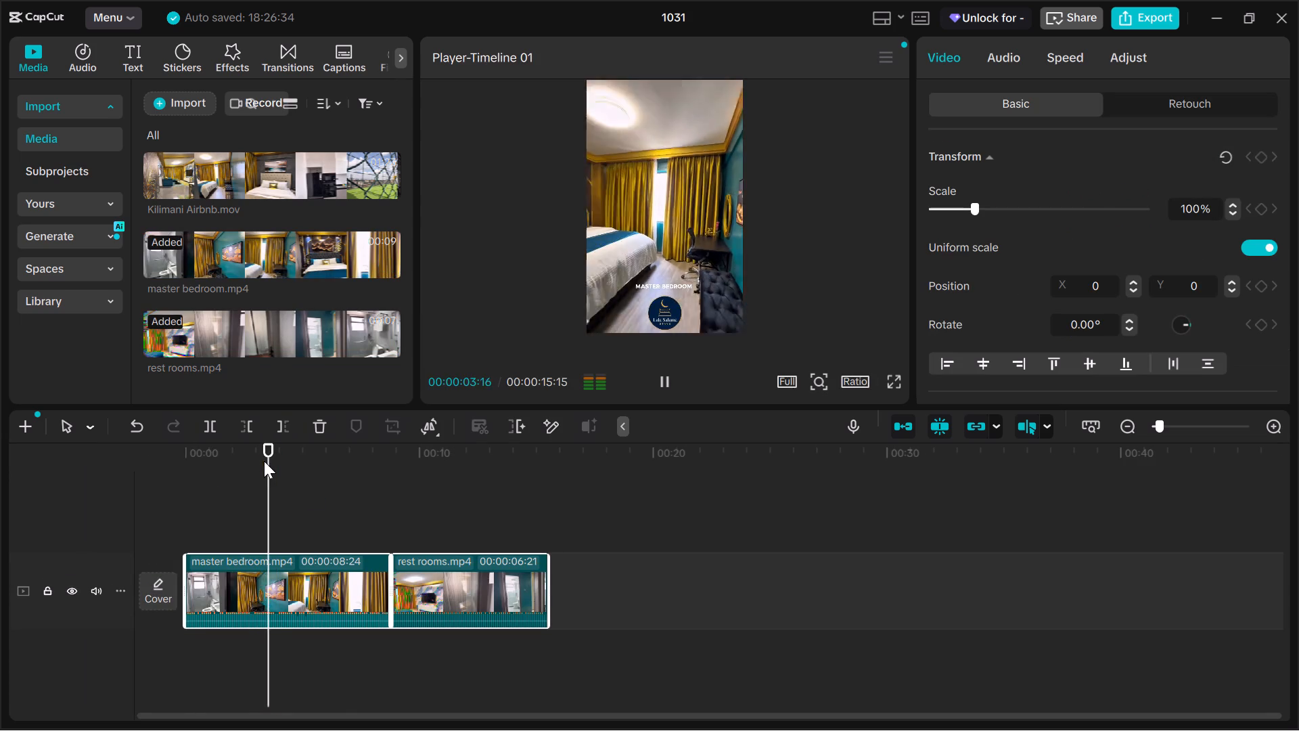
drag(430, 590, 378, 541)
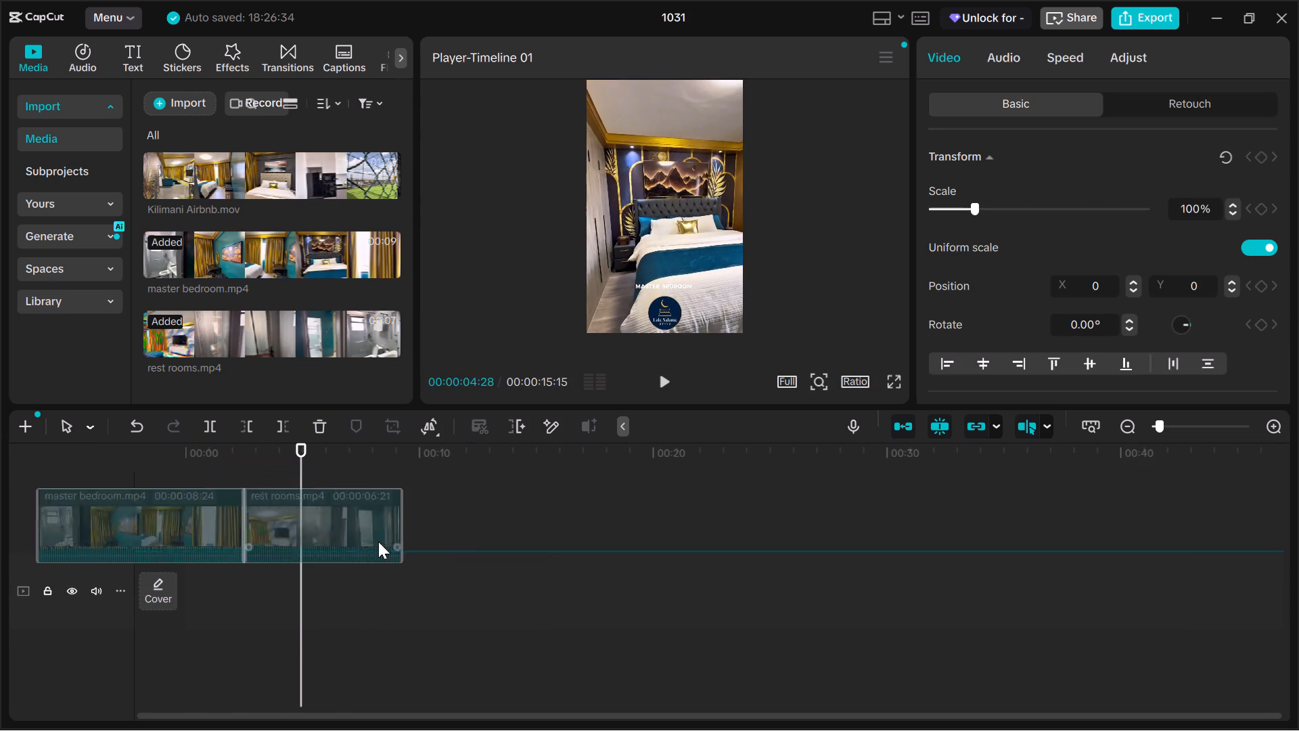
drag(378, 541, 436, 585)
click(363, 520)
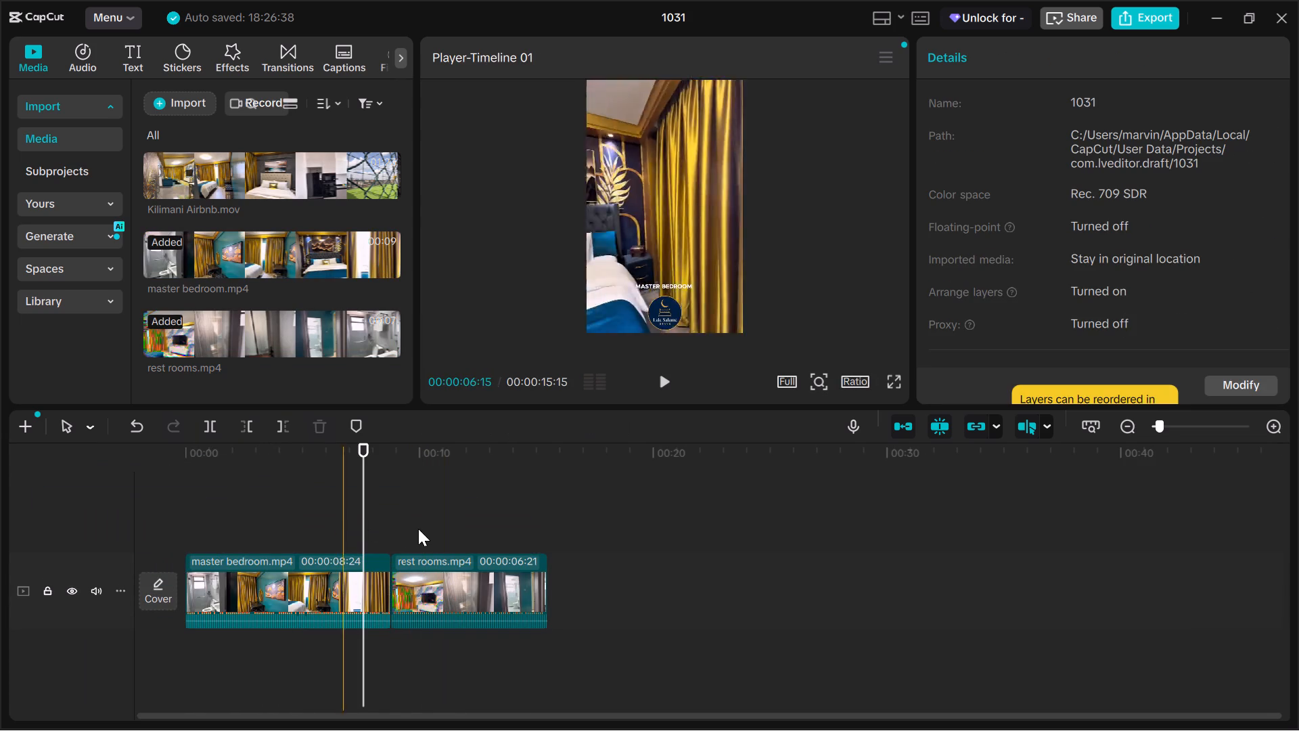
Move the rest rooms clip ahead of the master bedroom clip on the timeline.
drag(473, 581, 417, 539)
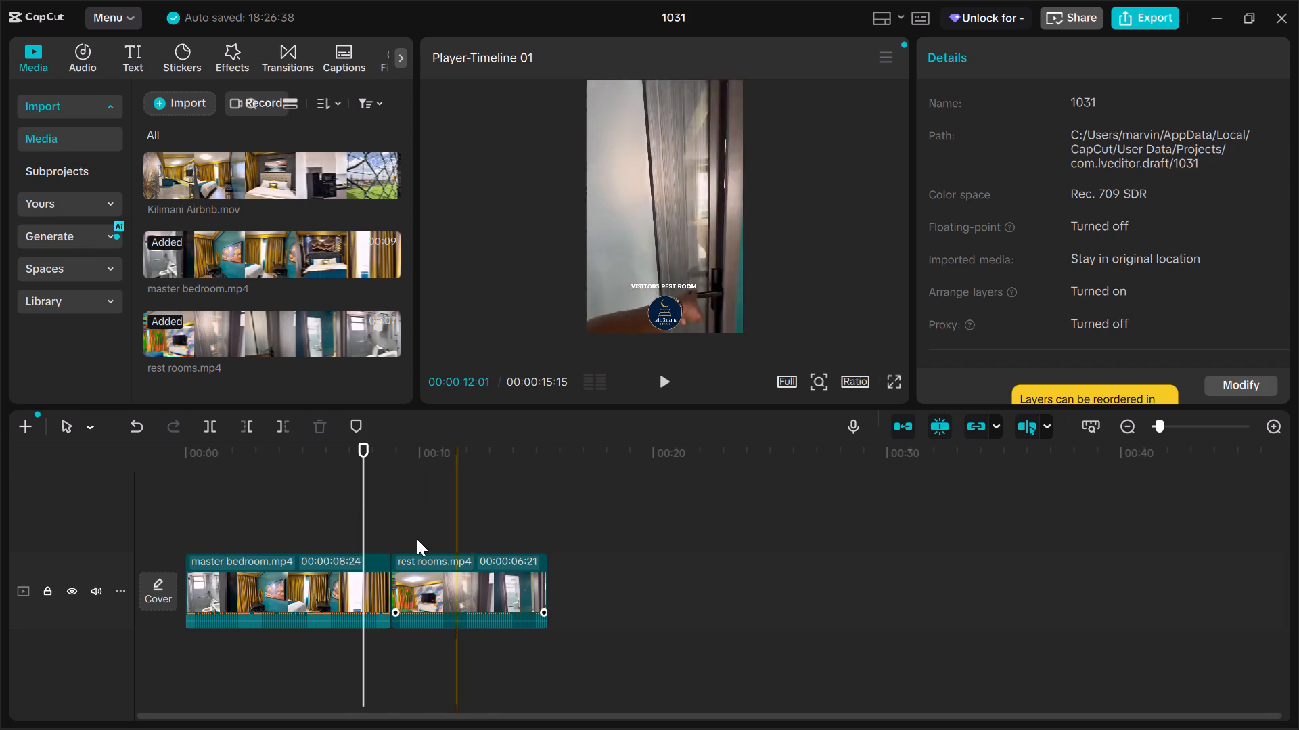
drag(417, 539, 231, 590)
click(179, 519)
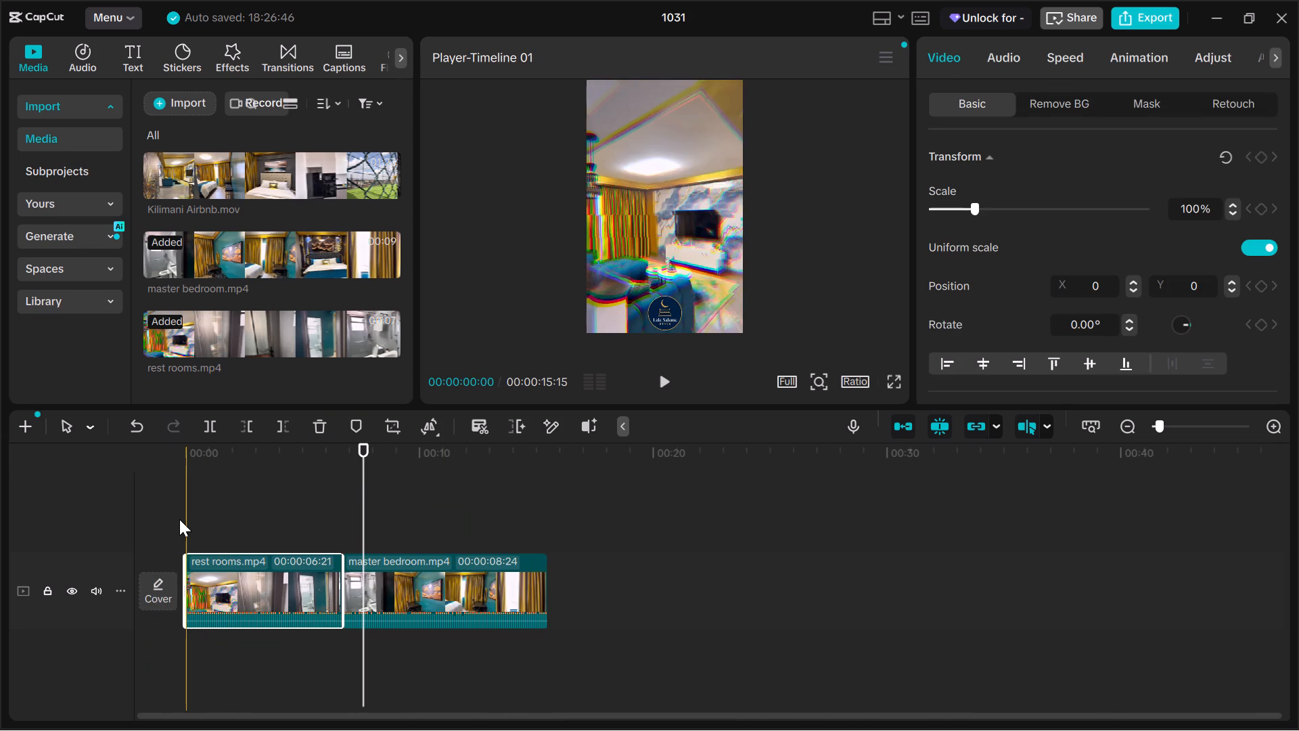
Play the rest rooms clip from its start in short bursts to find where the visitors rest room scene ends.
click(162, 511)
key(space)
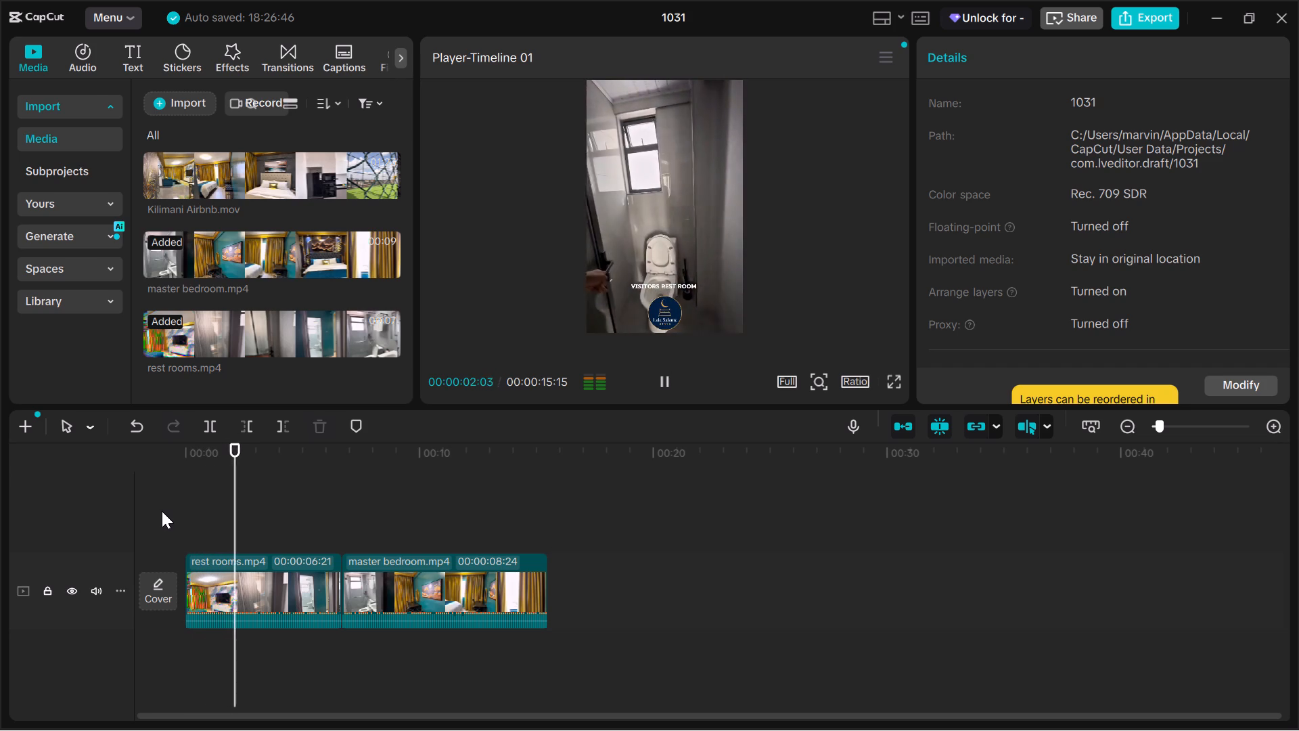
key(space)
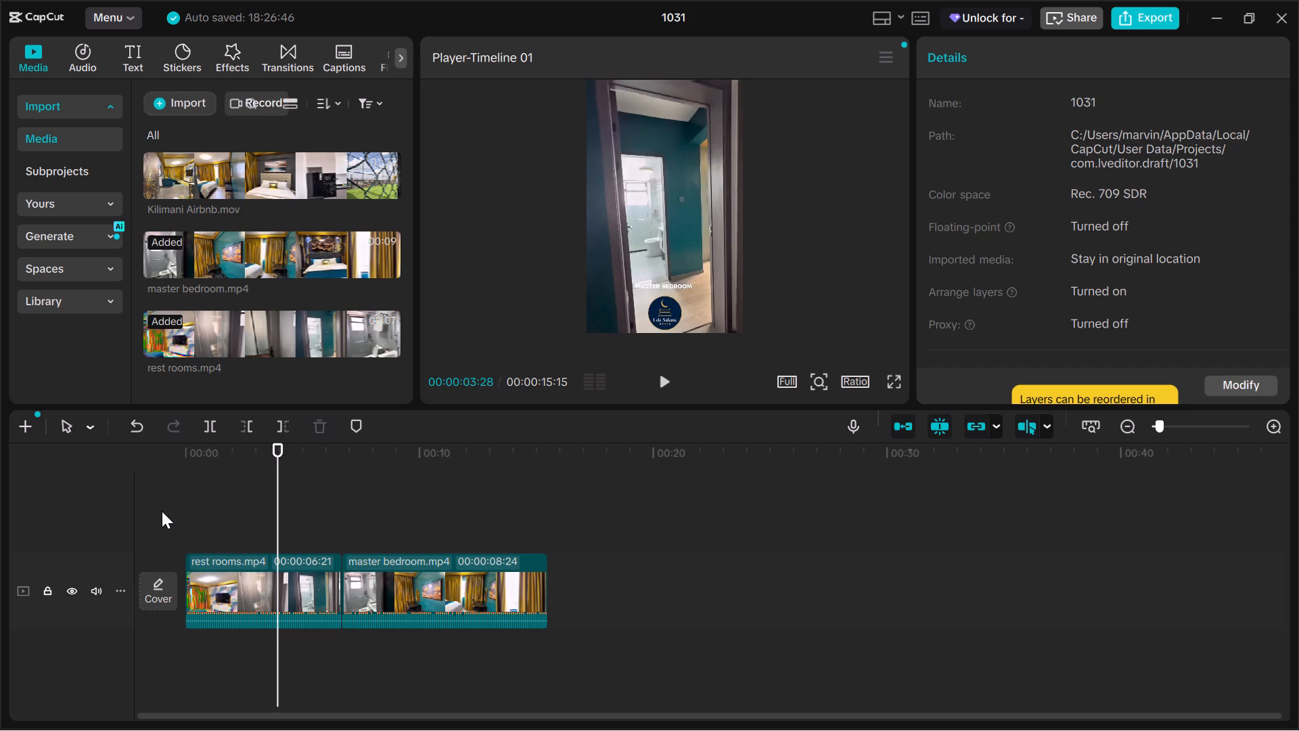
key(space)
key(space)
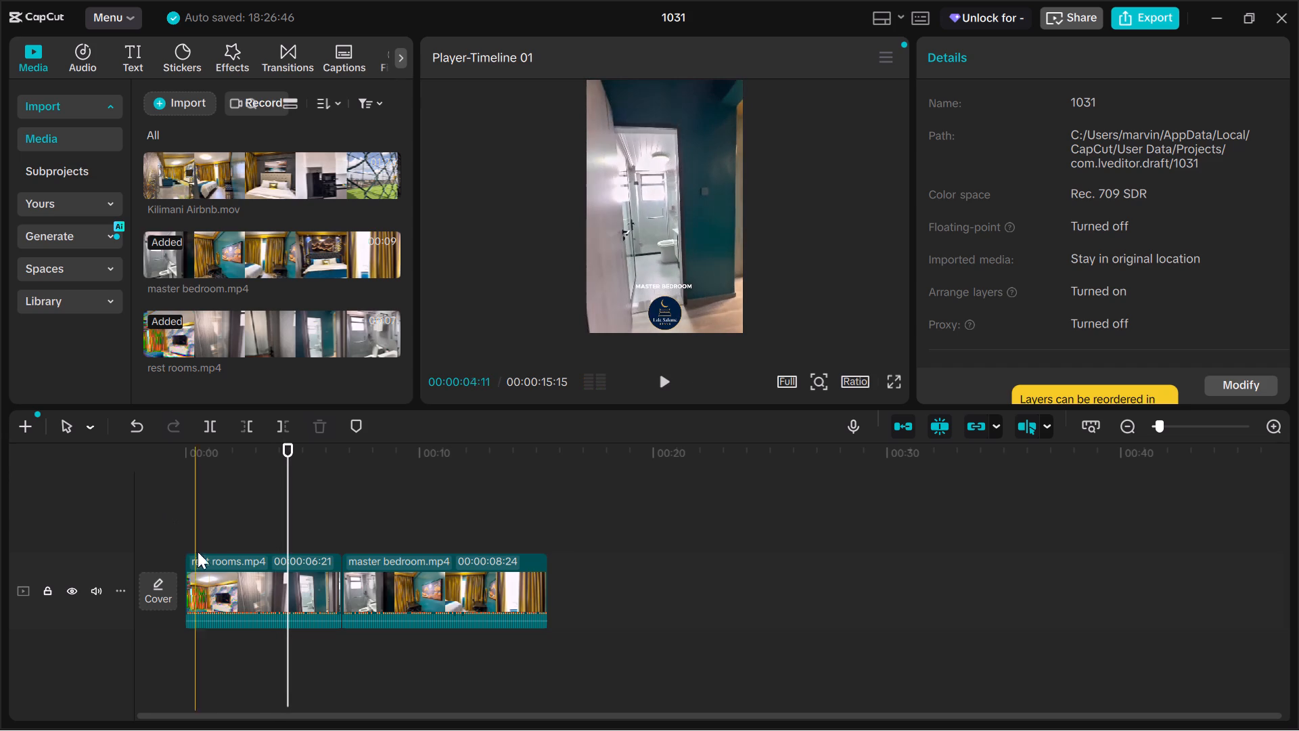
click(165, 492)
key(space)
key(space)
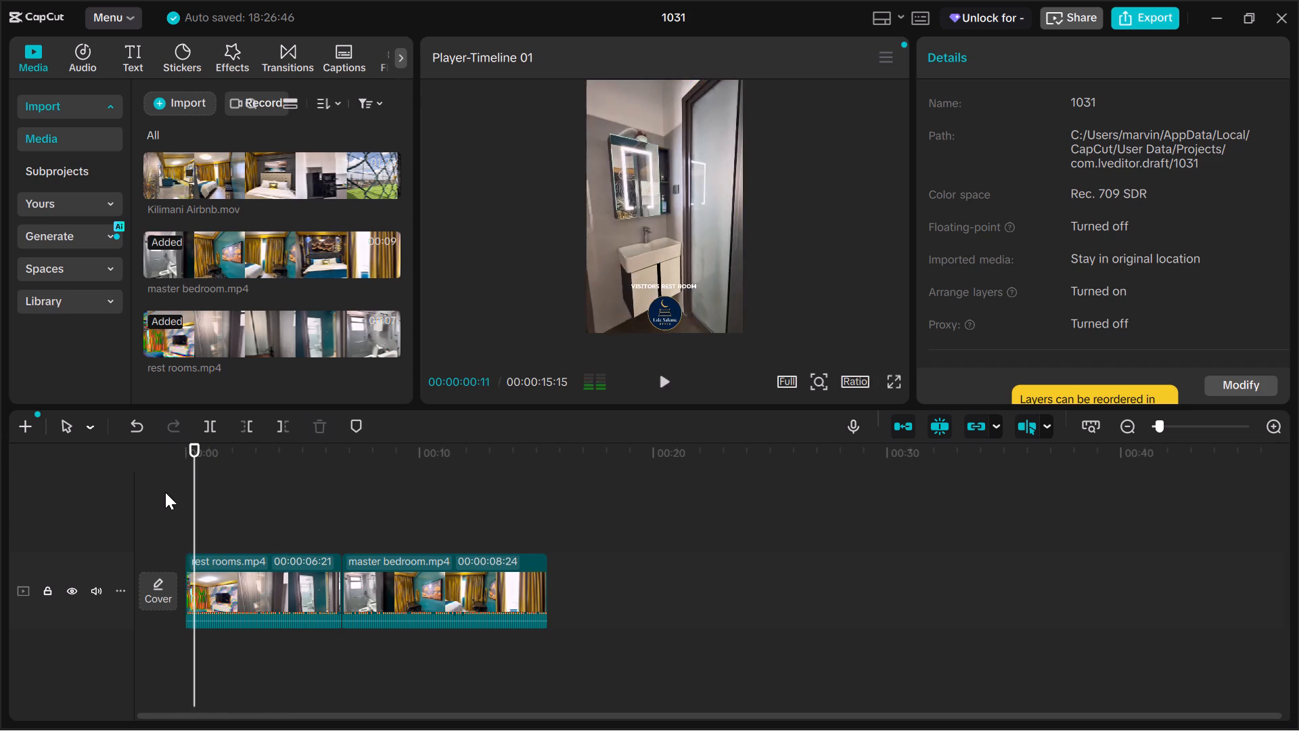
key(space)
key(space)
key(space)
key(space)
key(space)
key(space)
key(space)
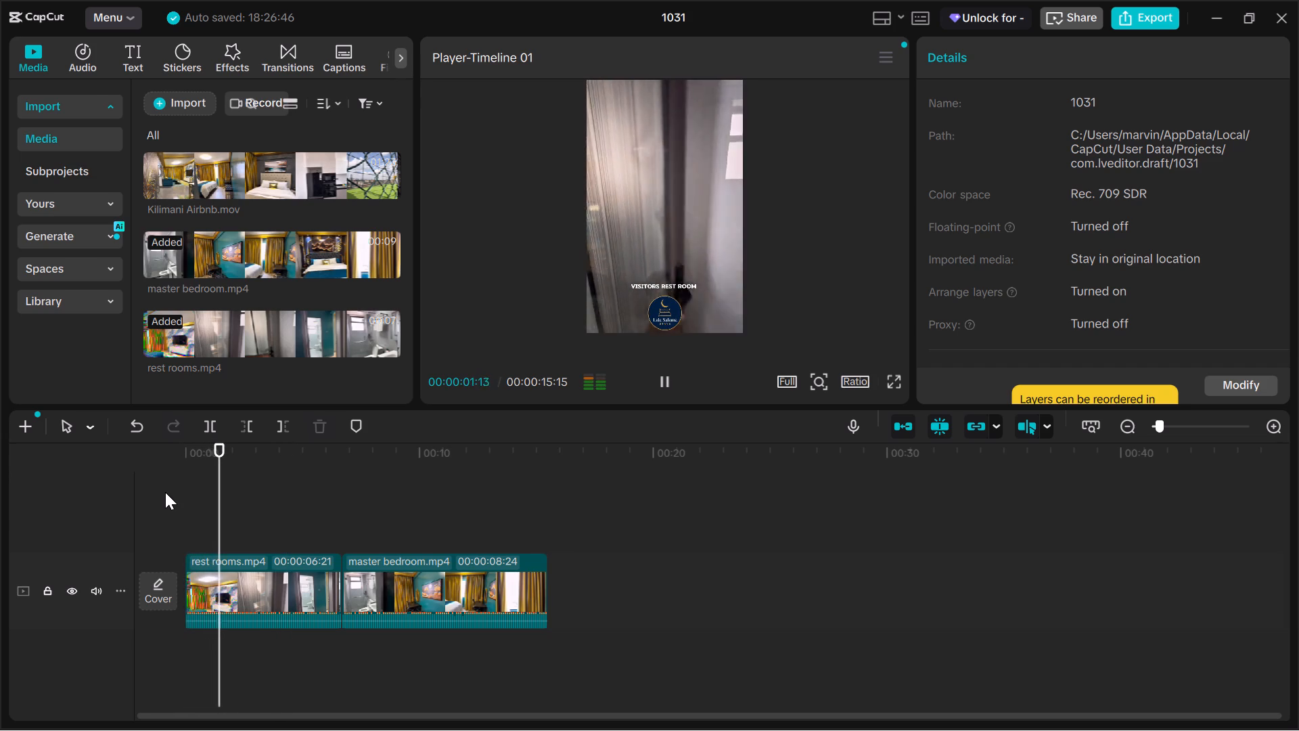
key(space)
key(space)
key(space)
key(space)
key(space)
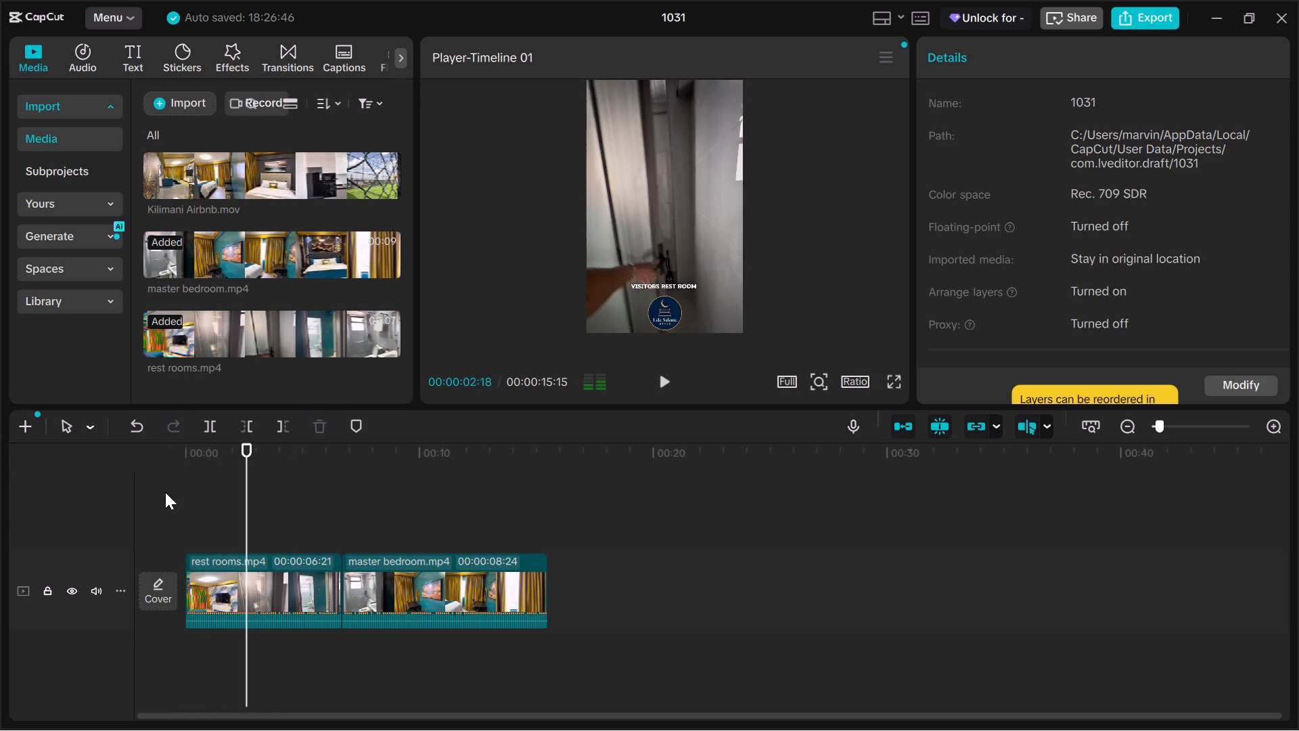
key(space)
key(space)
key(space)
key(space)
key(space)
key(space)
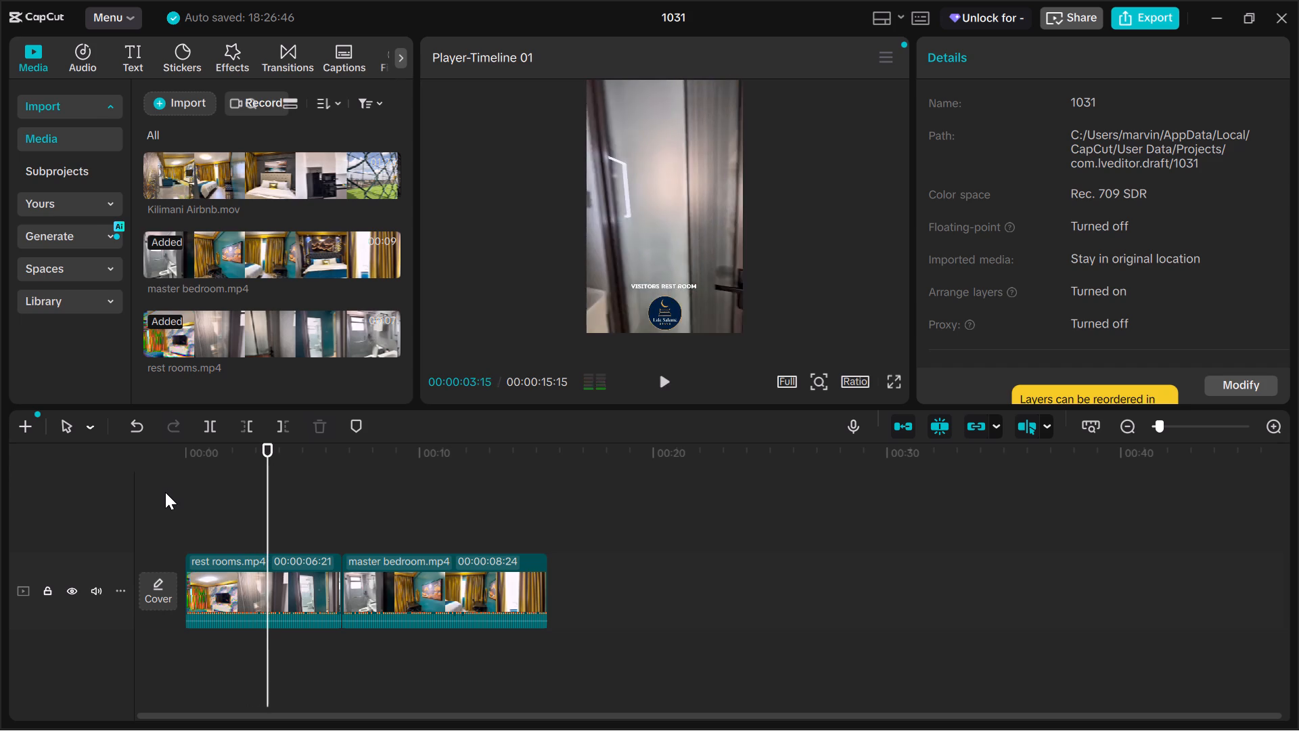
key(space)
key(space)
key(space)
key(space)
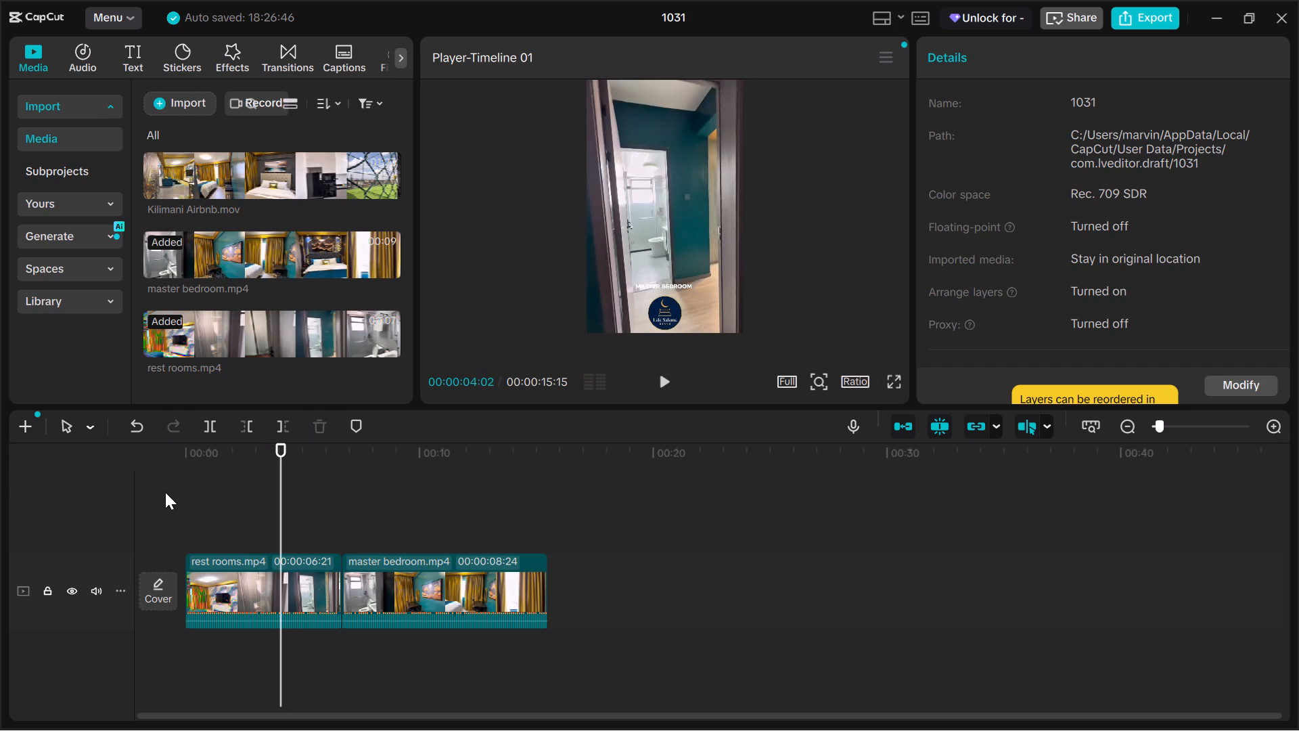
Split the rest rooms clip at 00:00:03:27, at the end of the visitors rest room scene.
key(Left)
key(Left)
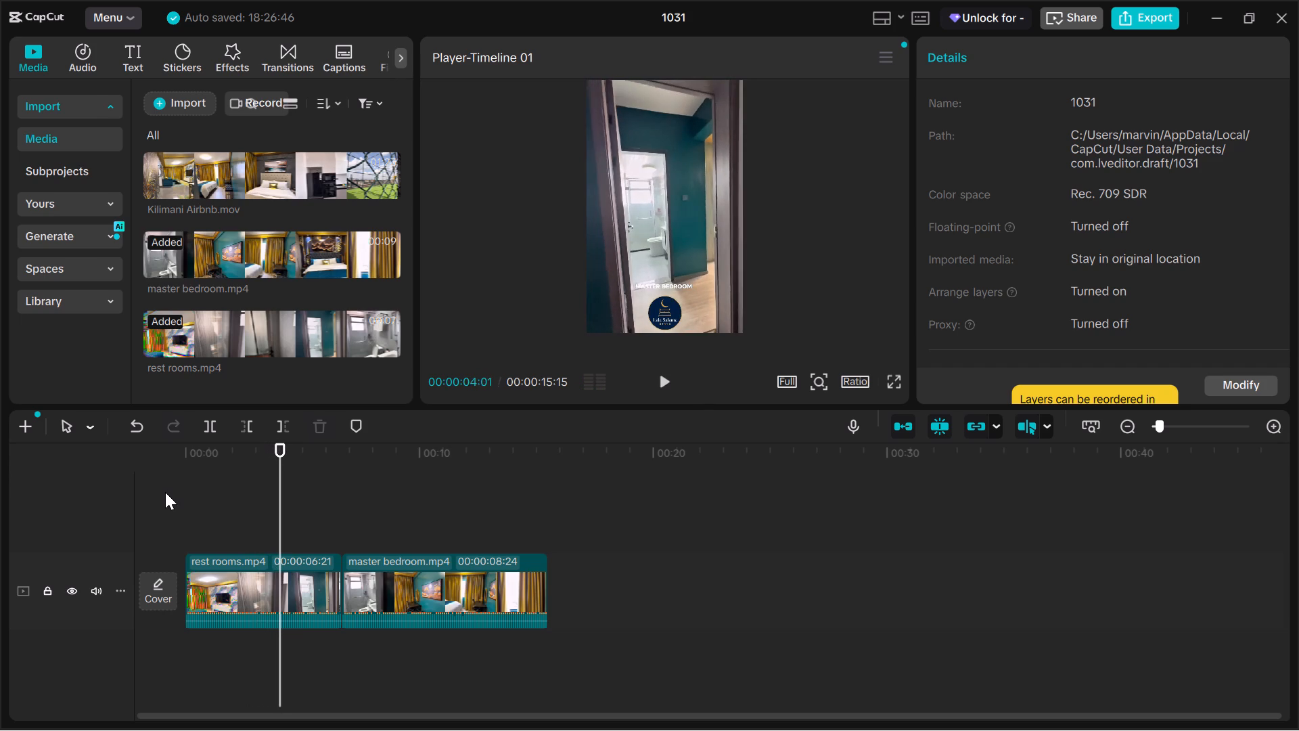
key(Left)
key(Left)
key(Left)
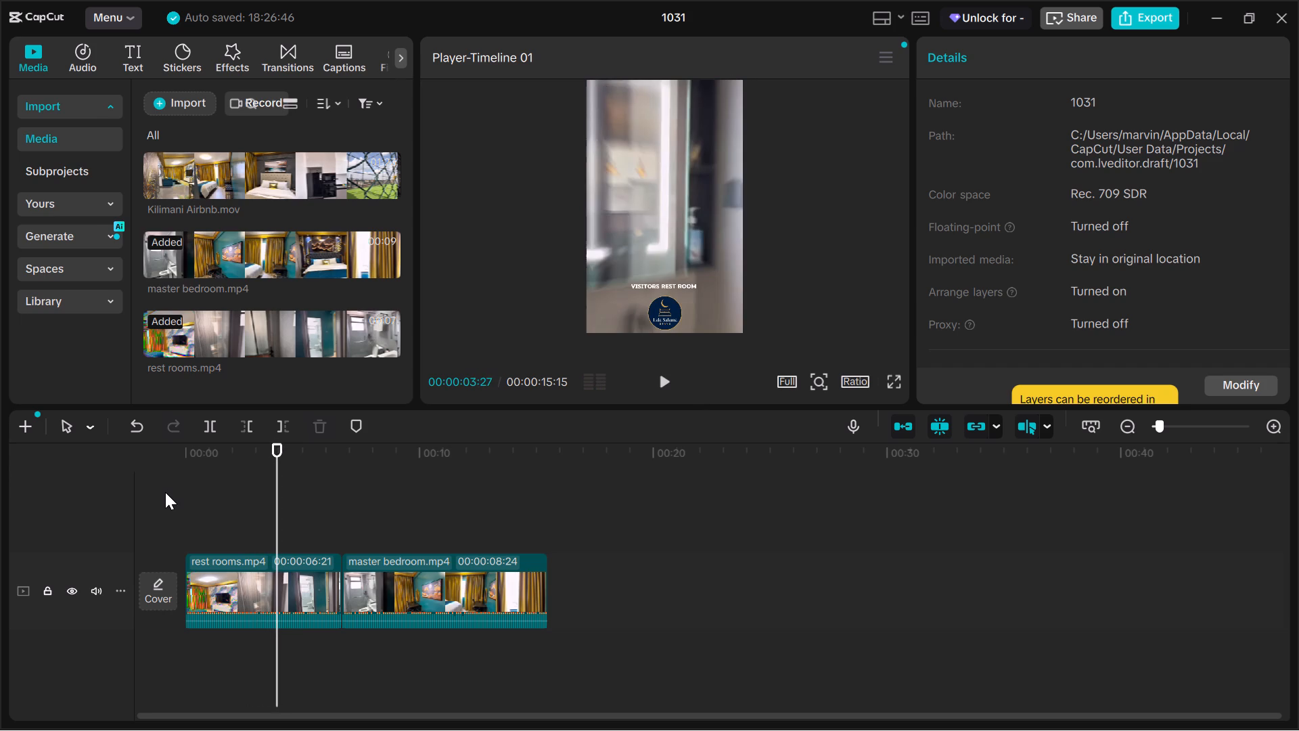
key(b)
click(281, 580)
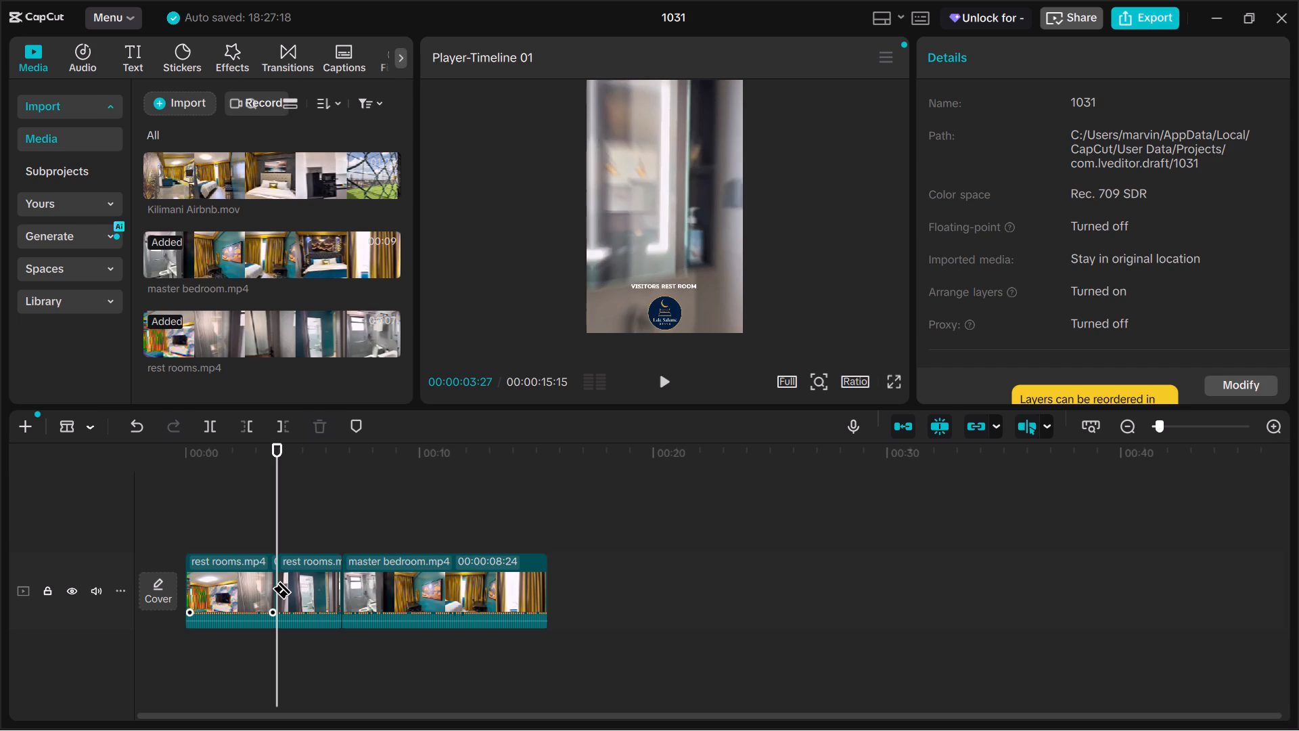
Delete the second part of the rest rooms clip and the master bedroom clip, keeping only the visitors rest room segment.
key(ctrl+a)
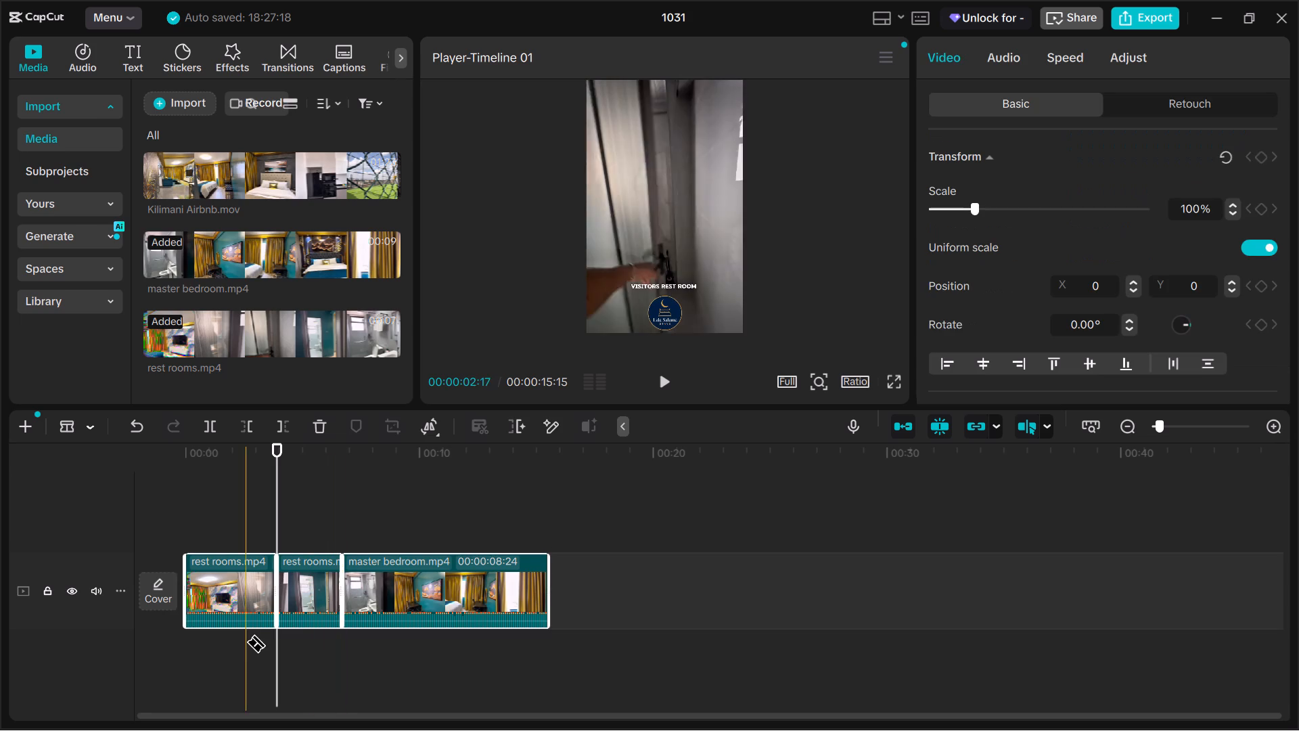
key(a)
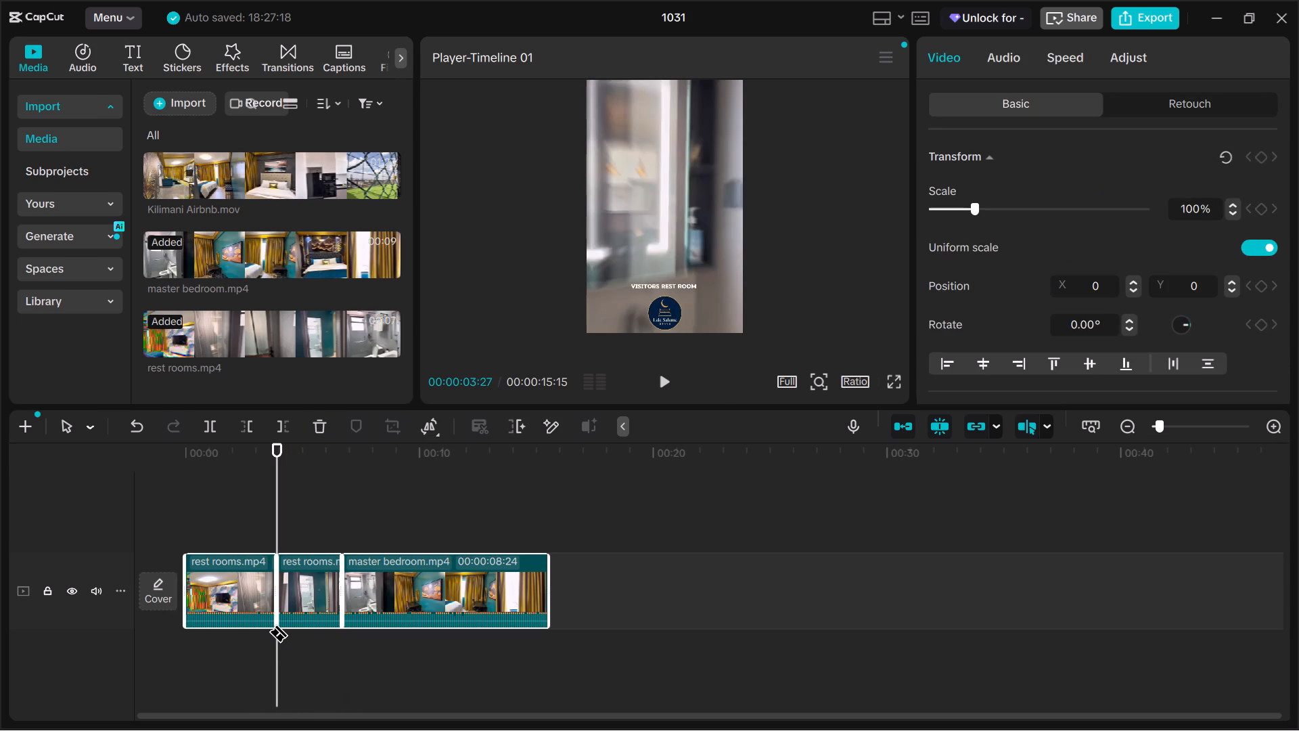
ctrl+click(253, 592)
ctrl+click(253, 592)
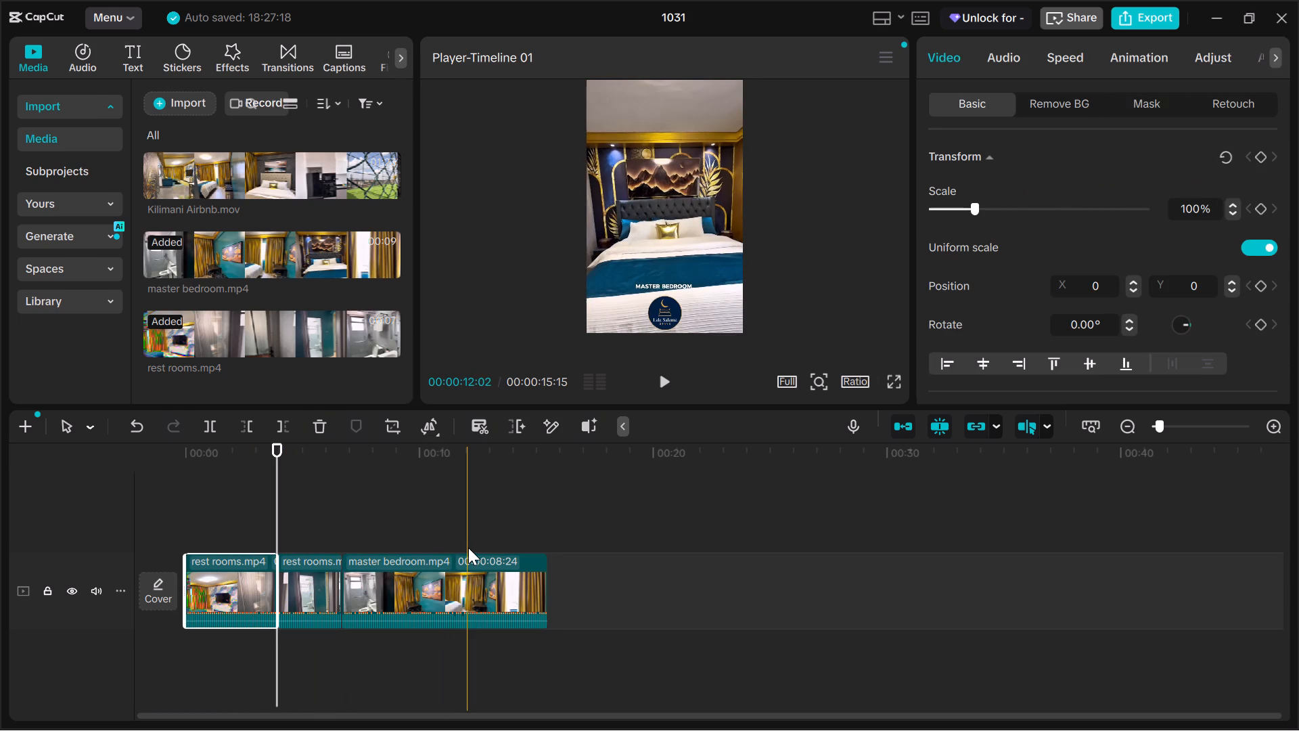
key(ctrl+a)
ctrl+click(250, 594)
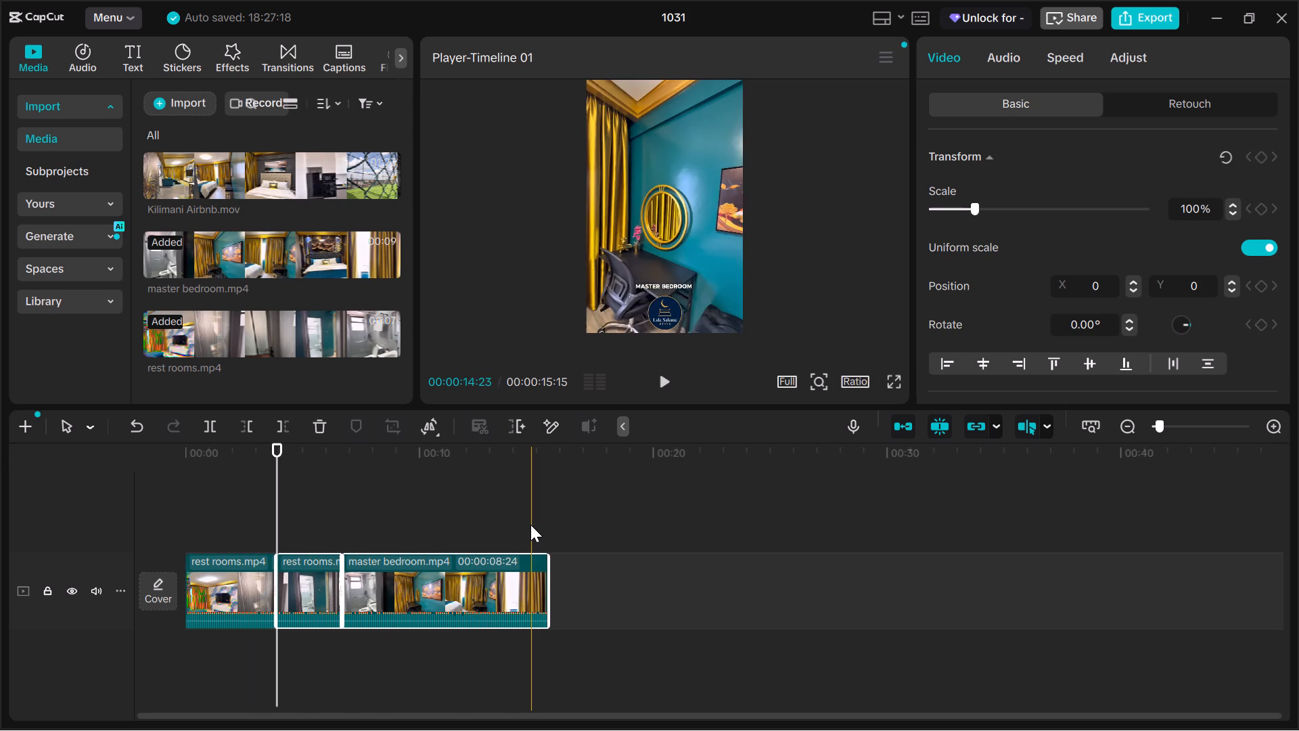
key(Delete)
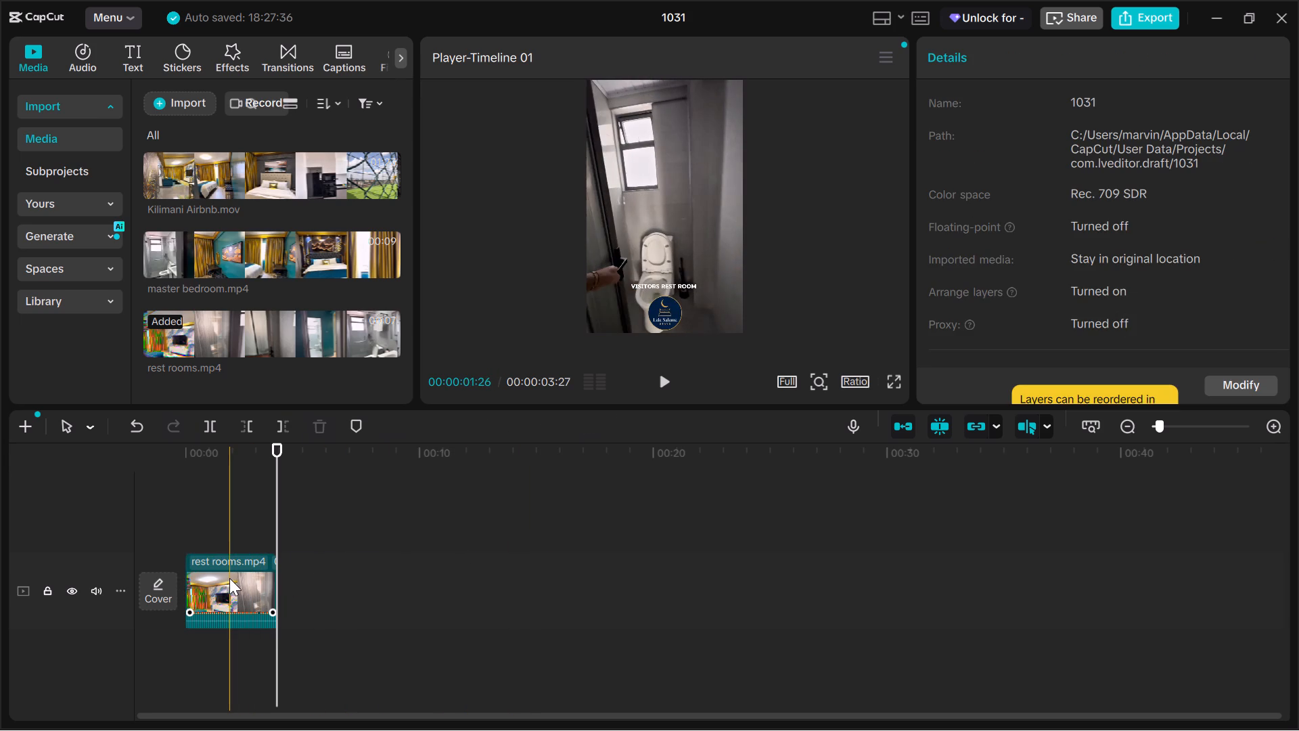
Export the trimmed visitors rest room segment to the Desktop with the name "visitor restroom".
click(229, 578)
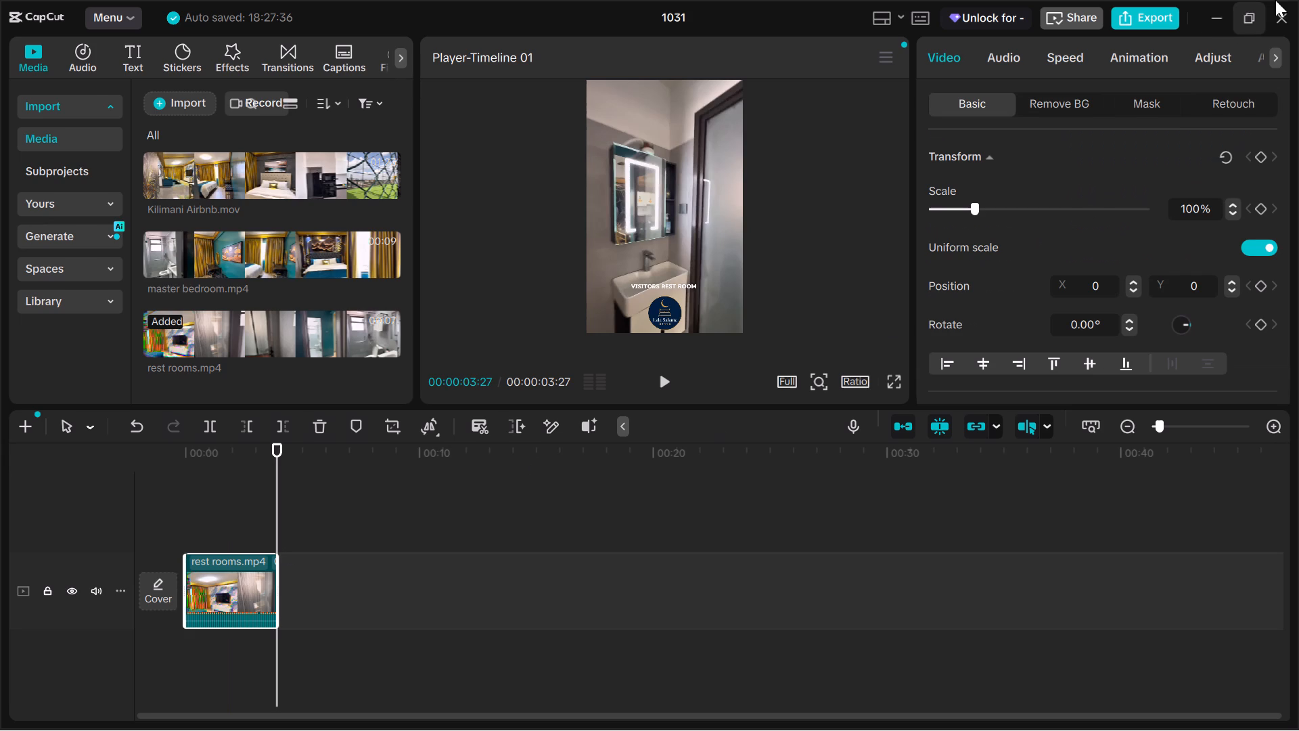
click(1137, 22)
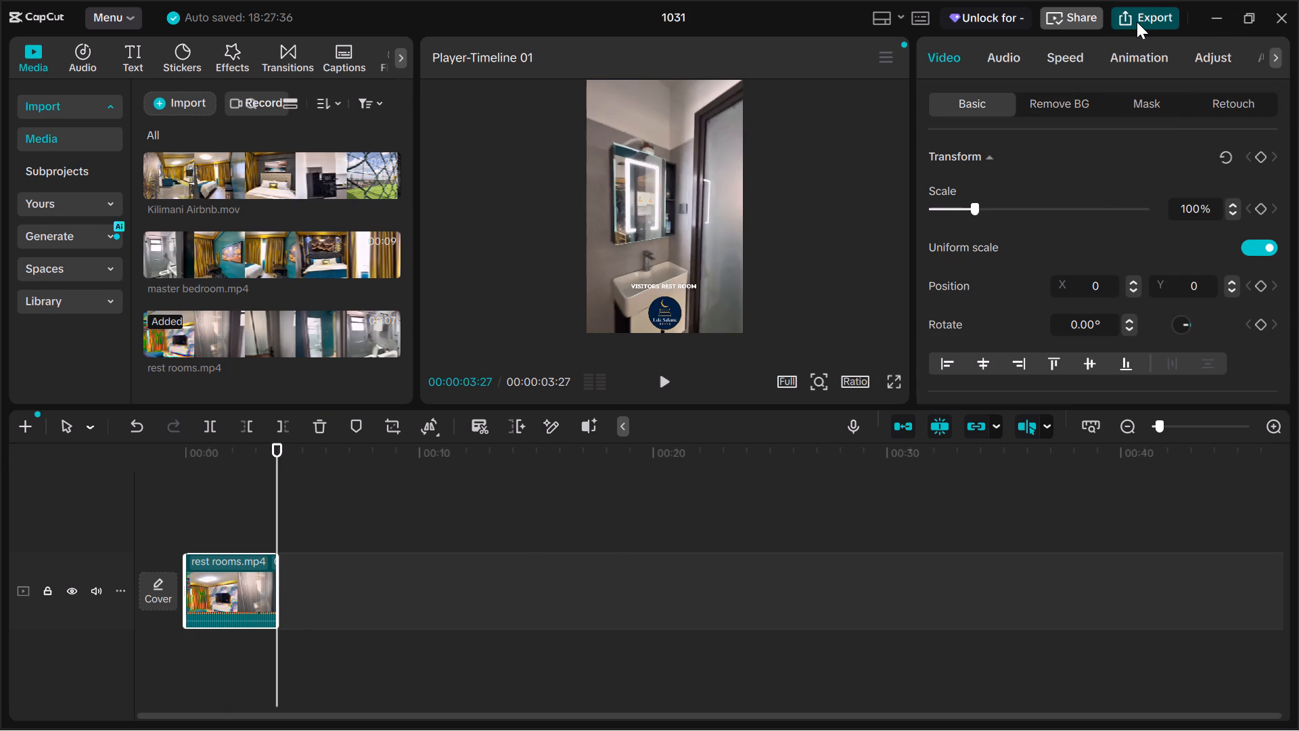
click(812, 184)
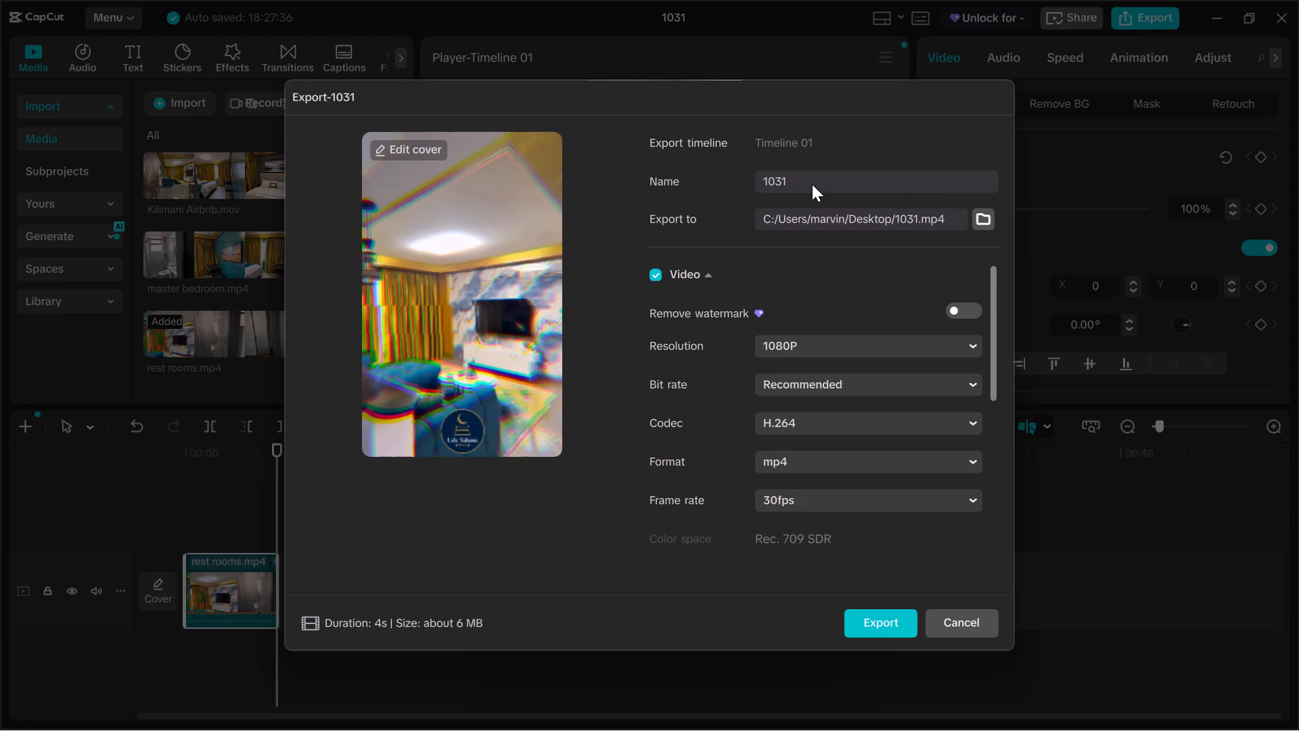
key(BackSpace)
key(BackSpace)
key(BackSpace)
key(BackSpace)
key(BackSpace)
text(visitor)
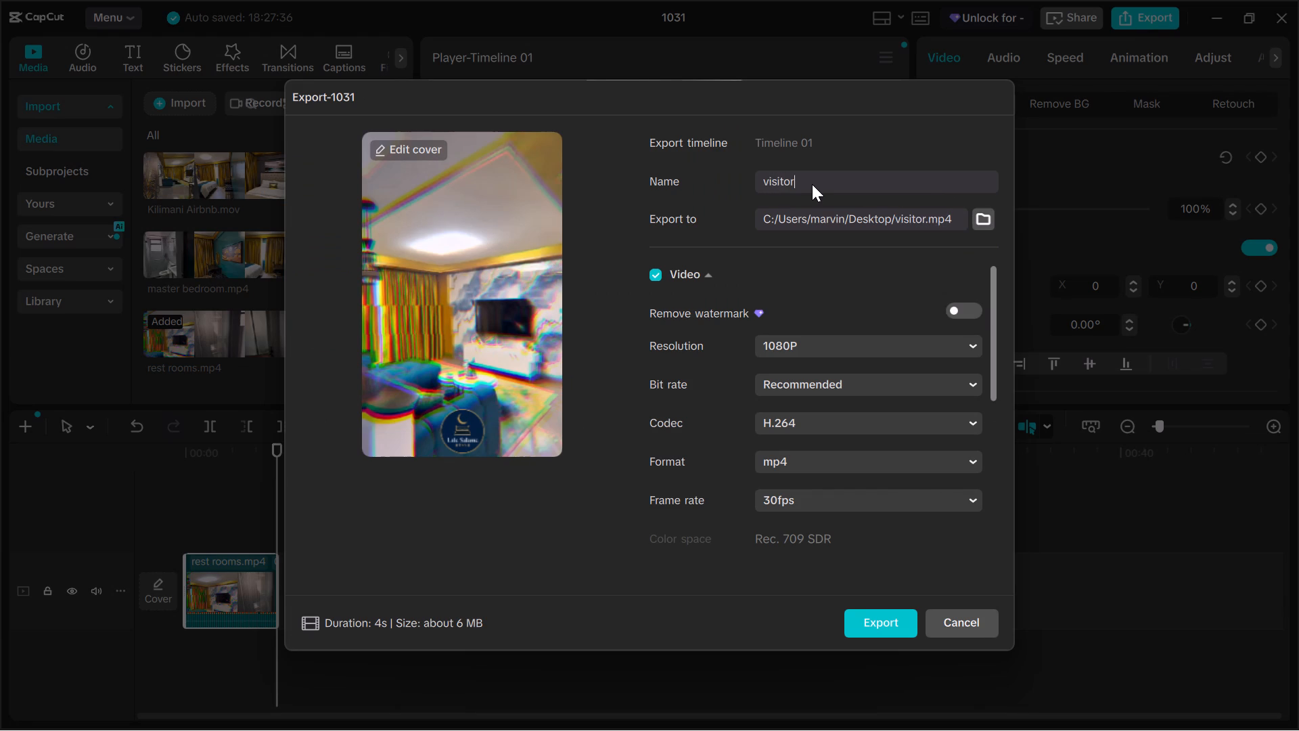
key(space)
key(r)
text(estroom)
click(888, 627)
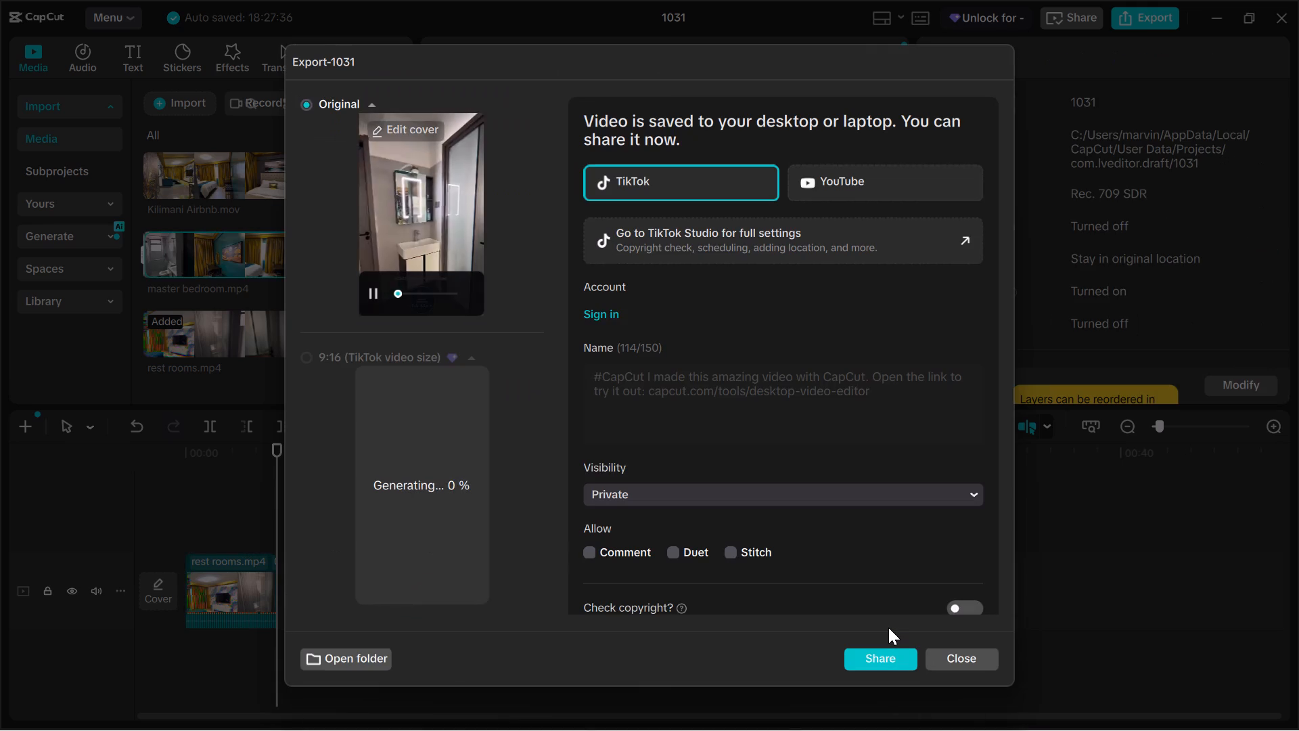
click(977, 661)
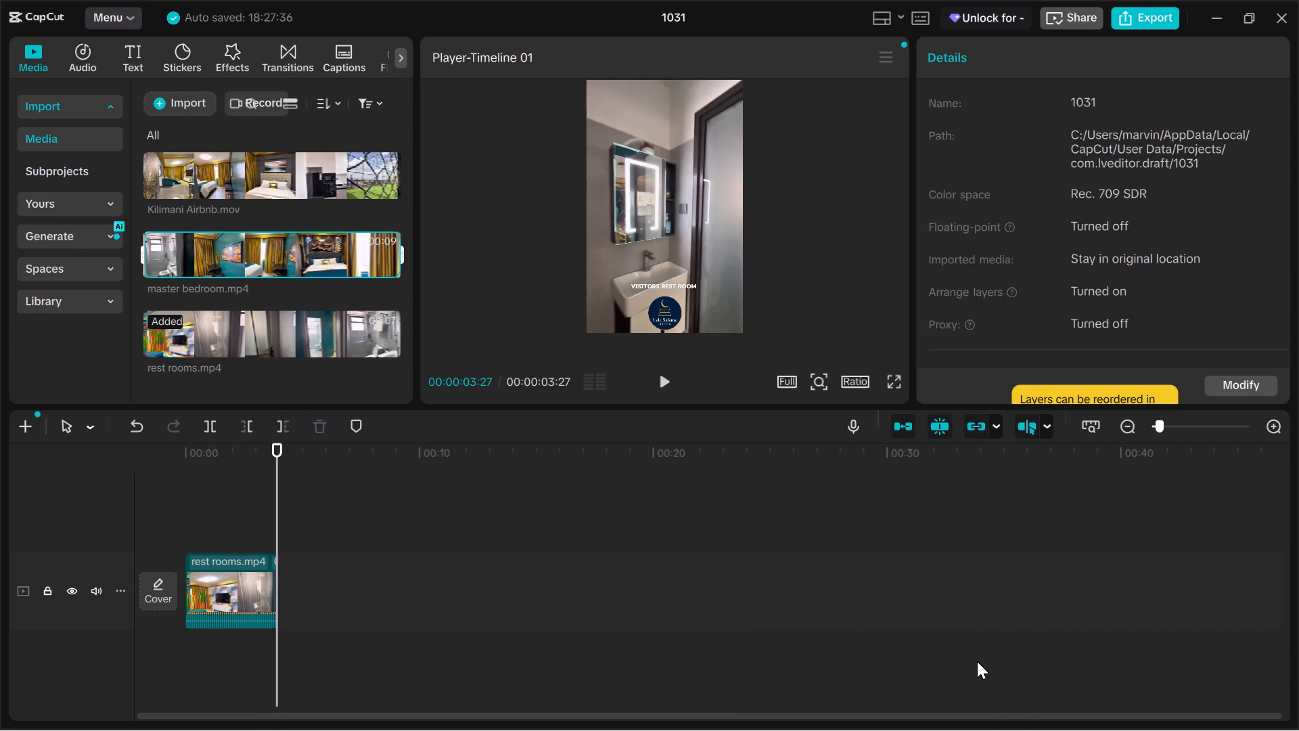
Undo the last deletion to restore the removed clips, and delete the first rest rooms segment, already exported, instead.
key(ctrl+z)
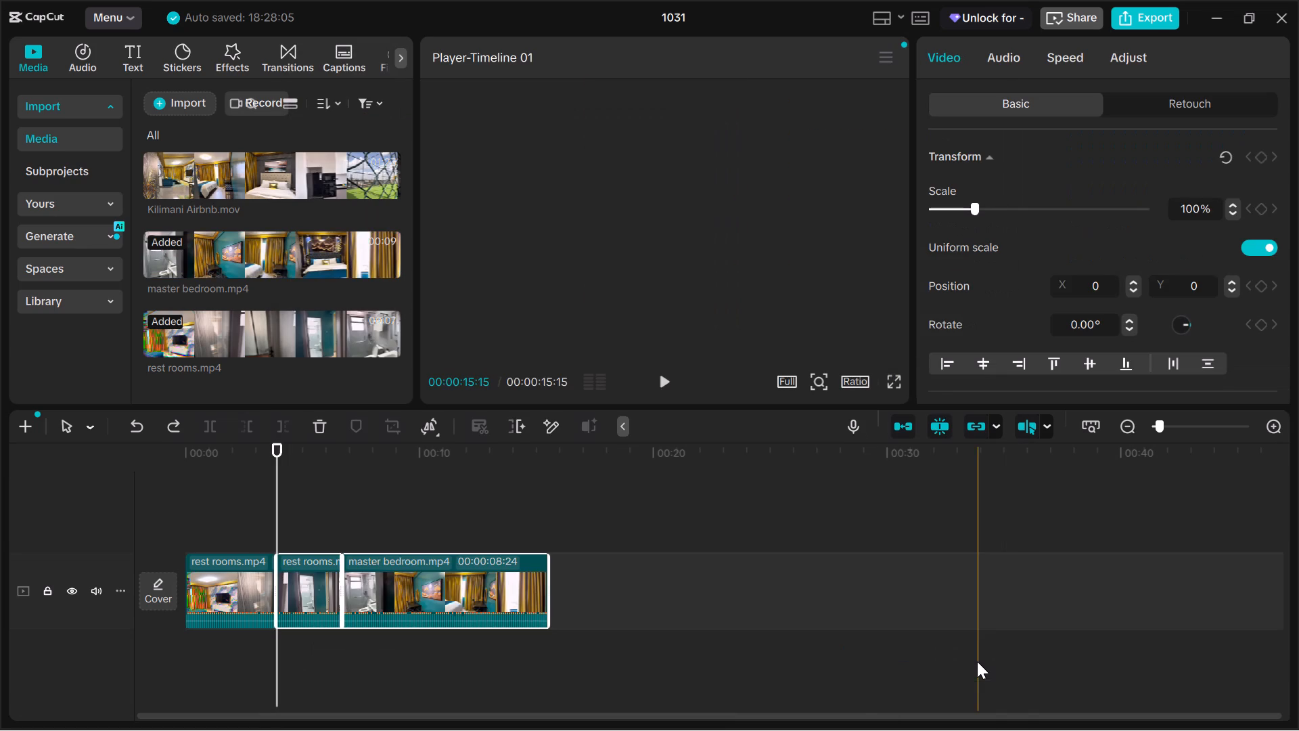
click(258, 588)
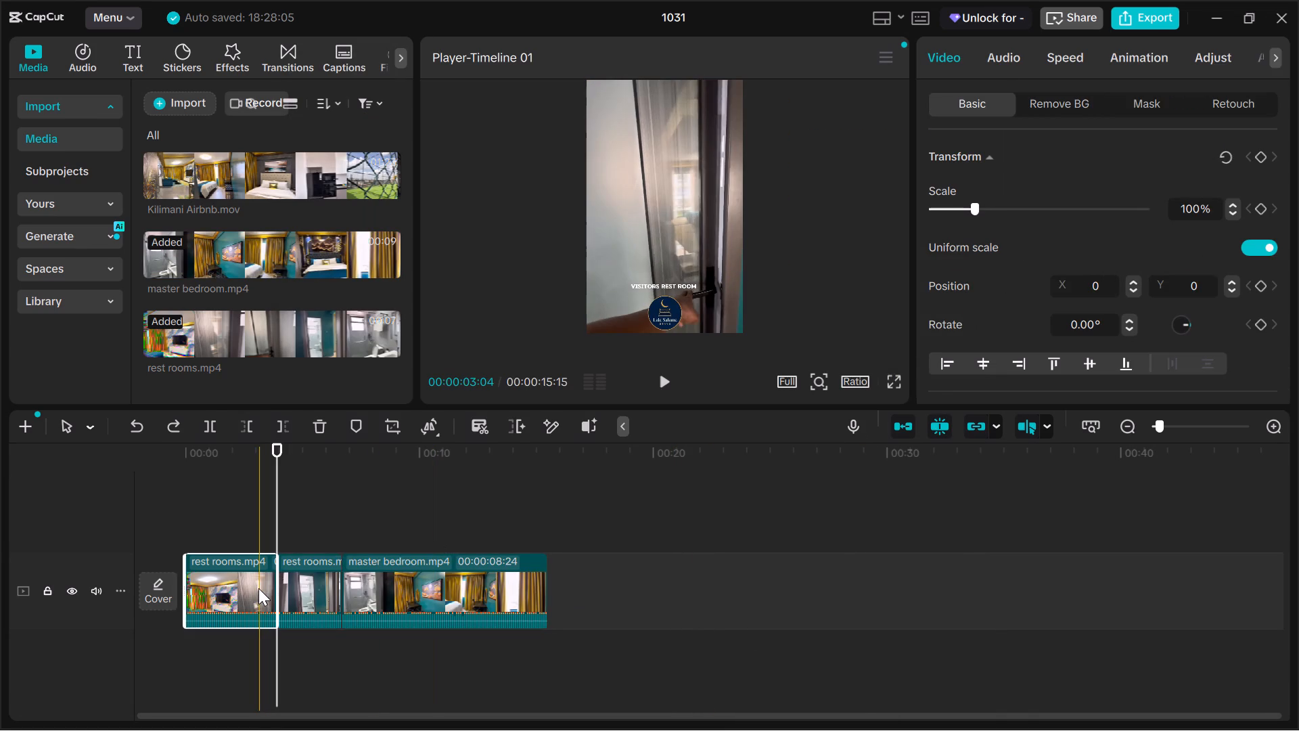
key(Delete)
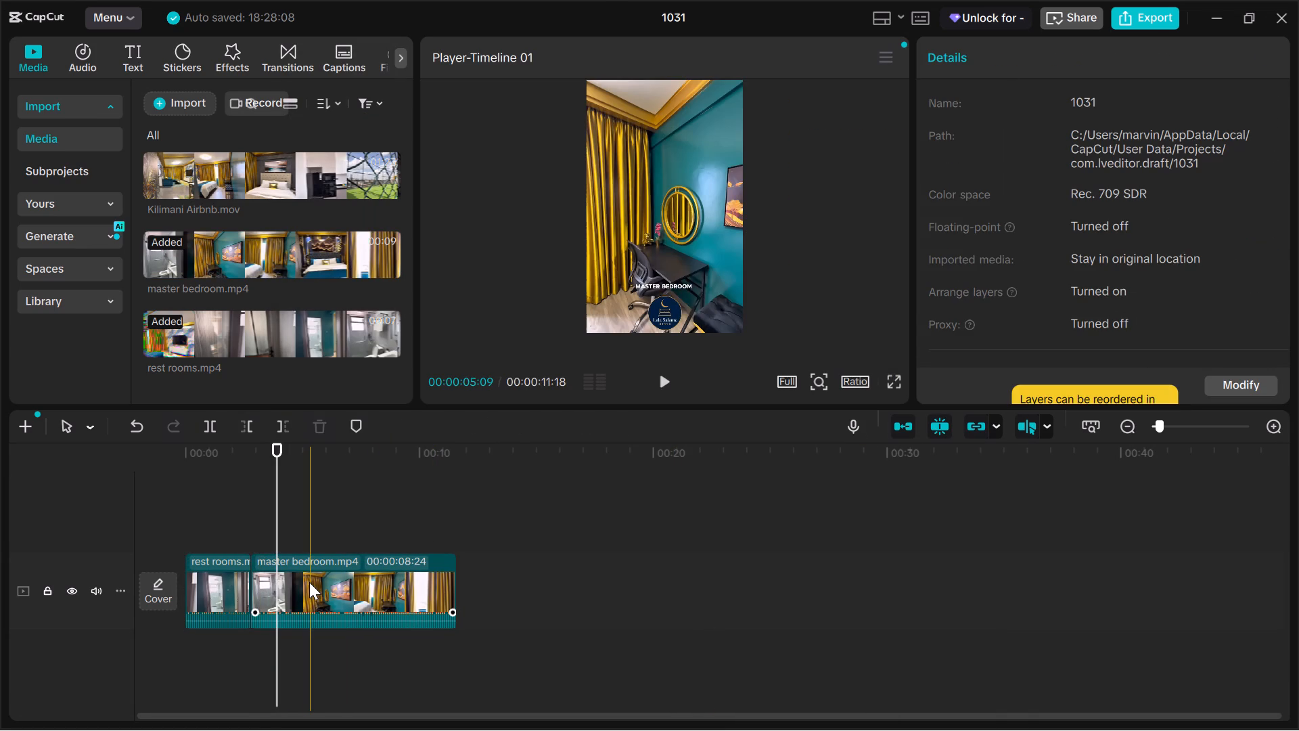
Play the remaining rest rooms and master bedroom clips from the start to check how they run together.
click(187, 520)
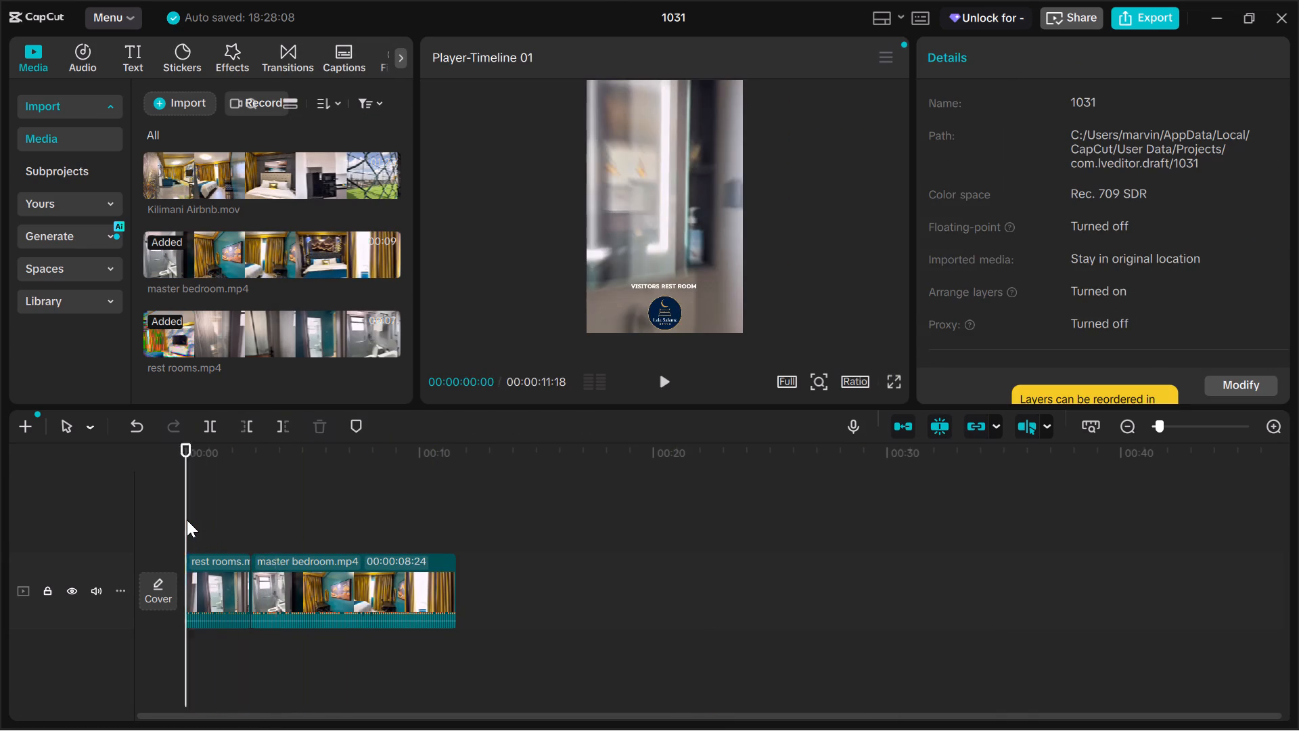
key(space)
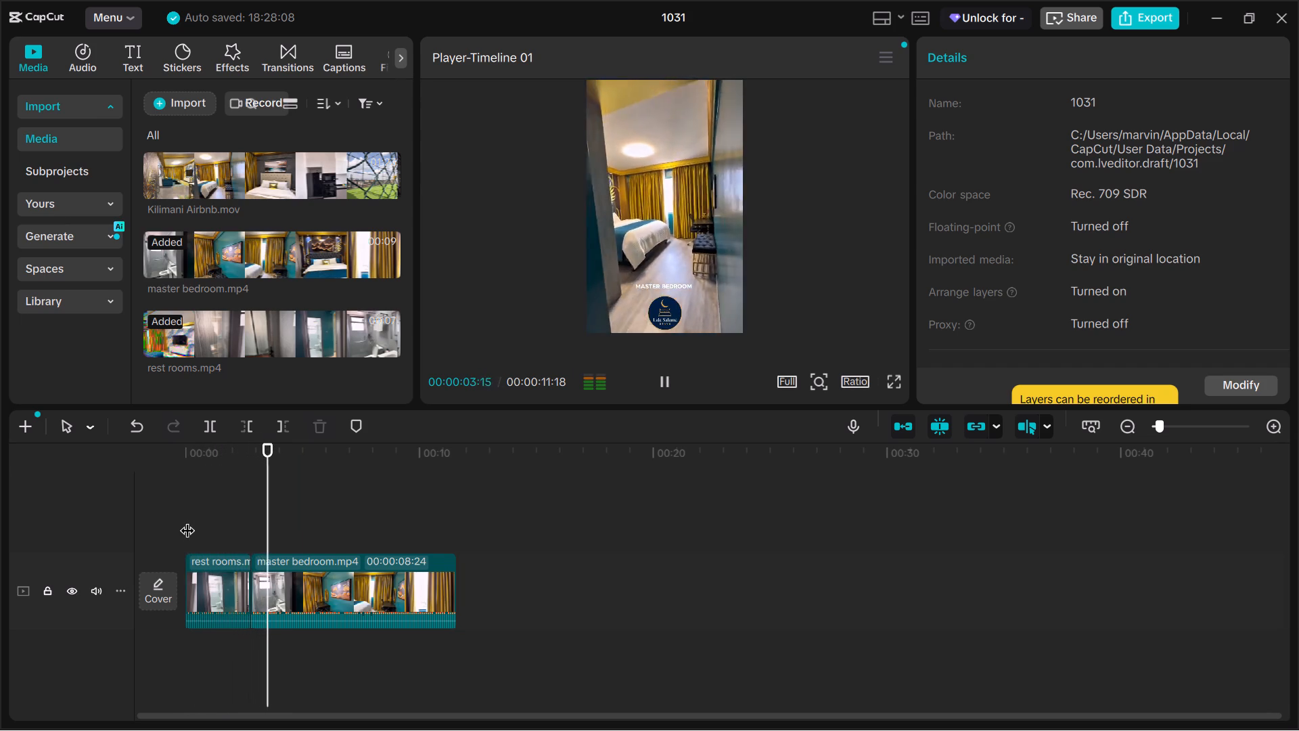
key(space)
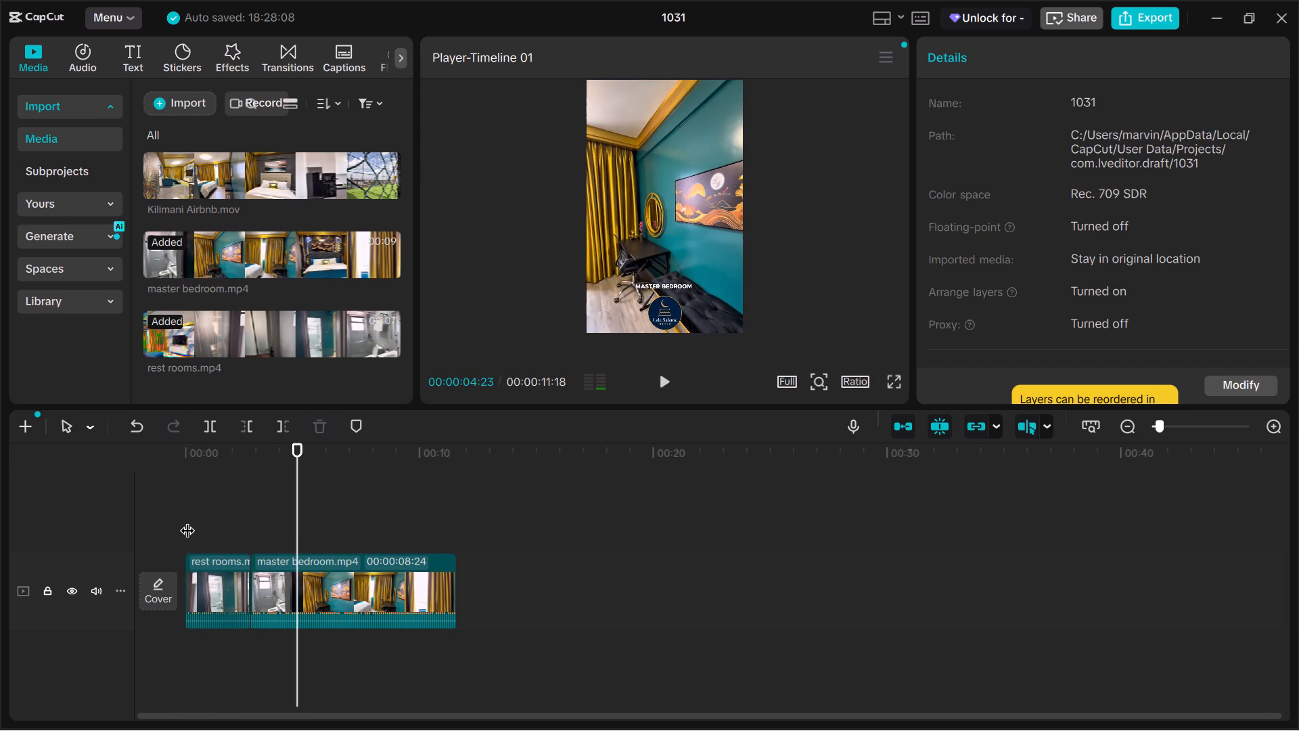
key(space)
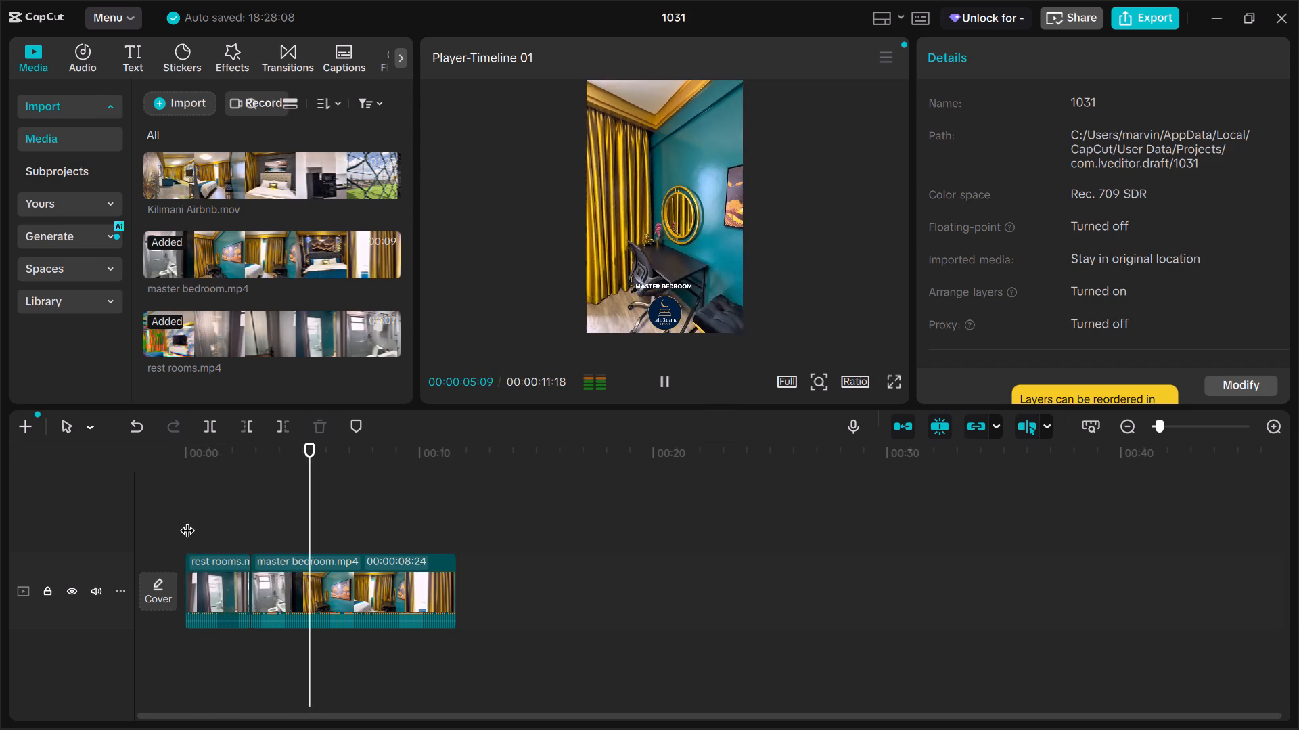
key(space)
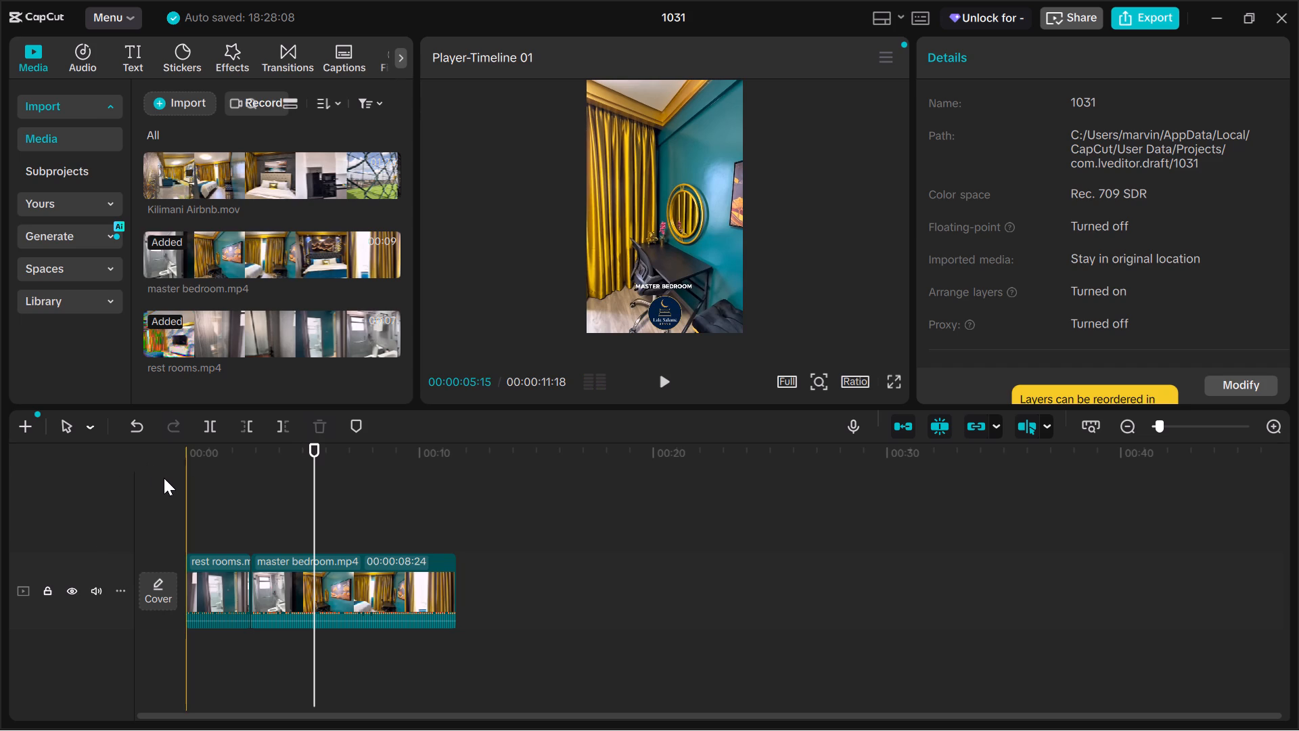
click(164, 478)
key(space)
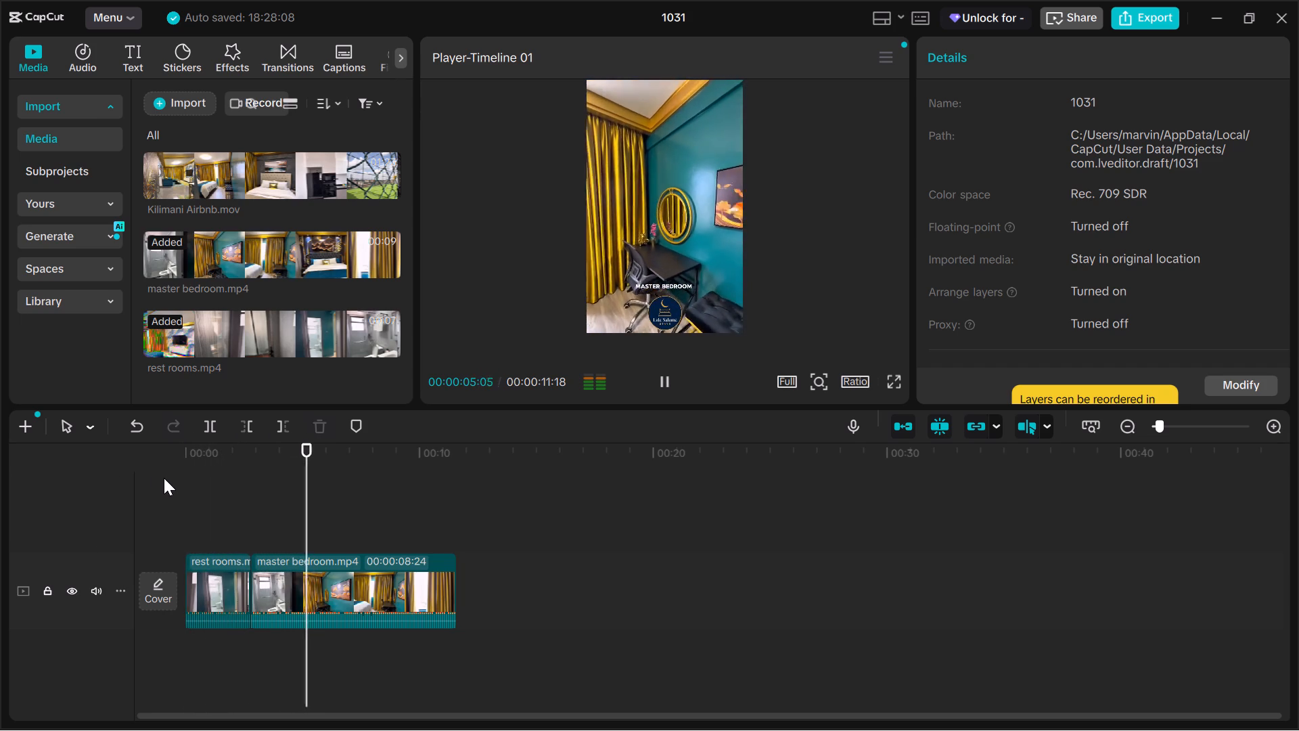
key(space)
Combine the remaining rest rooms segment and the master bedroom clip into one compound clip.
key(ctrl+a)
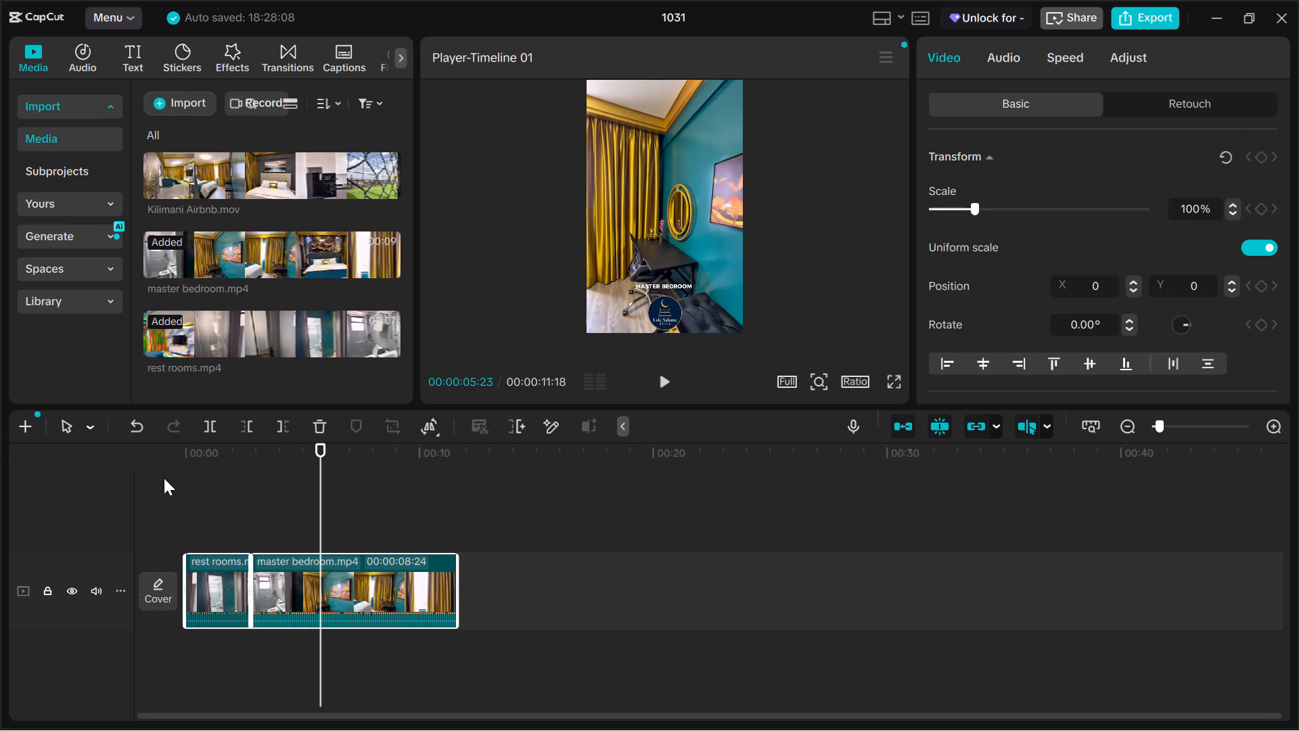
key(alt+g)
Export the compound clip to the Desktop with the name "master bedroom 2".
click(1130, 19)
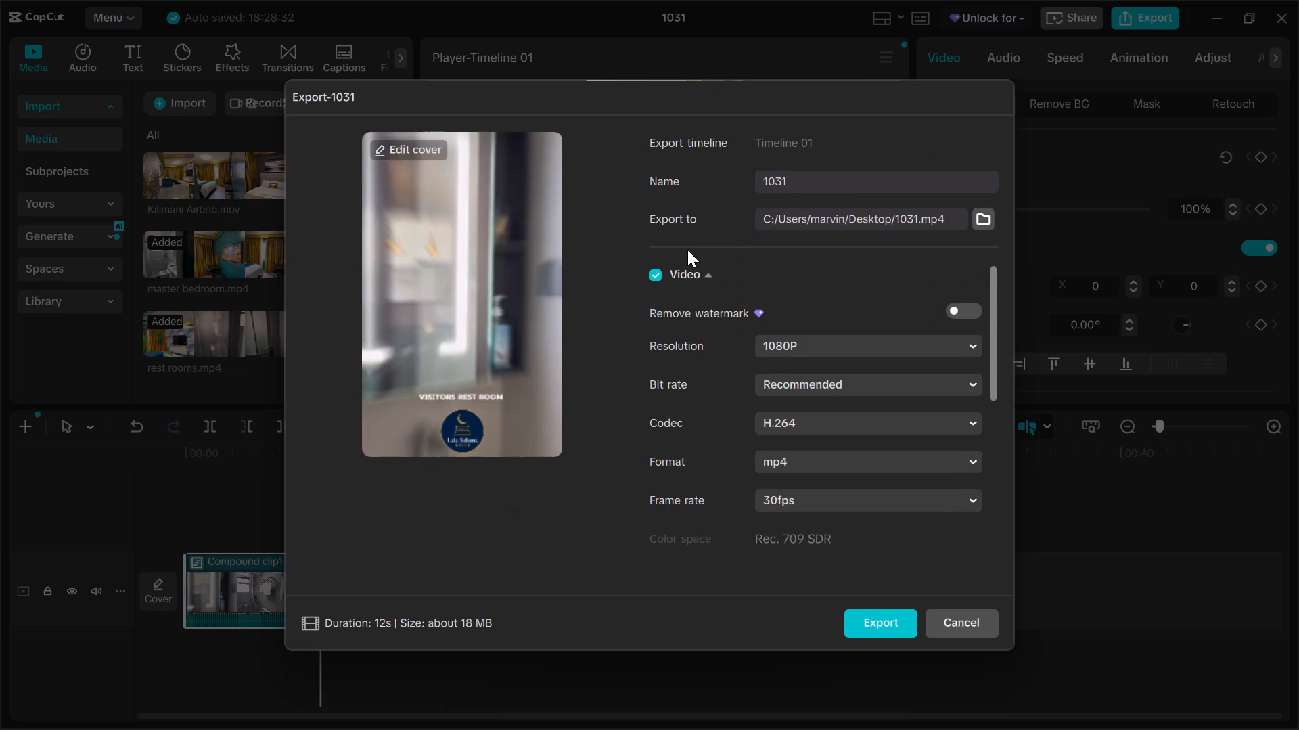
click(794, 175)
key(BackSpace)
key(BackSpace)
key(BackSpace)
key(BackSpace)
text(master bedroom)
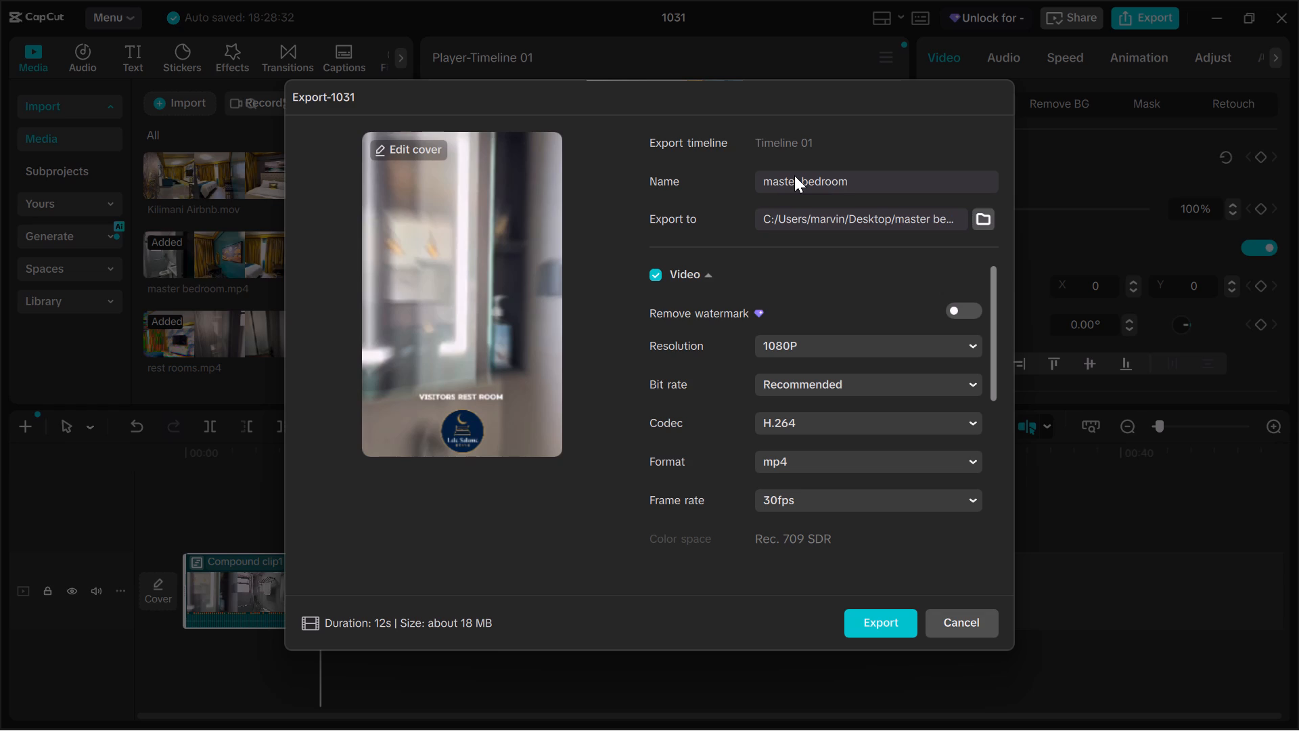
key(space)
text(2)
click(867, 619)
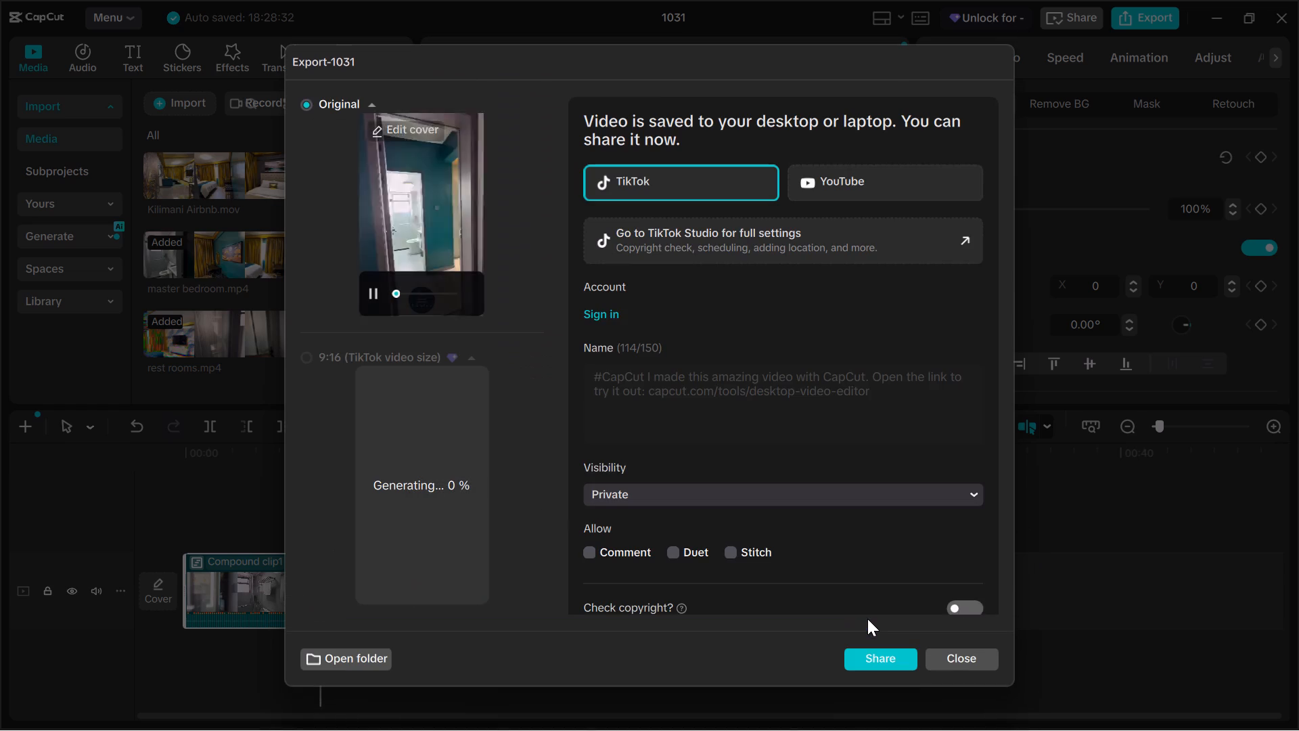
click(957, 662)
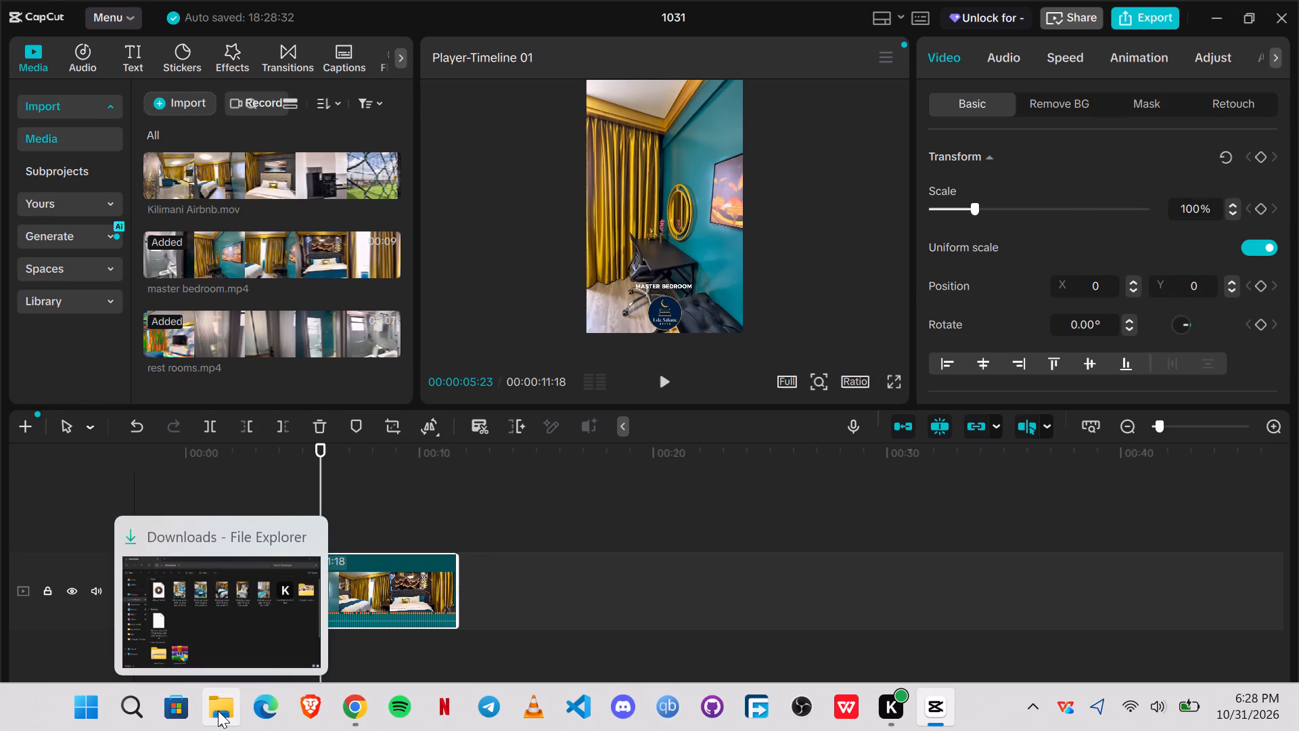
Switch to File Explorer and create a folder named "lala salama bnb" on the Desktop.
click(218, 711)
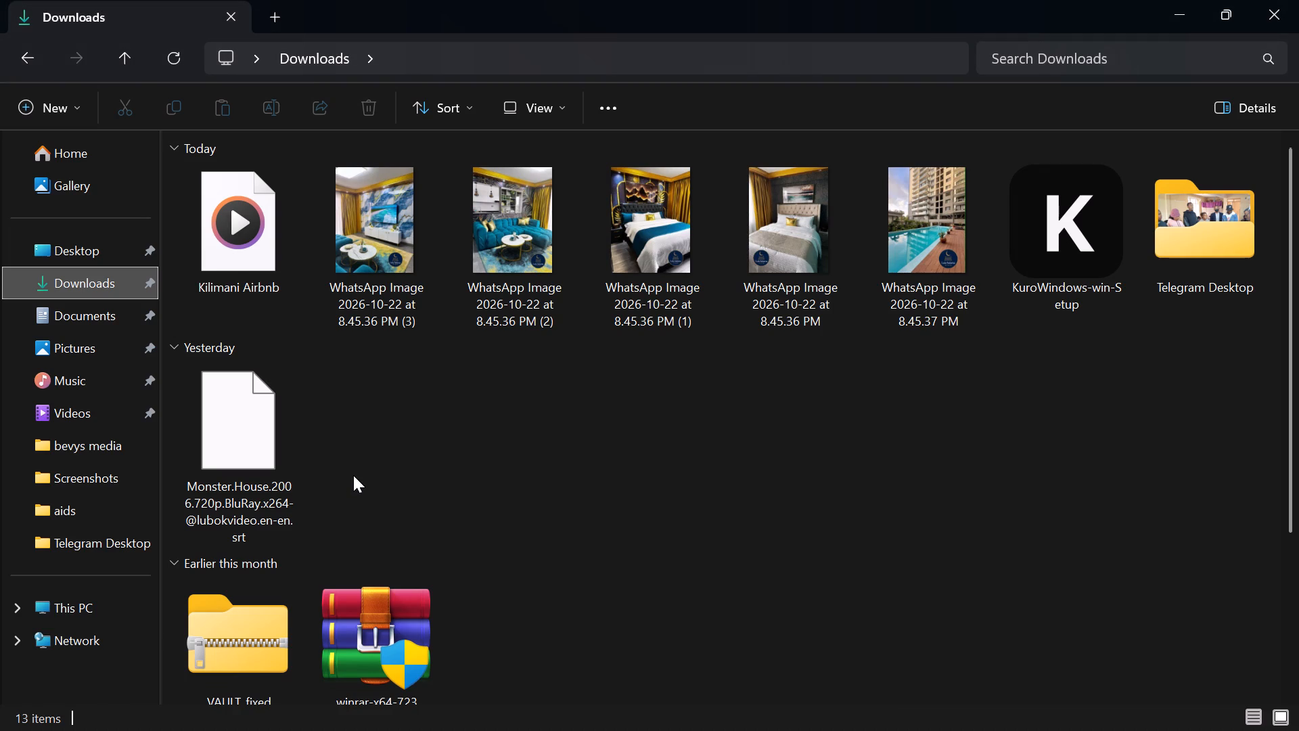
double_click(99, 250)
click(56, 104)
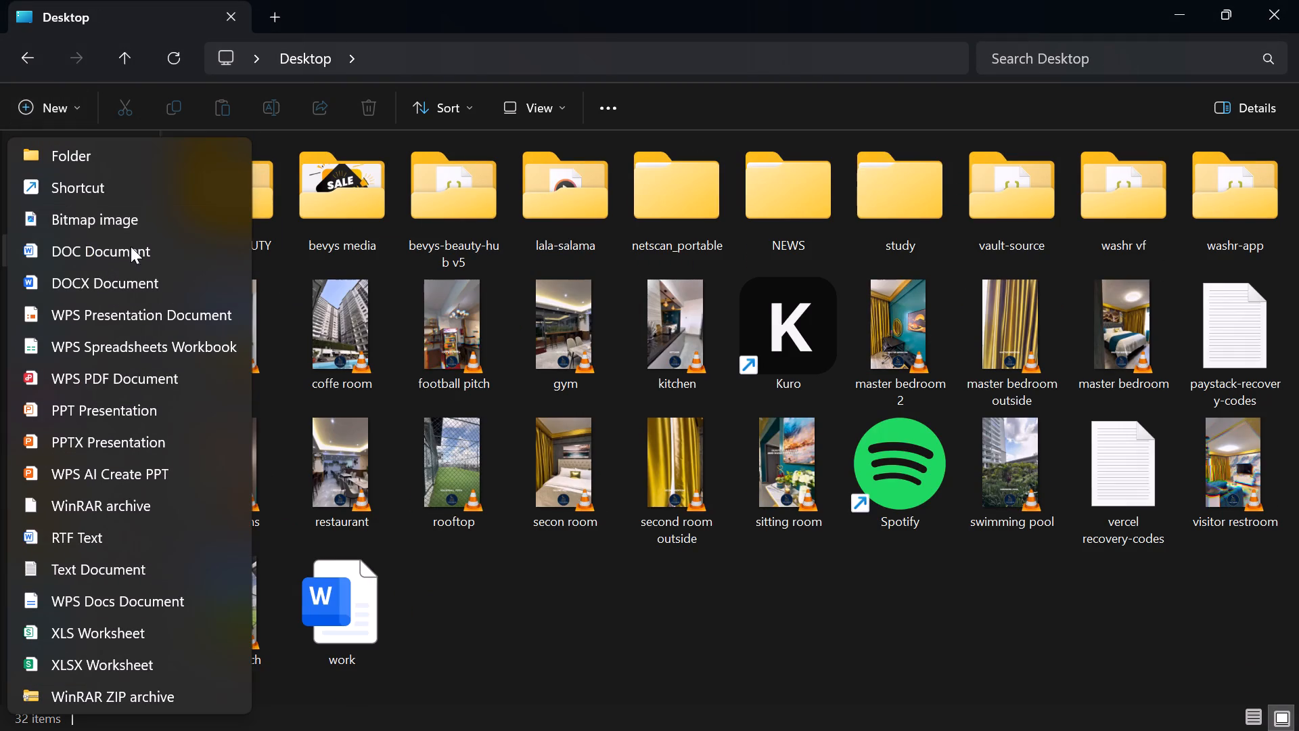
click(85, 162)
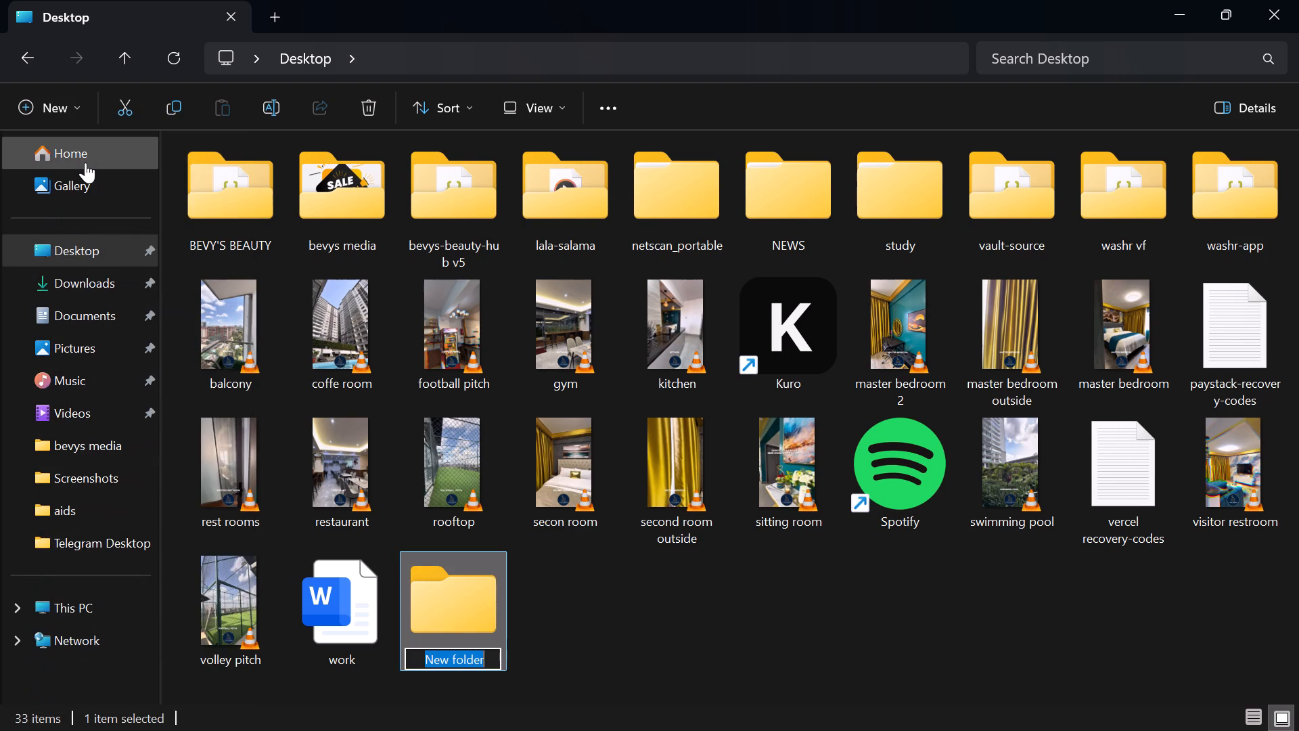
text(lala)
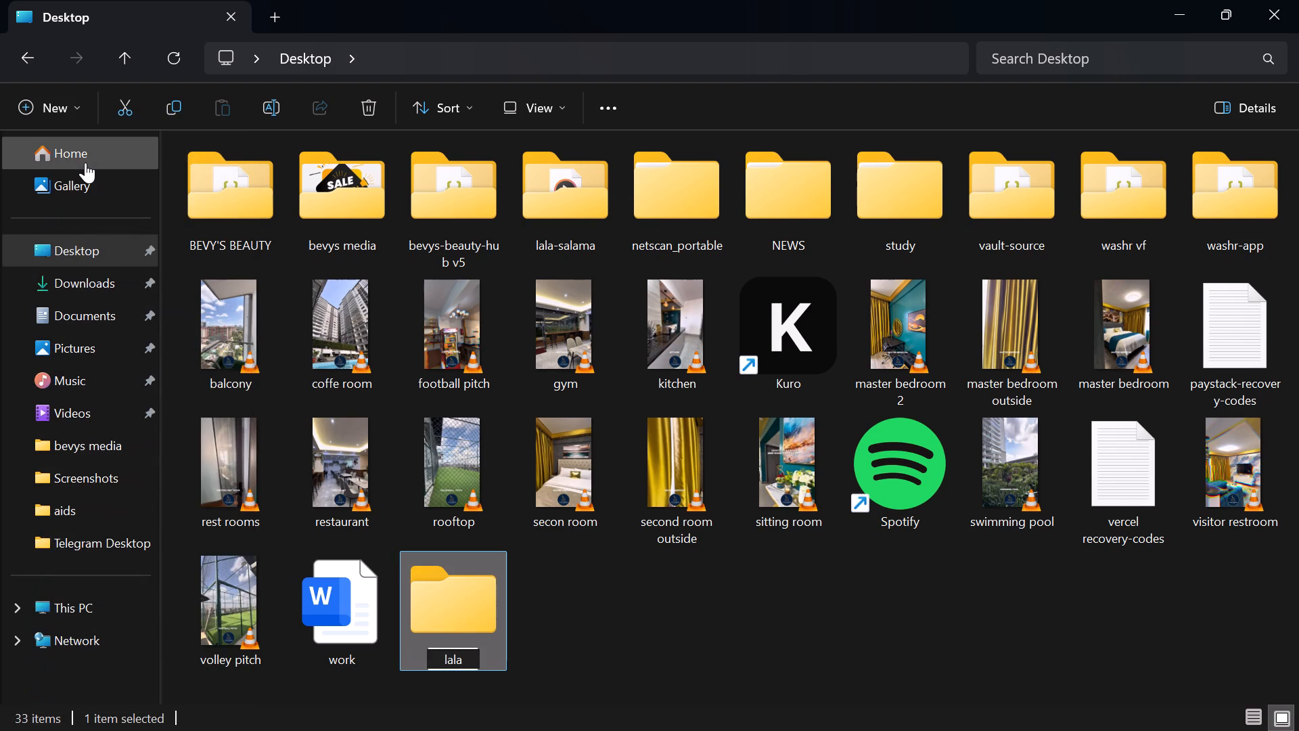
key(space)
text(salama bnd)
key(BackSpace)
key(b)
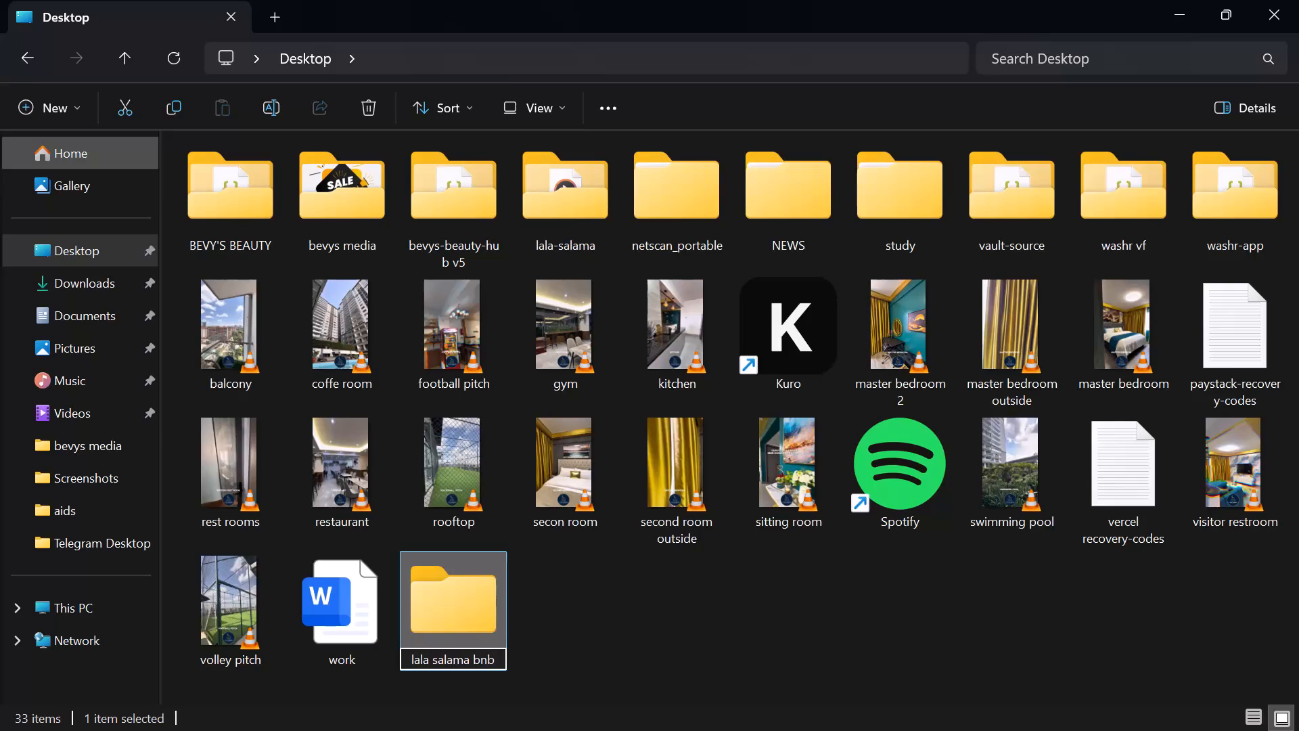
key(Return)
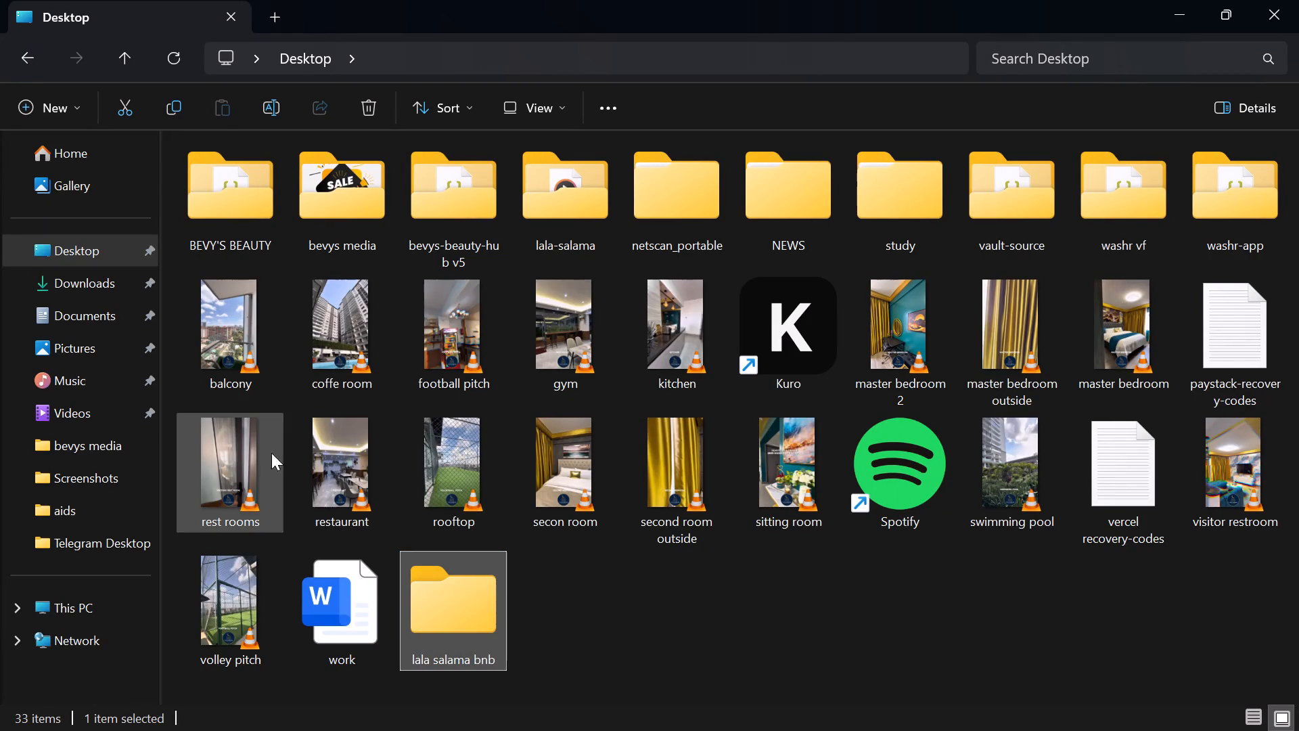
Move all exported Desktop clips except "master bedroom" and "rest rooms" into the "lala salama bnb" folder, skipping "master bedroom 2".
click(229, 321)
ctrl+click(302, 340)
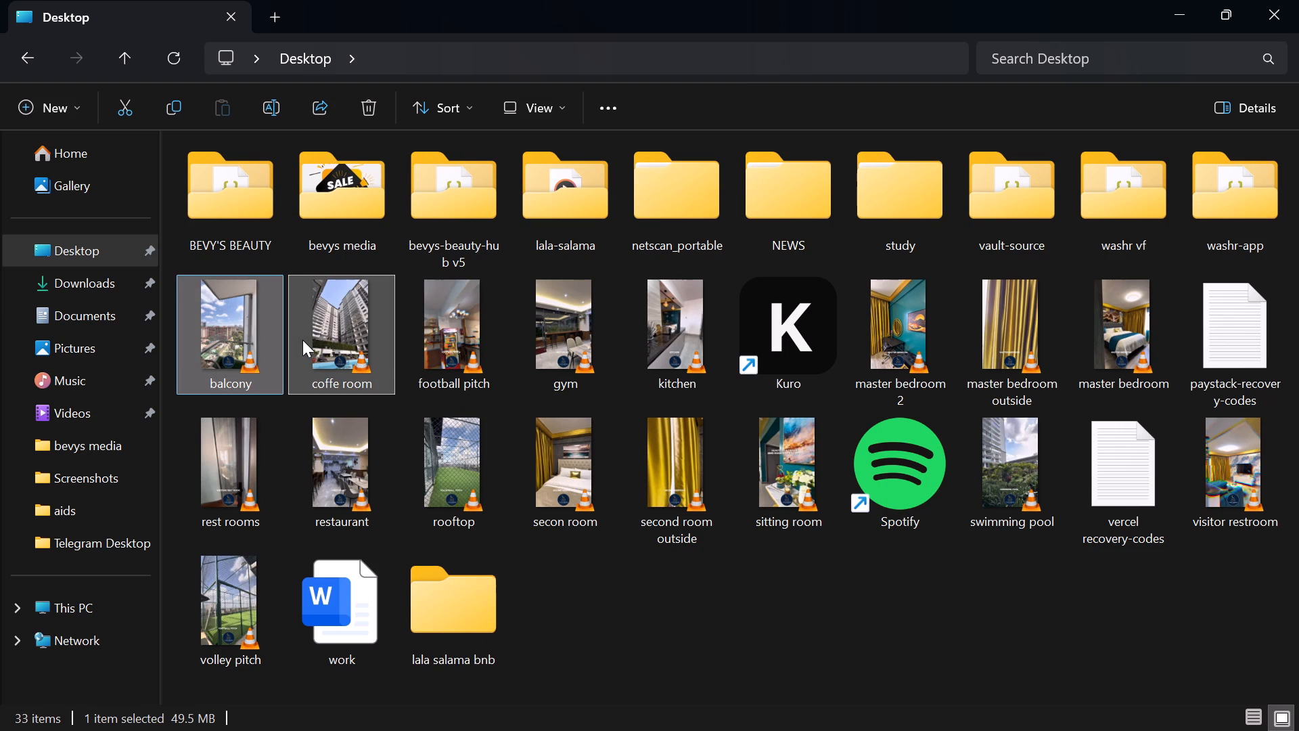
ctrl+click(441, 368)
ctrl+click(567, 343)
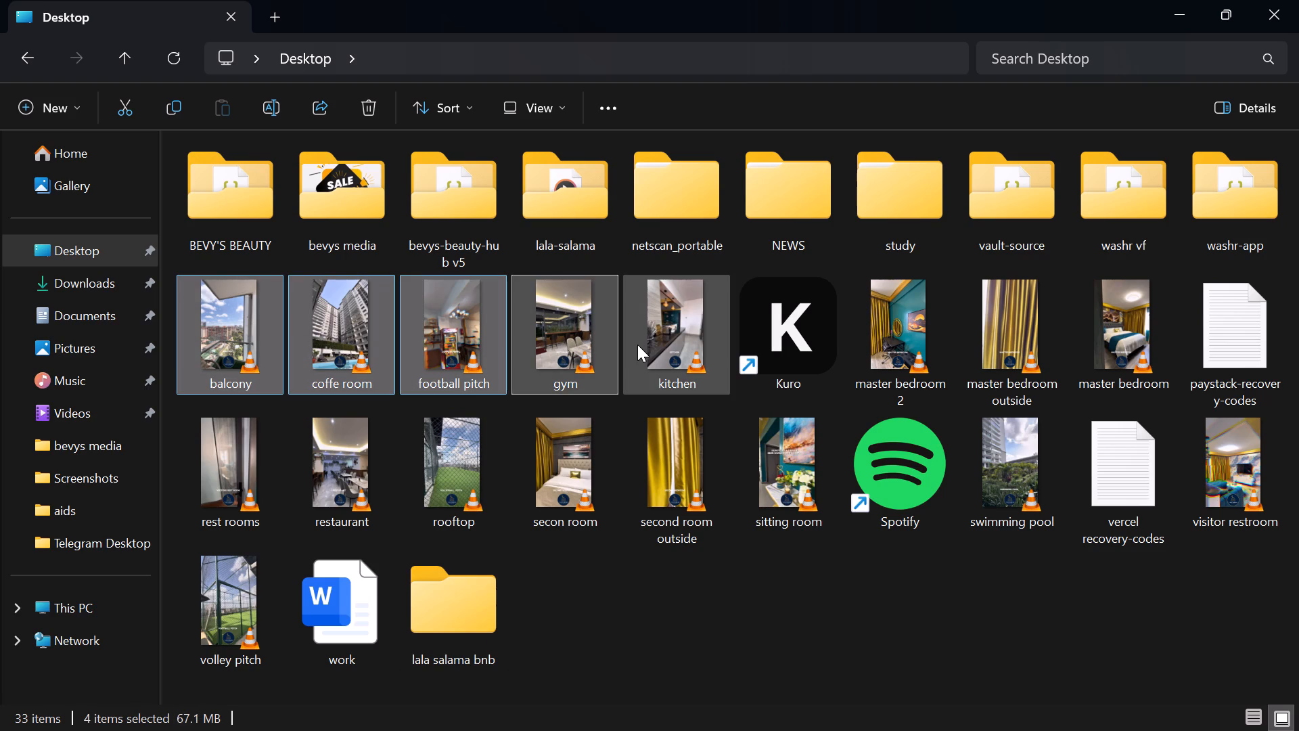
ctrl+click(637, 345)
ctrl+click(895, 361)
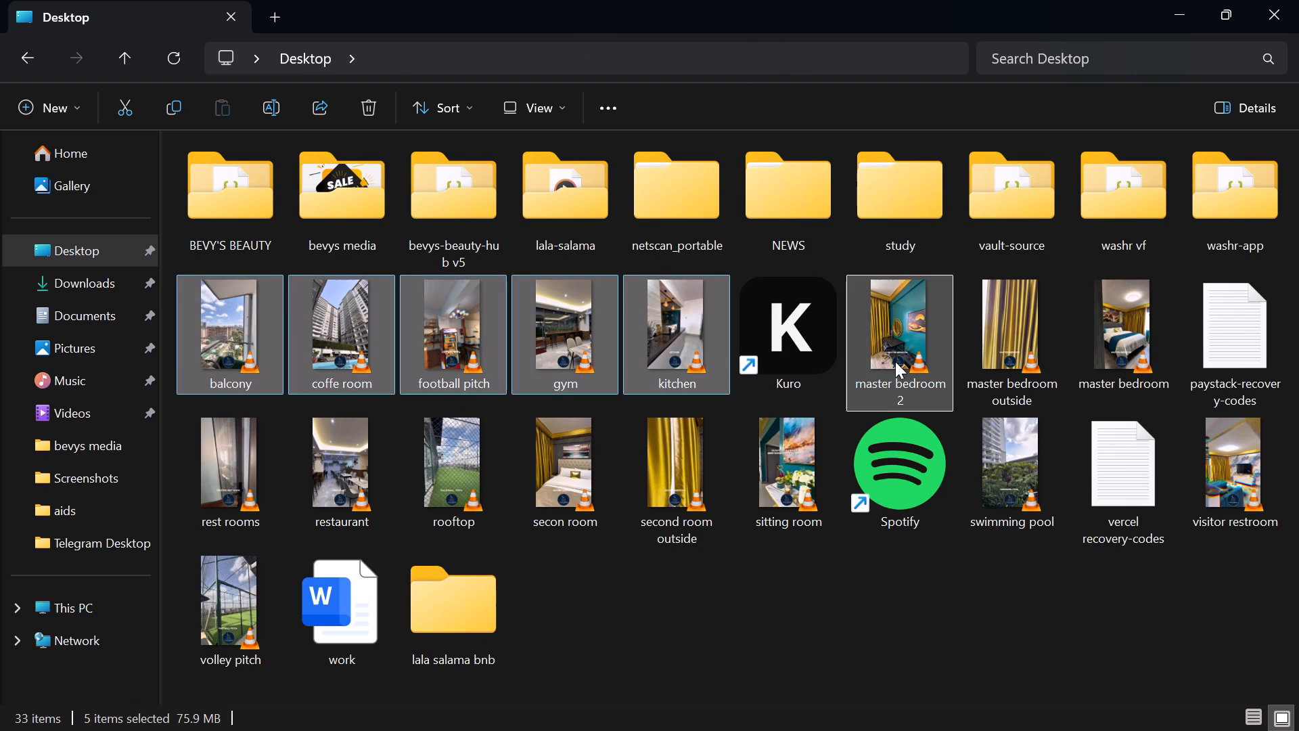
ctrl+click(1013, 362)
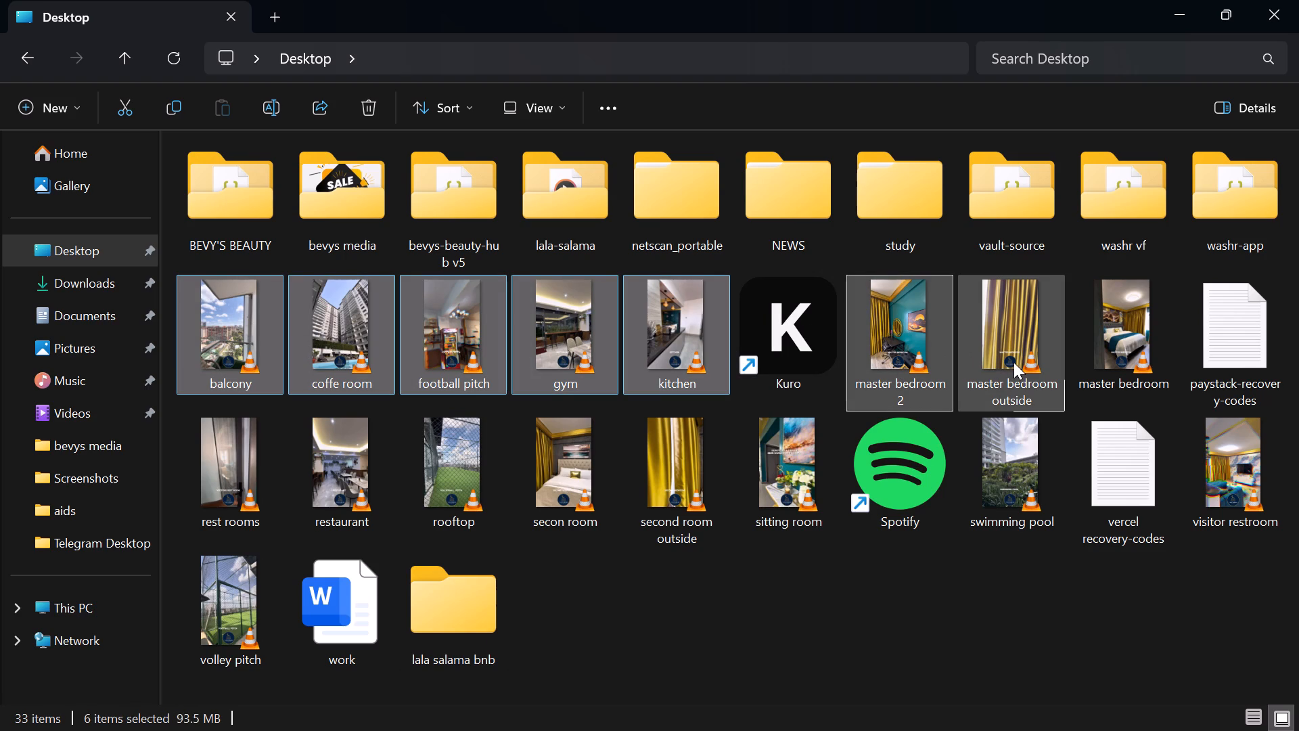
ctrl+click(1239, 475)
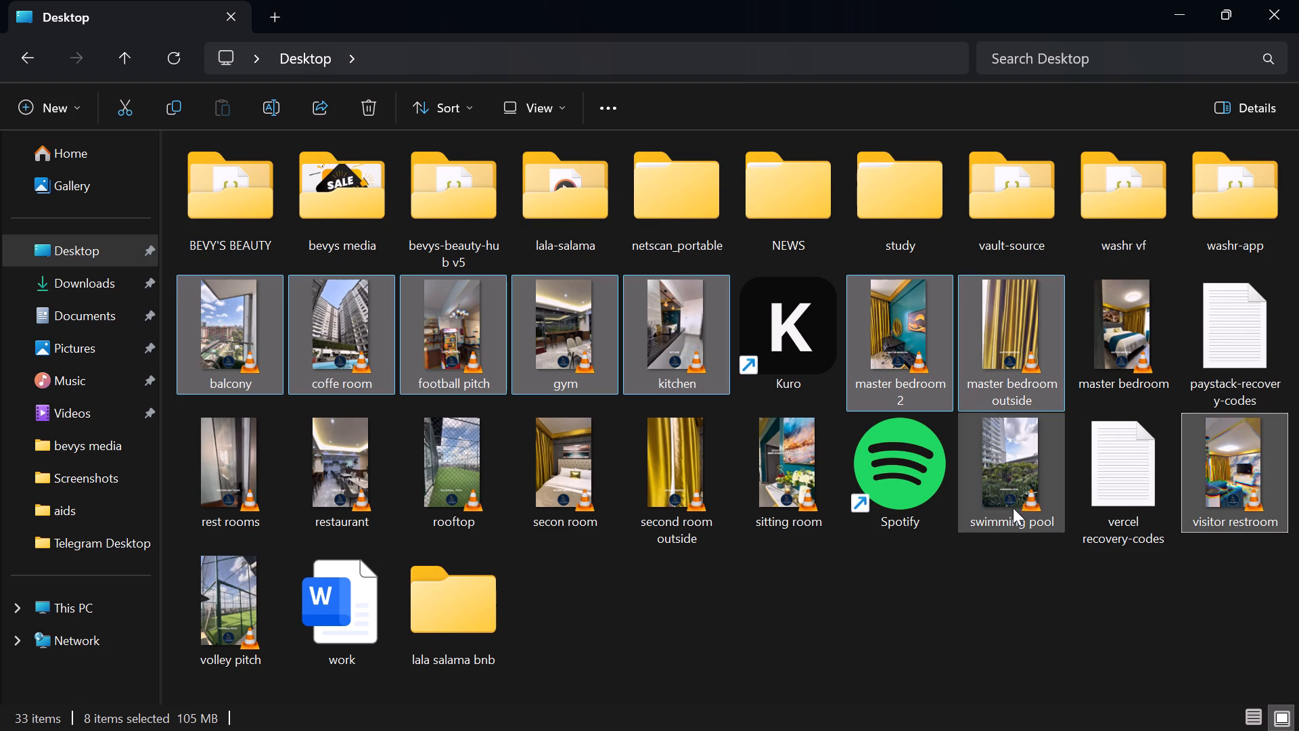
ctrl+click(1020, 503)
ctrl+click(774, 481)
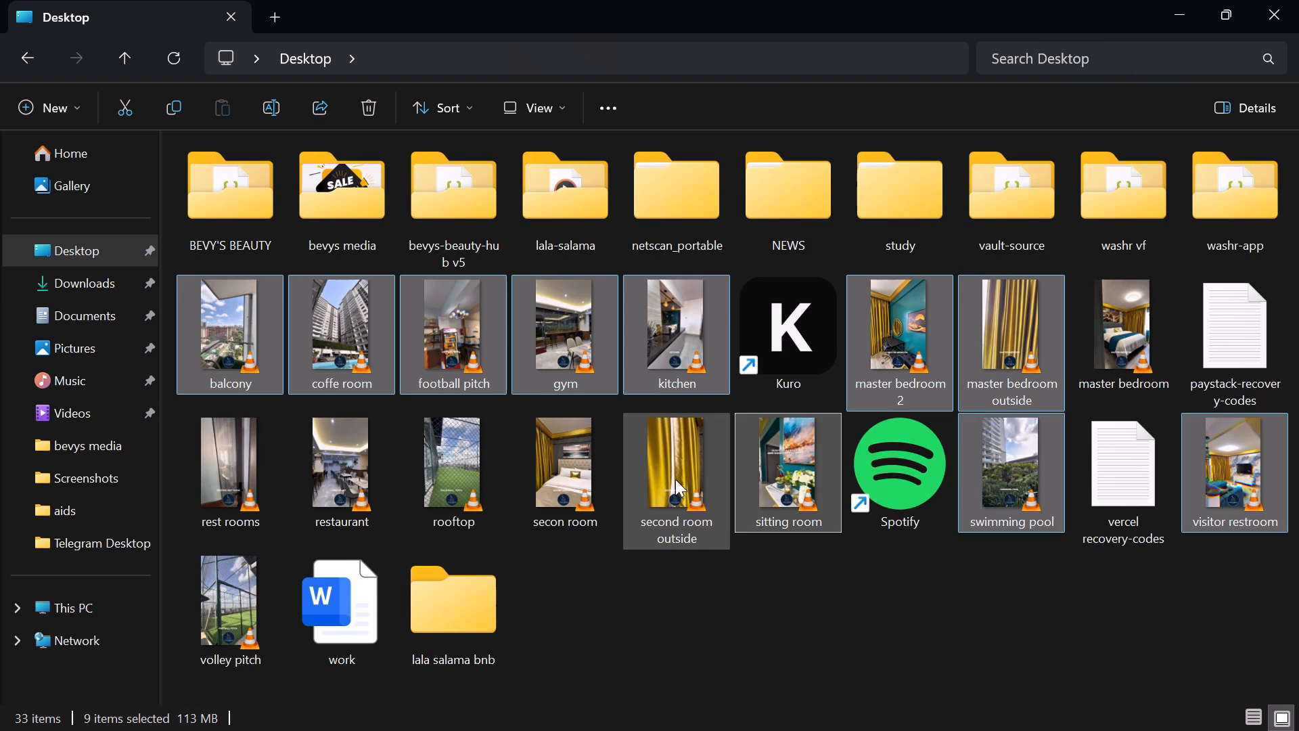
ctrl+click(675, 479)
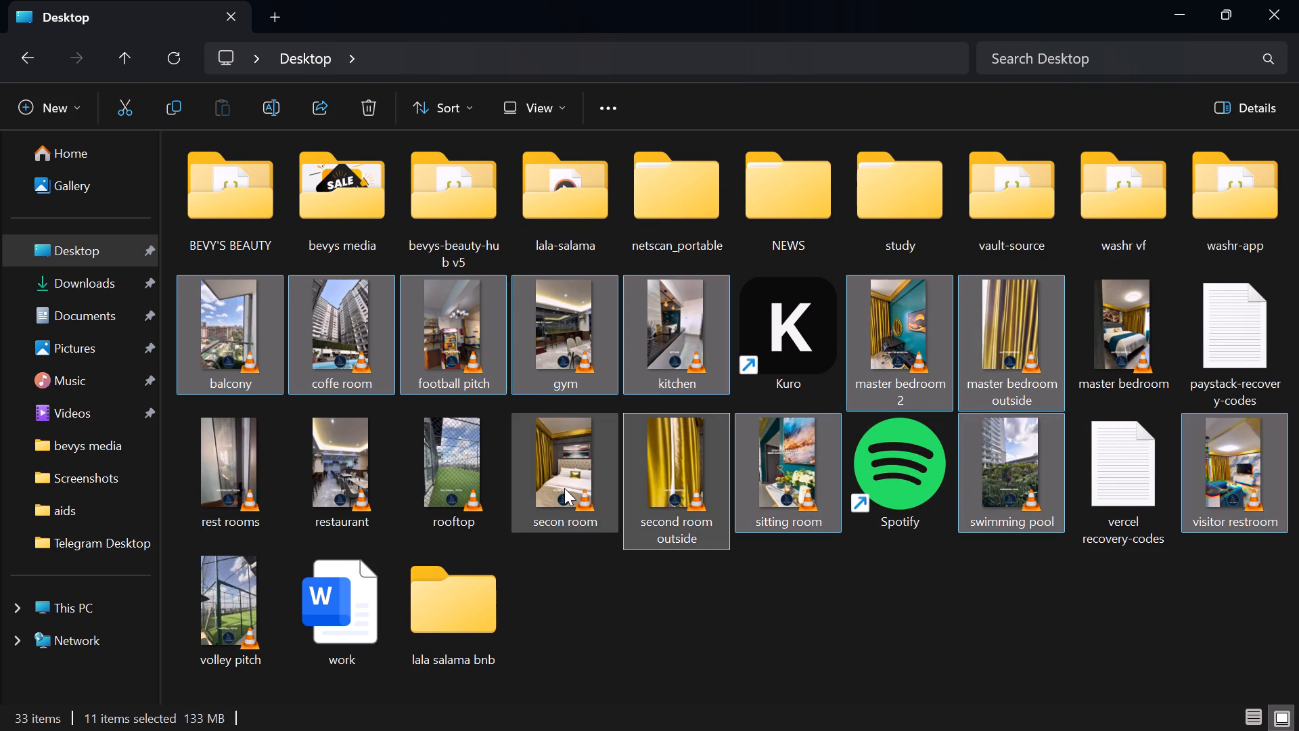
ctrl+click(564, 488)
ctrl+click(457, 485)
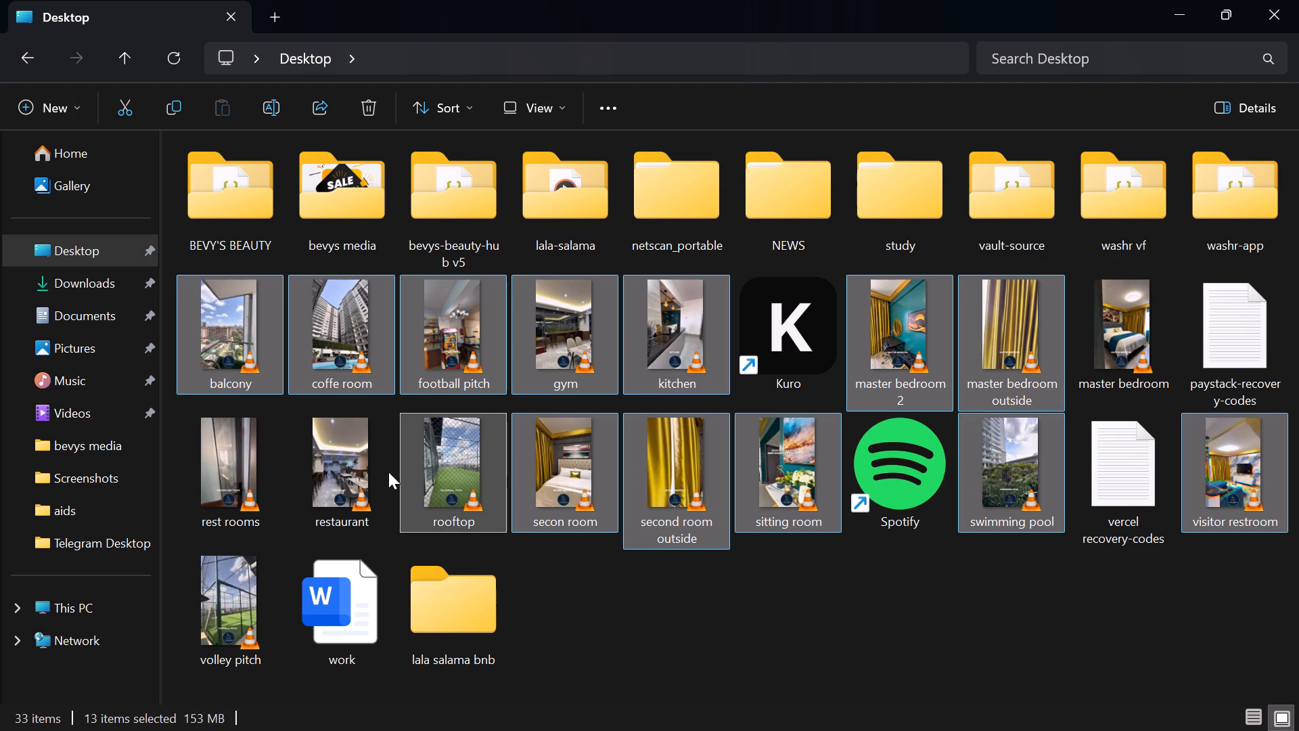
ctrl+click(343, 460)
ctrl+click(243, 608)
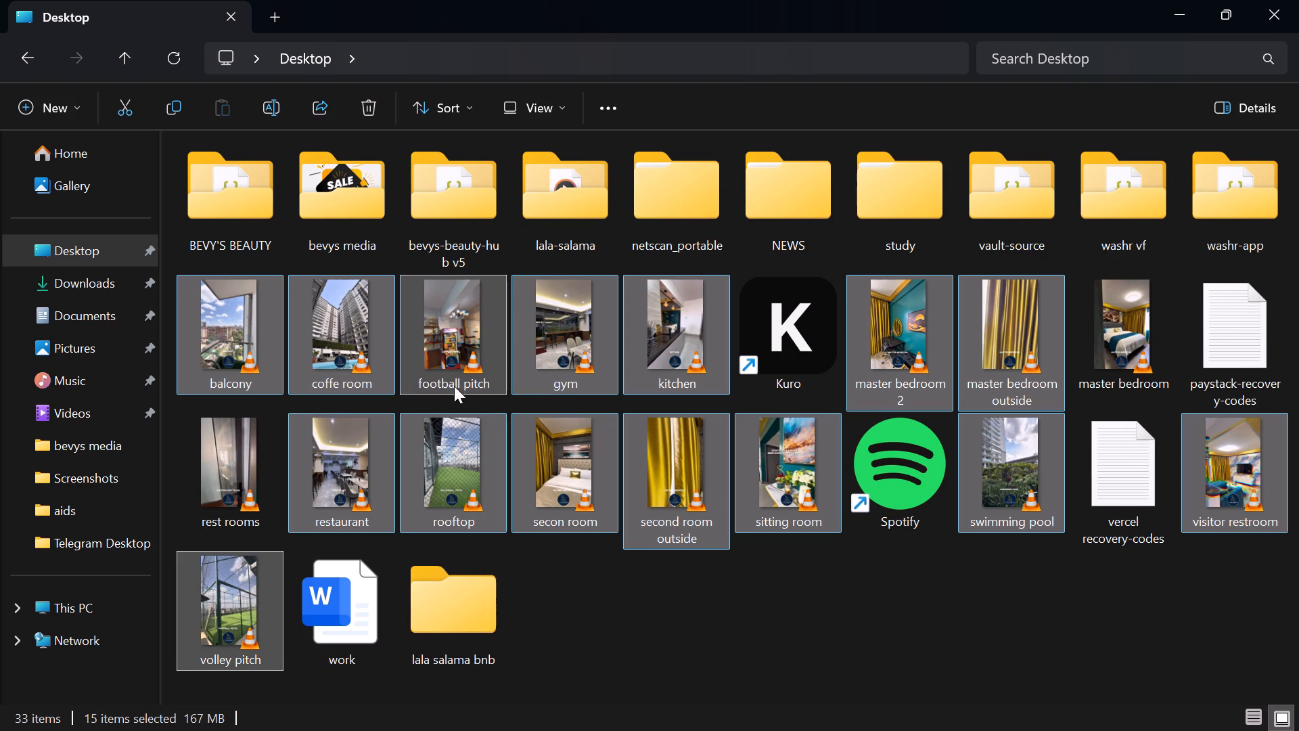
drag(455, 373, 460, 608)
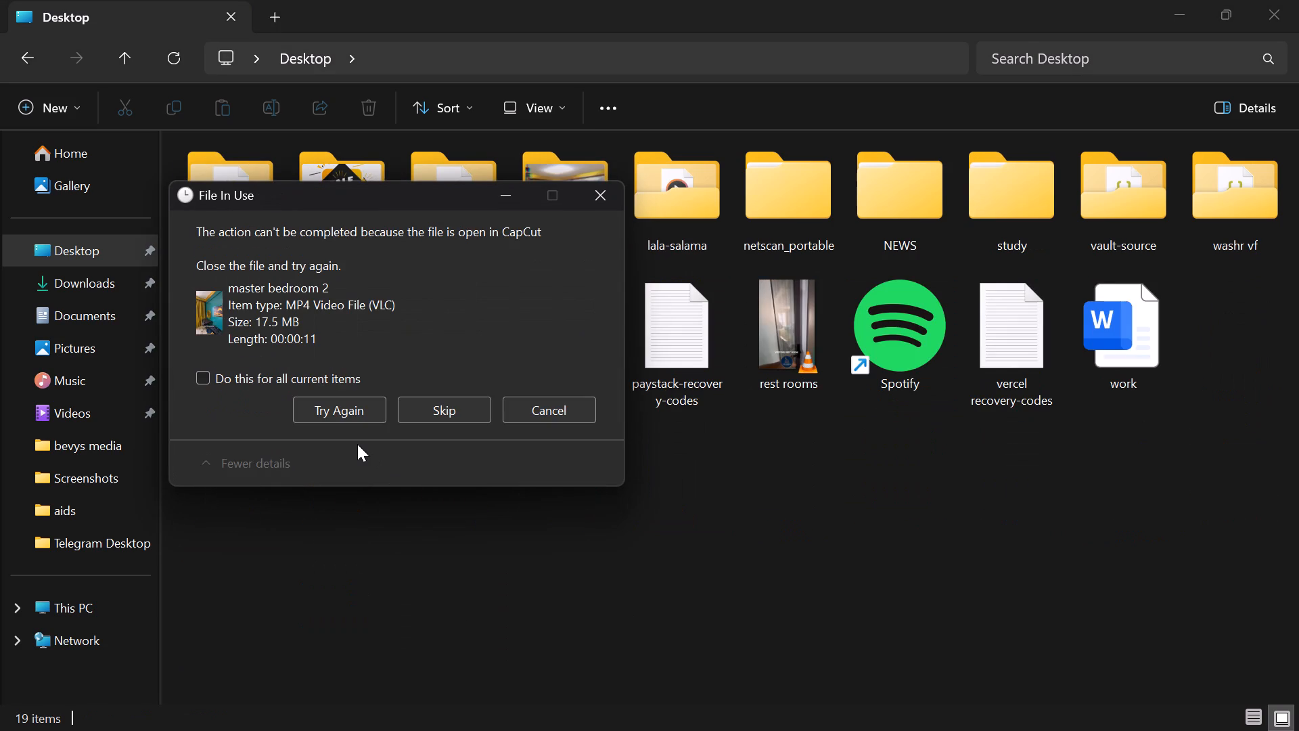
click(428, 409)
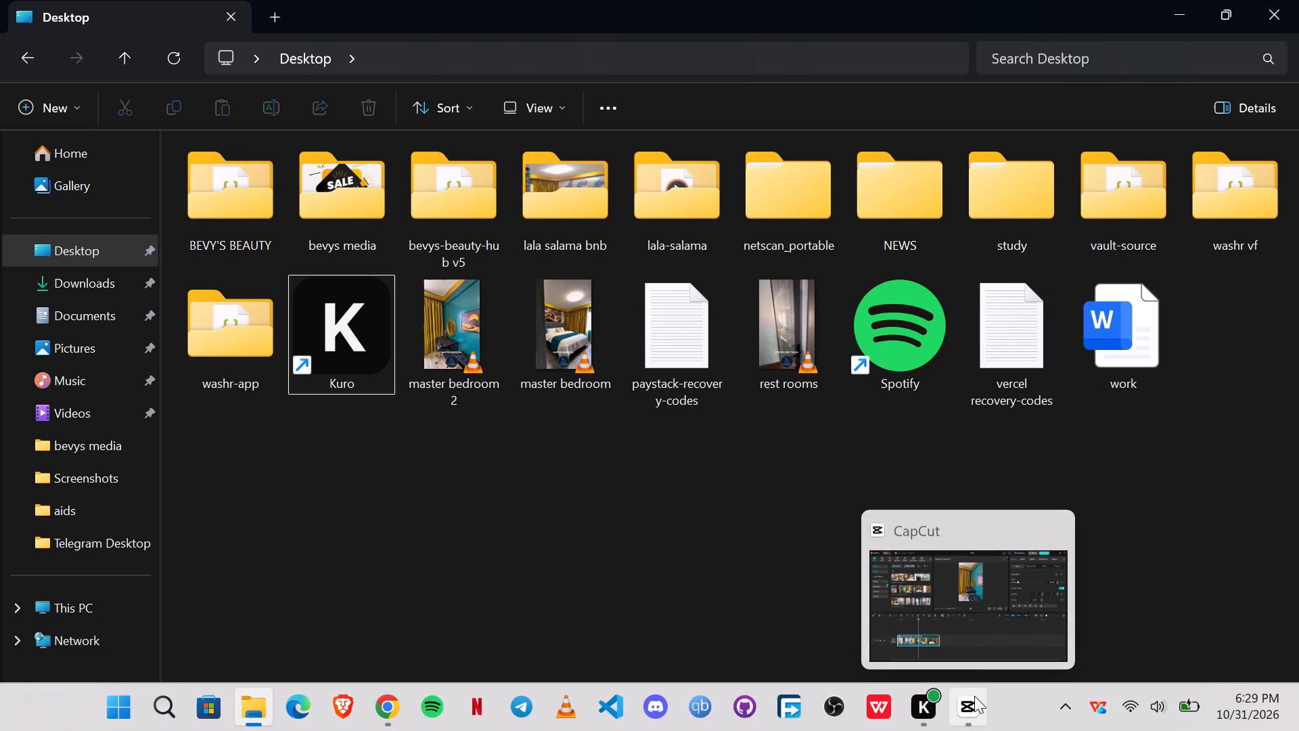
Close CapCut and move the "master bedroom 2" clip from the Desktop into the "lala salama bnb" folder.
click(1053, 528)
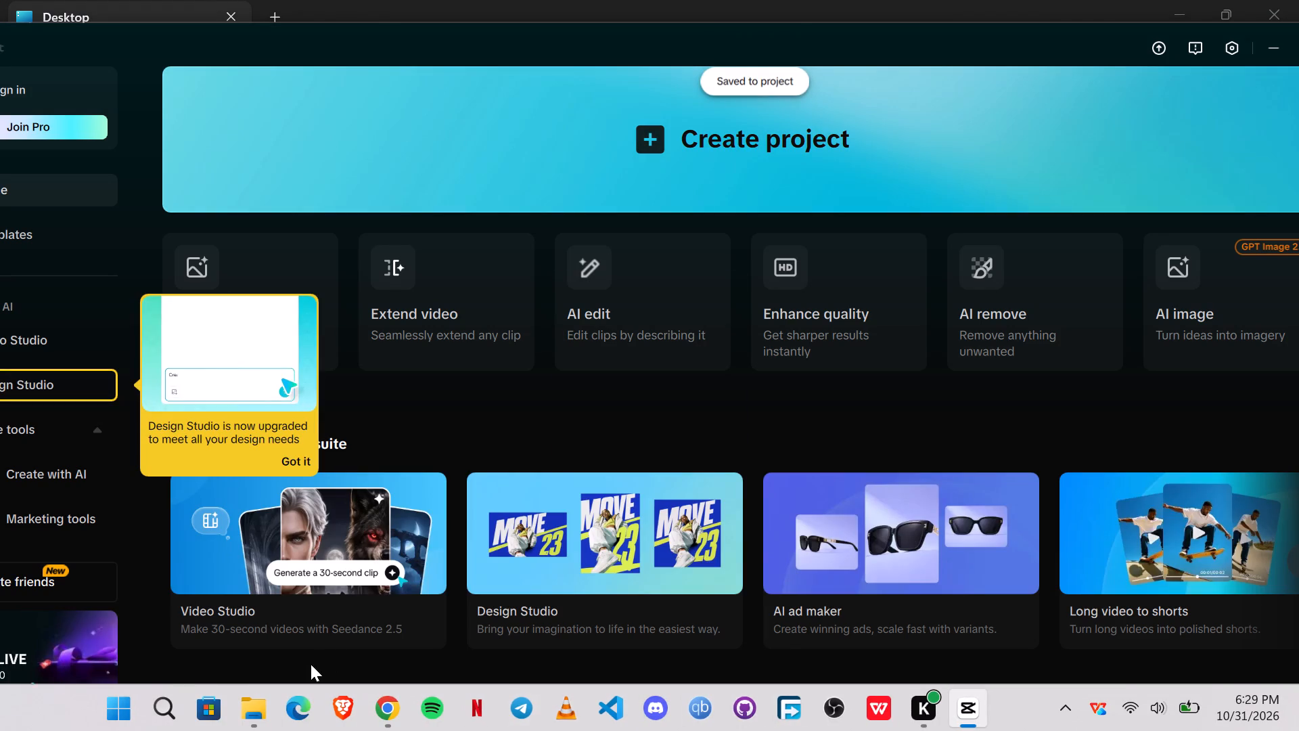
click(258, 696)
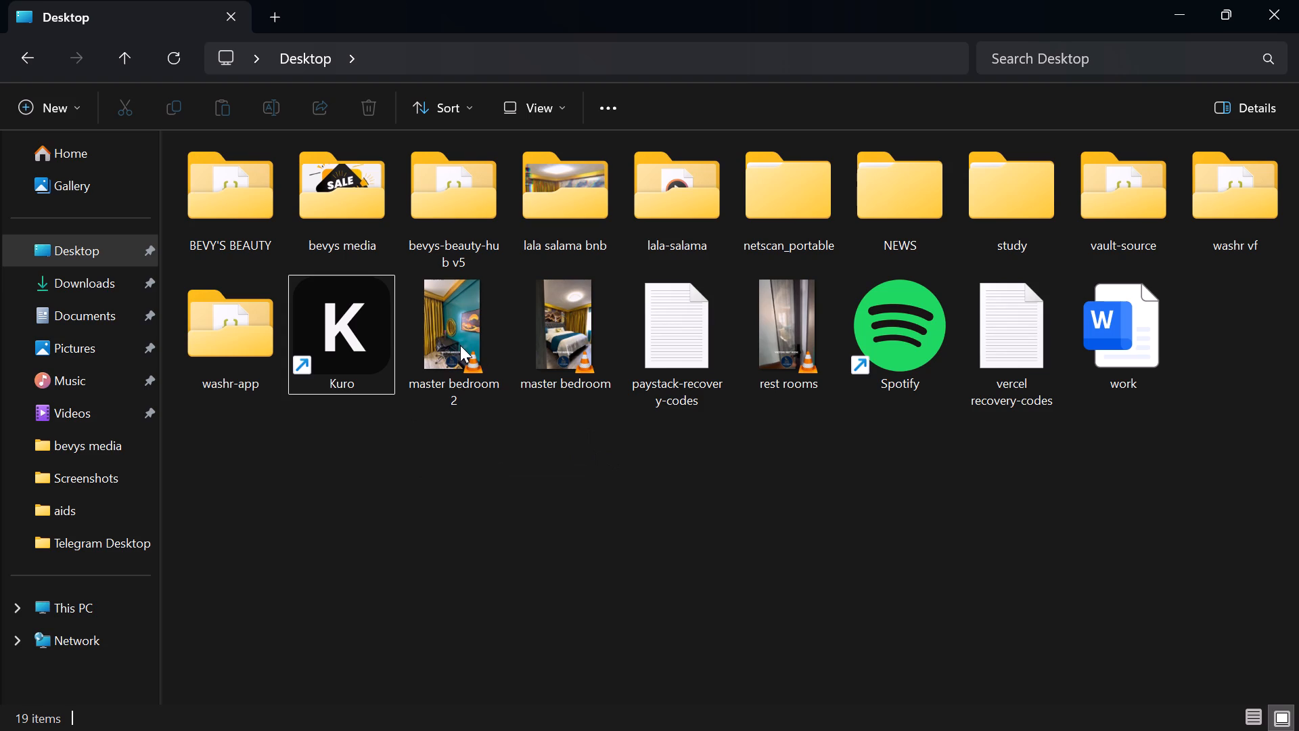
drag(460, 351, 637, 198)
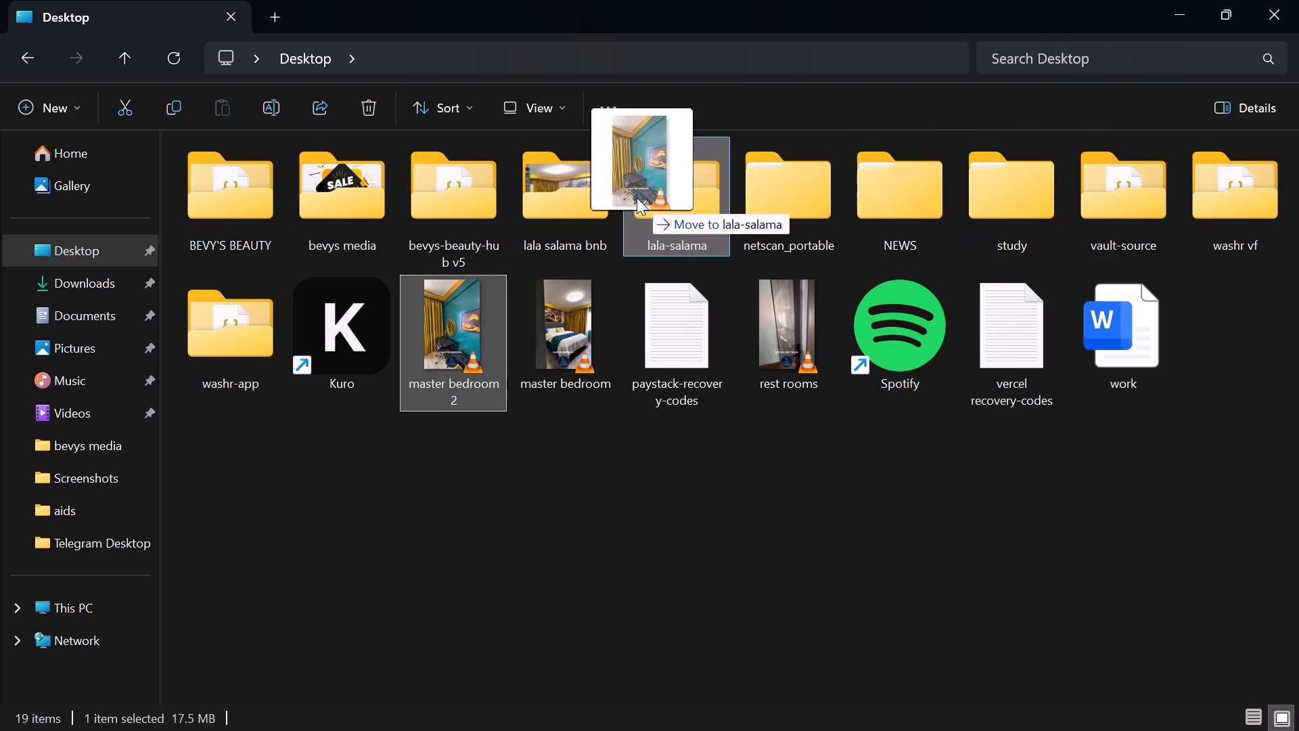
drag(637, 198, 586, 219)
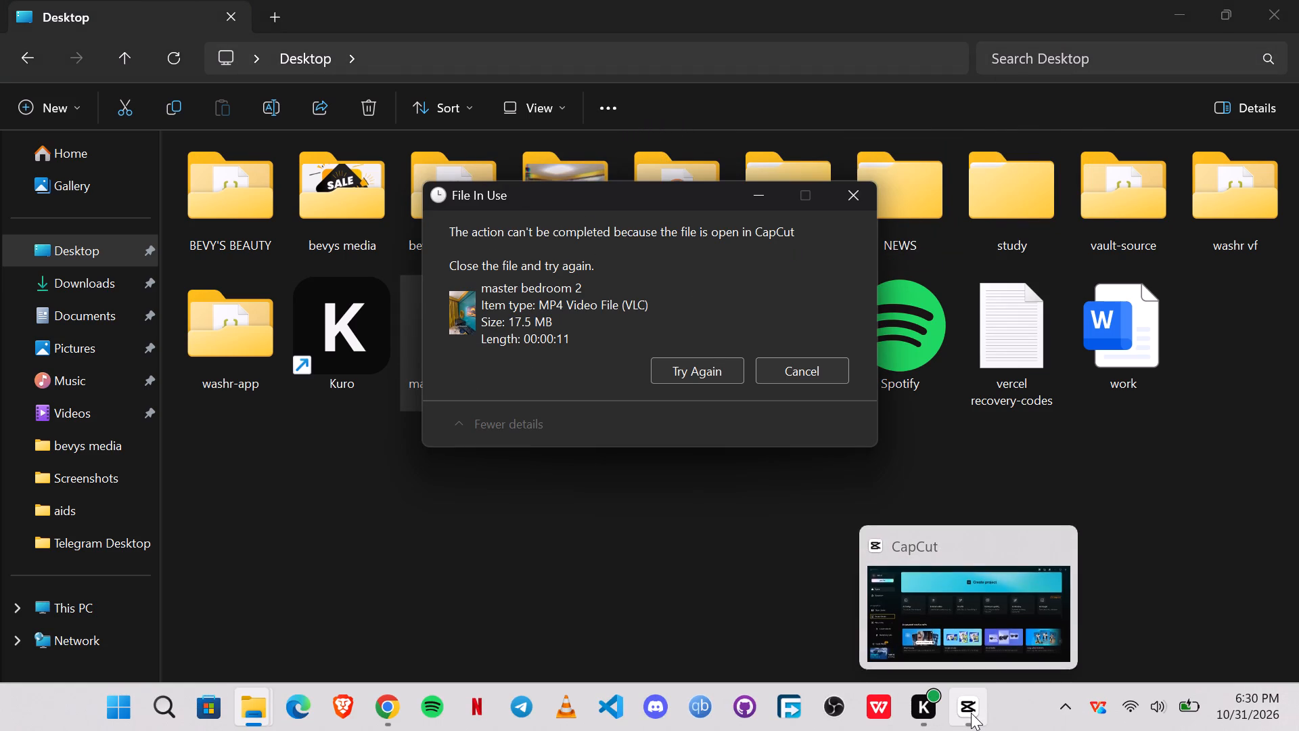
click(1062, 547)
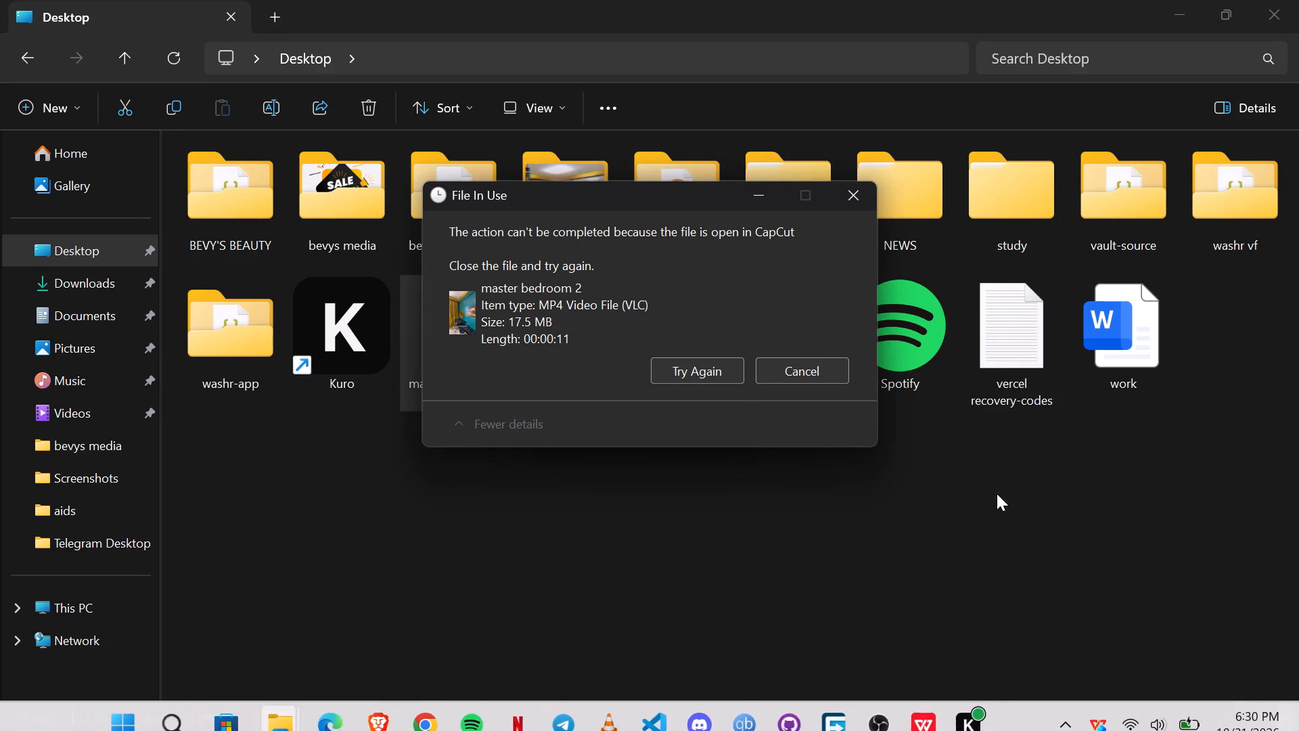
click(700, 369)
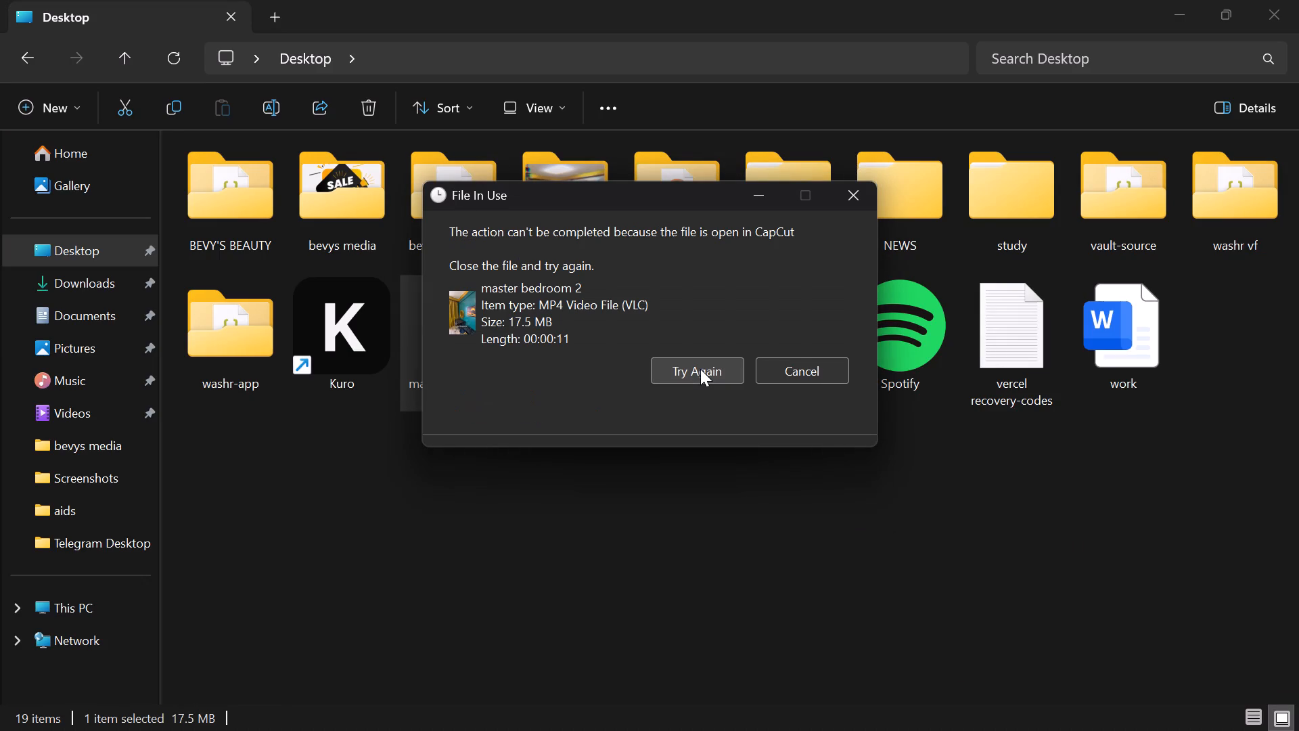
click(700, 369)
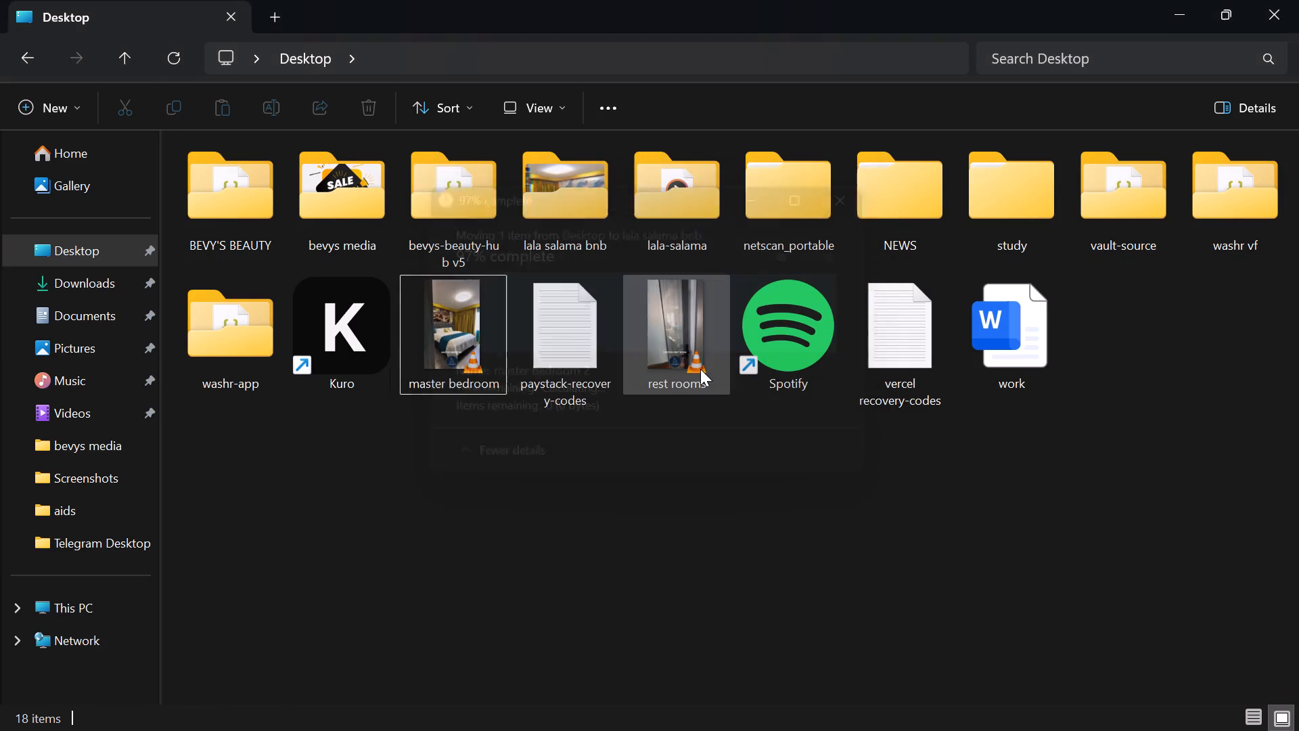
Permanently delete the leftover "rest rooms" and "master bedroom" clips from the Desktop.
click(674, 360)
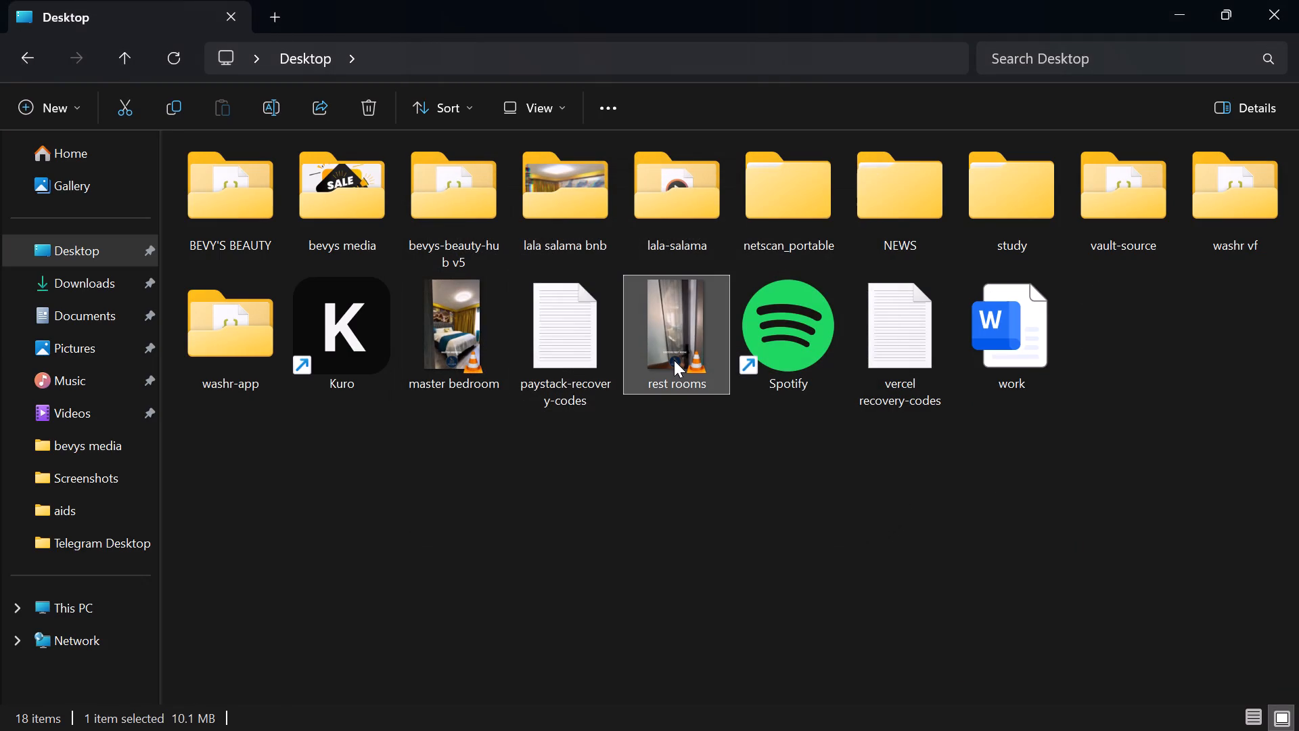
ctrl+click(487, 319)
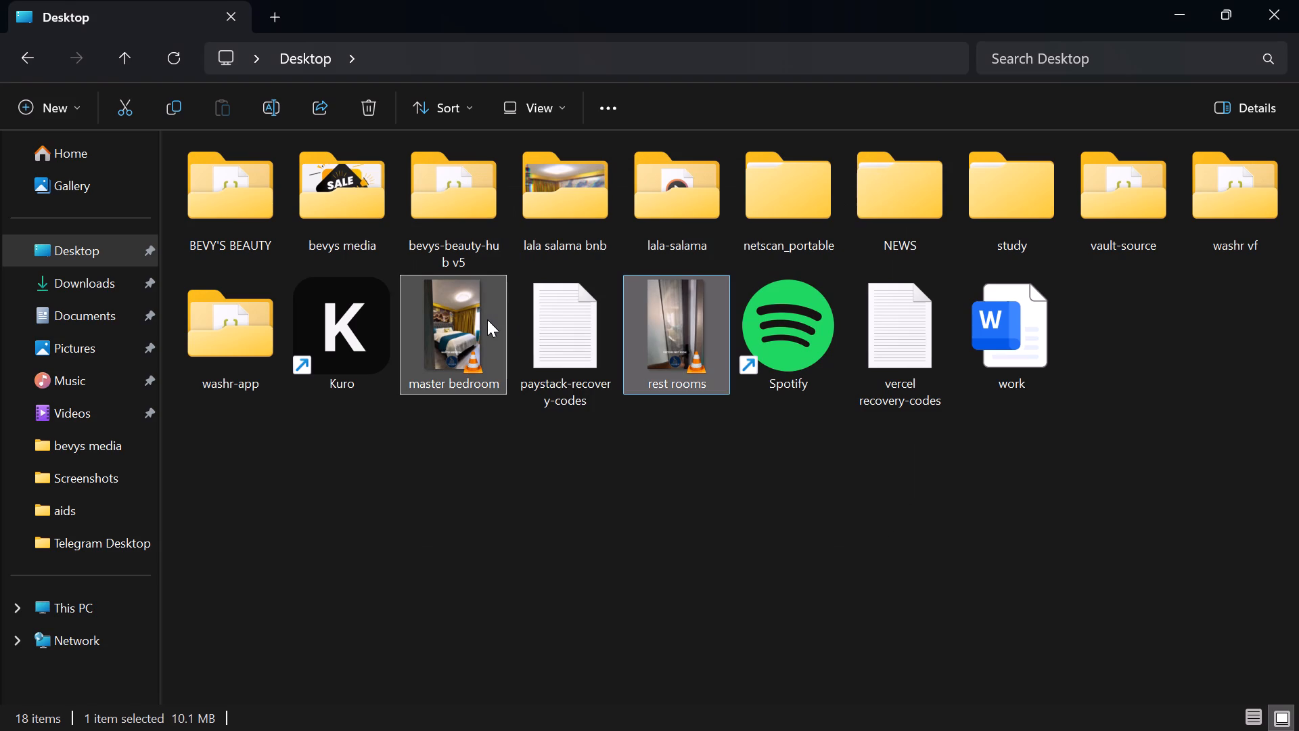
key(shift+Delete)
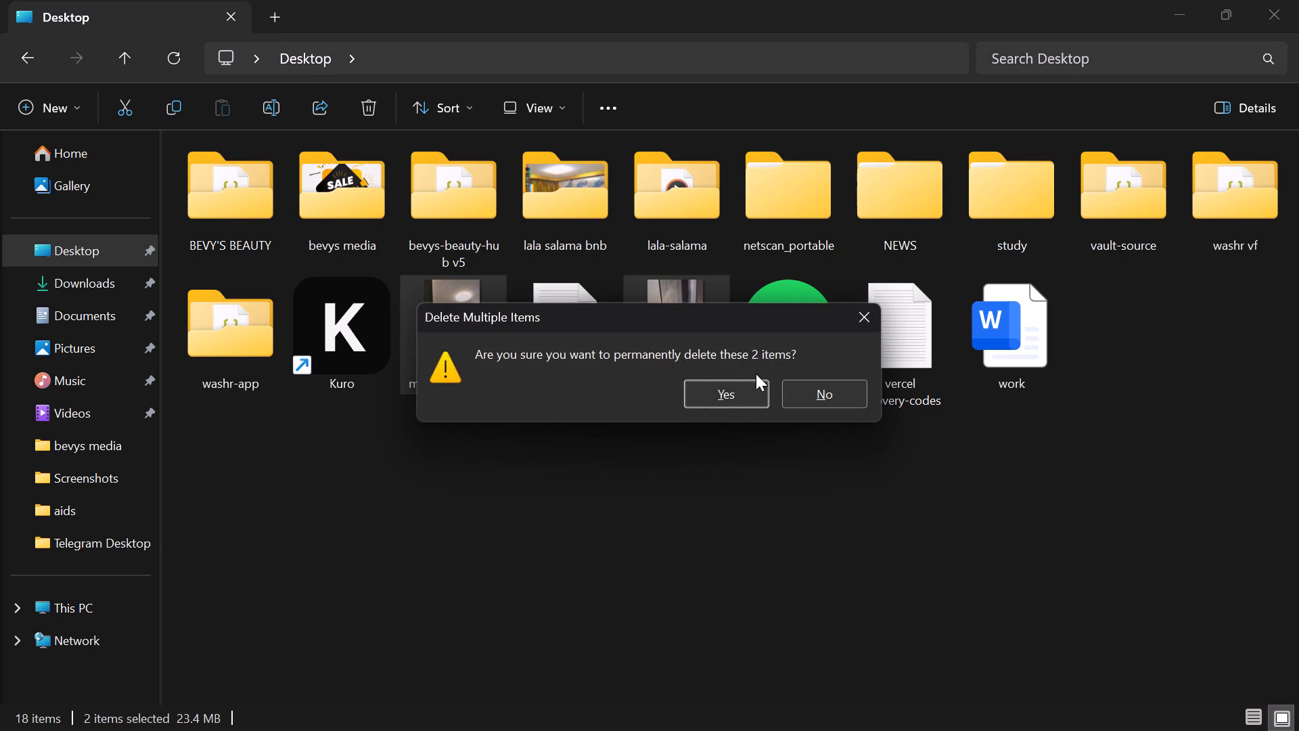
click(746, 384)
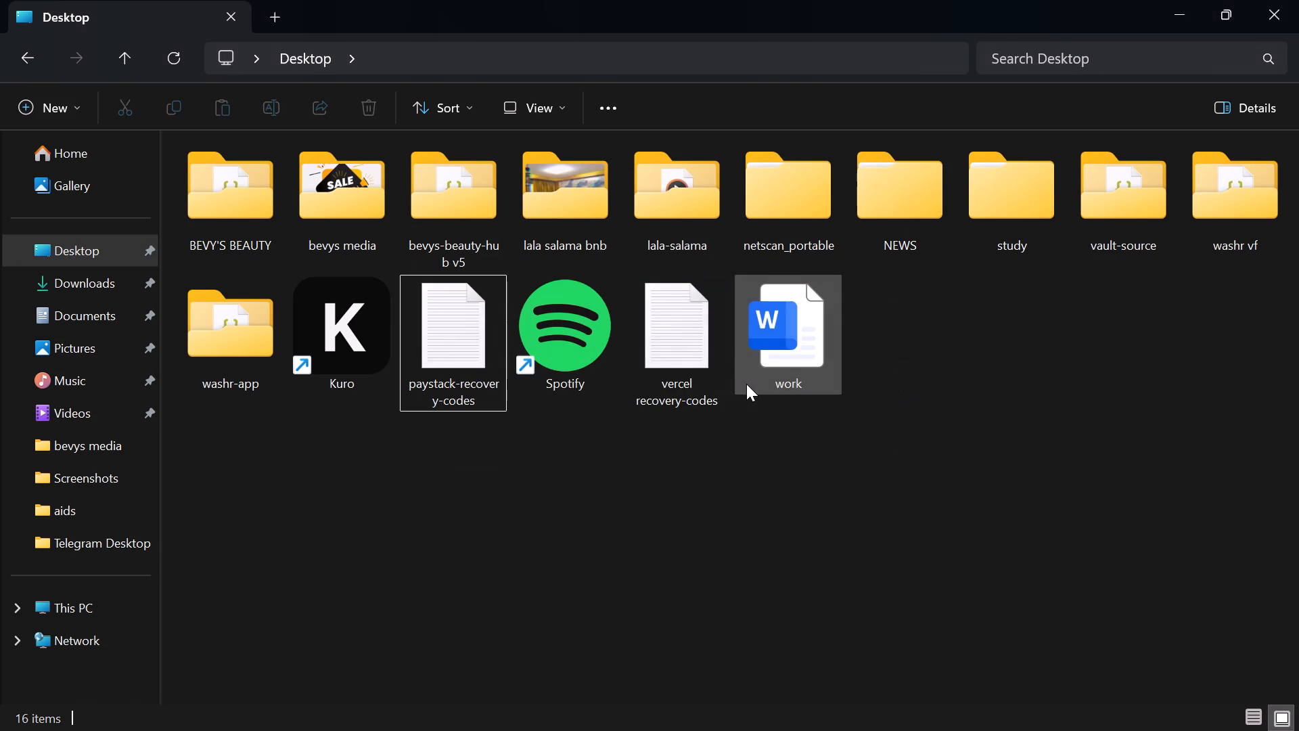